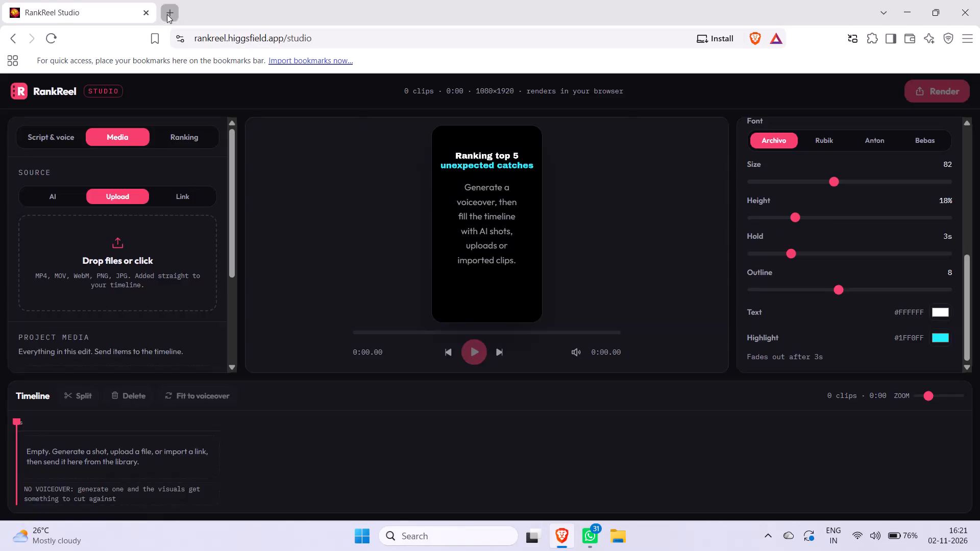
# Search the web for "insta reel downloader" in a new tab and open Snapgram's Instagram Reels Downloader page.
pyautogui.moveTo(167, 14); pyautogui.dragTo(226, 34)
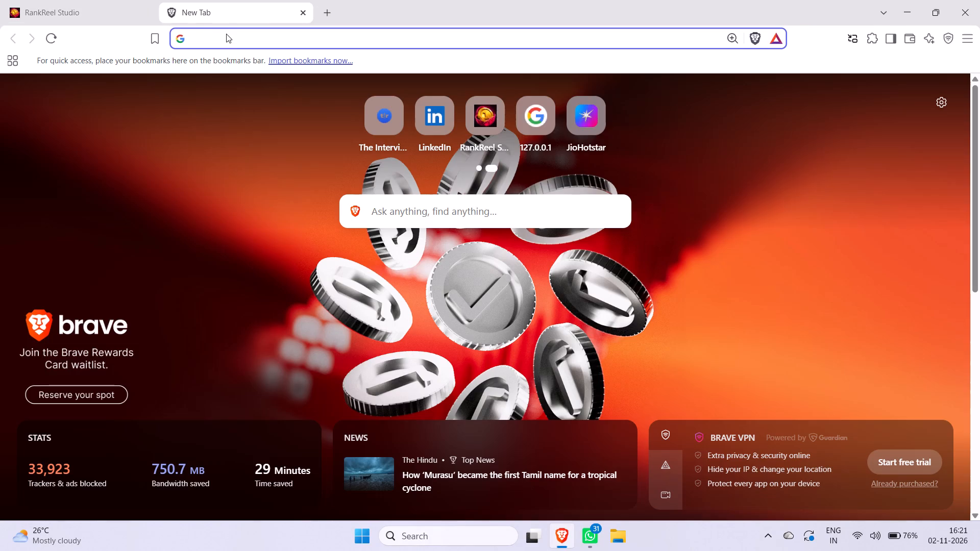
pyautogui.moveTo(226, 34); pyautogui.dragTo(227, 36)
pyautogui.click(227, 36)
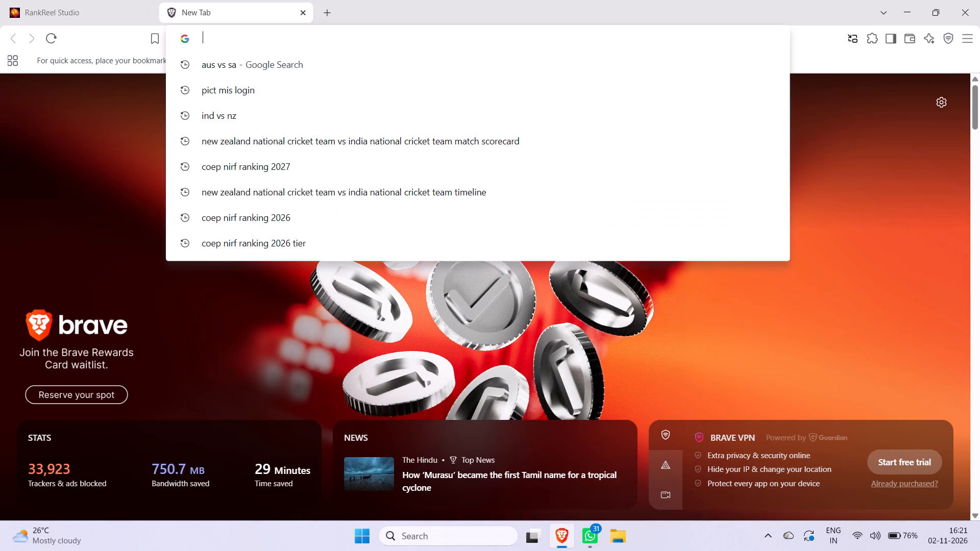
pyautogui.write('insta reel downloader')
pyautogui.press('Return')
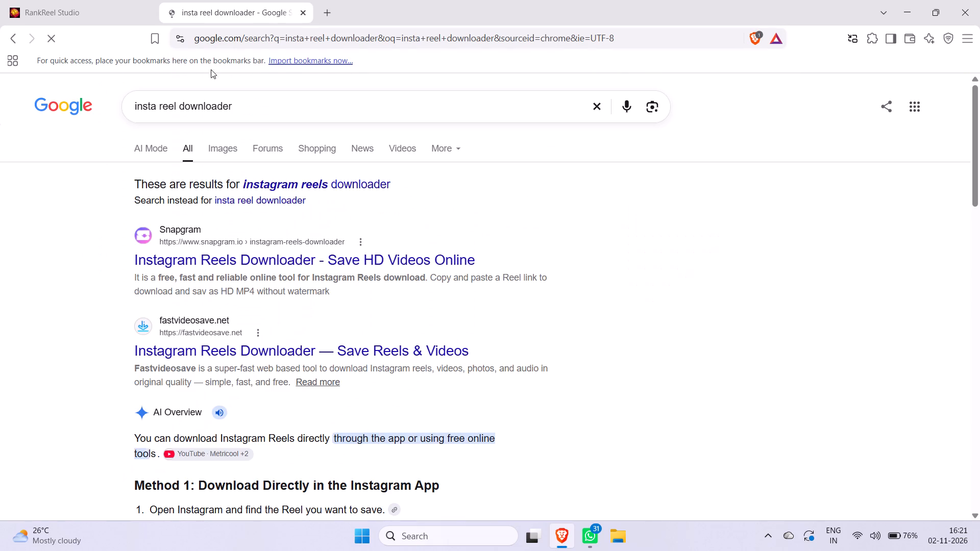
pyautogui.click(245, 255)
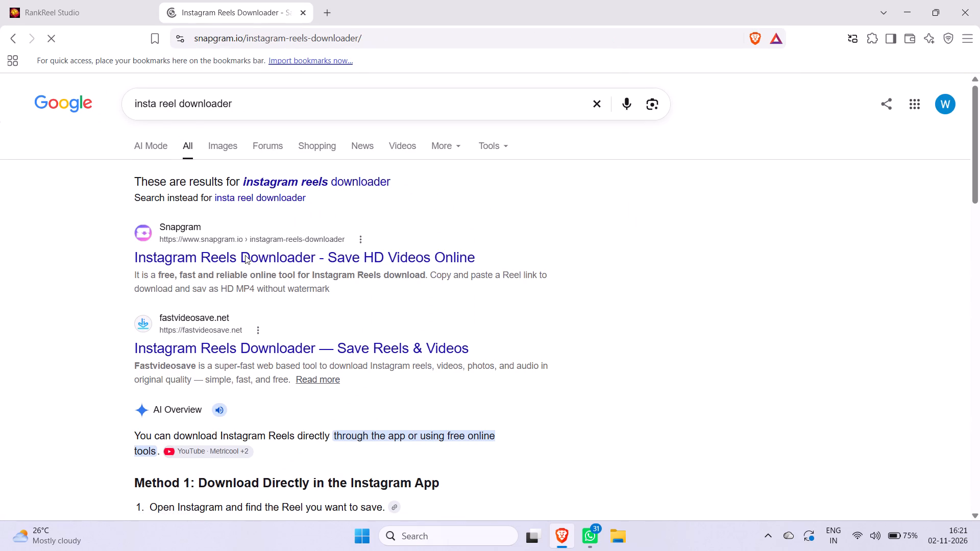
# Paste the copied Instagram reel link into Snapgram's link box to fetch the video.
pyautogui.click(343, 381)
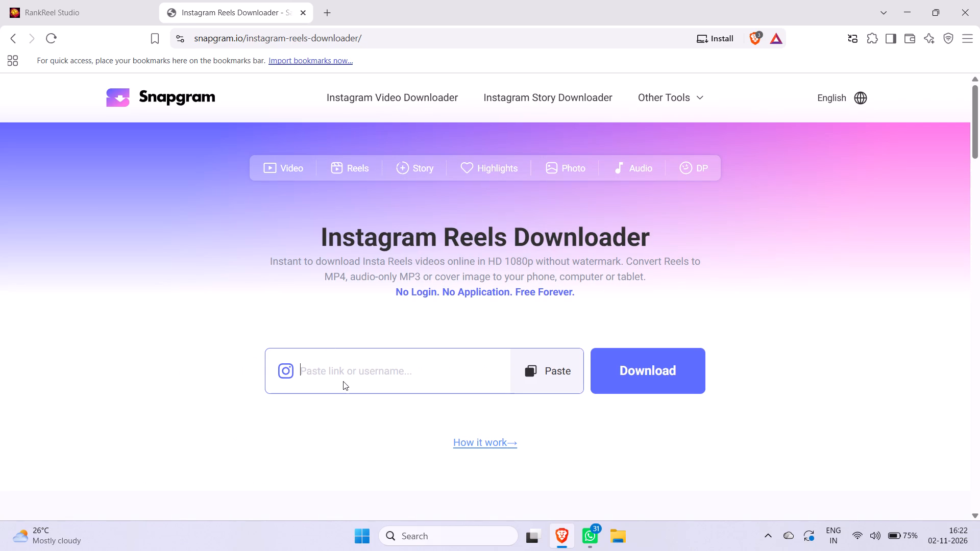
pyautogui.hotkey('ctrl', 'v')
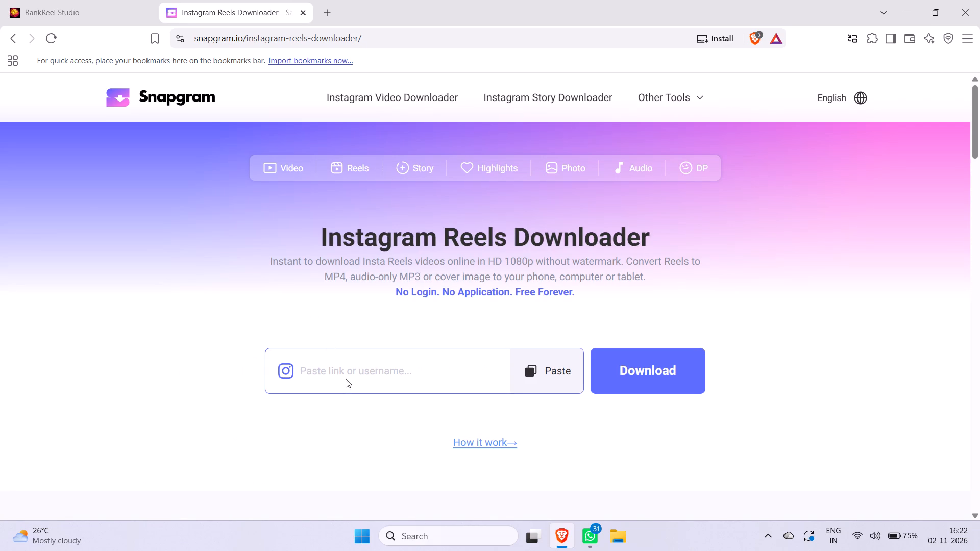
pyautogui.rightClick(347, 377)
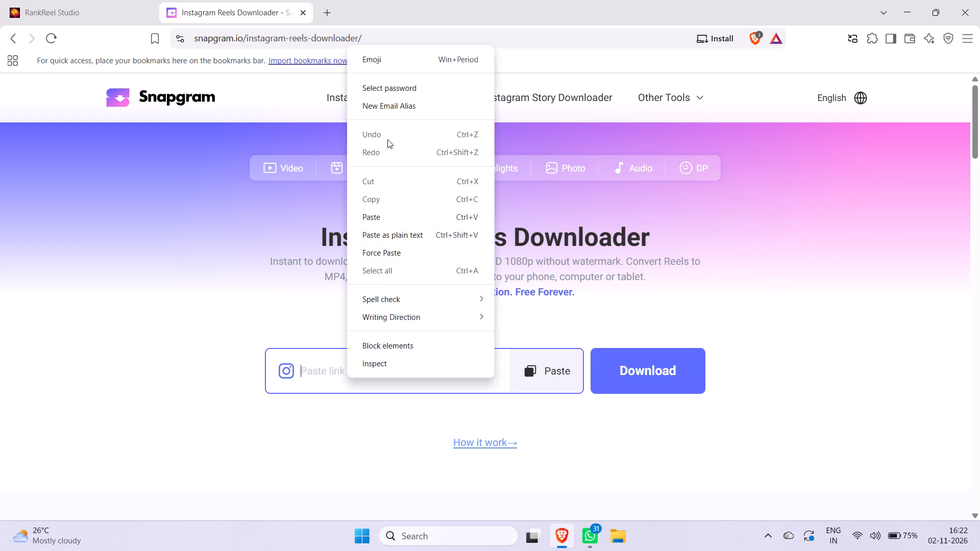
pyautogui.click(375, 215)
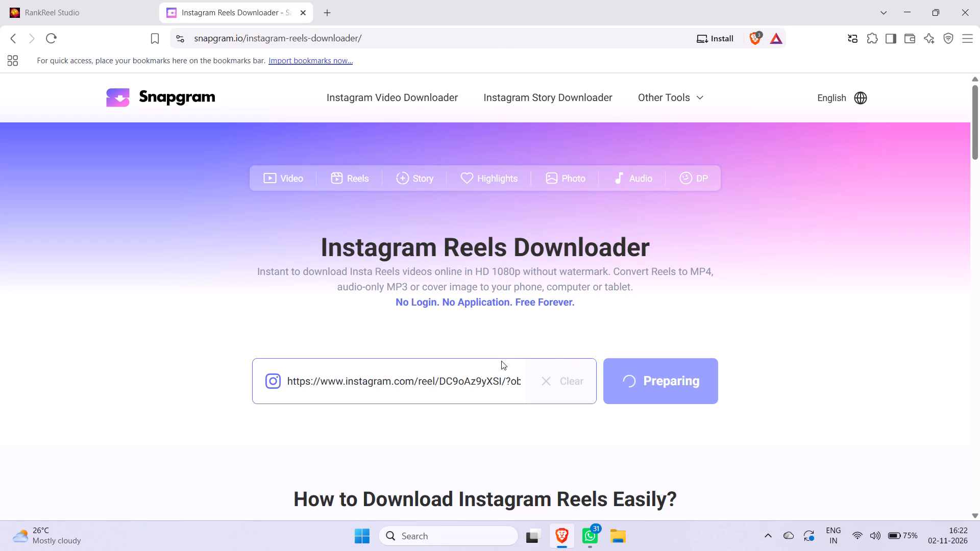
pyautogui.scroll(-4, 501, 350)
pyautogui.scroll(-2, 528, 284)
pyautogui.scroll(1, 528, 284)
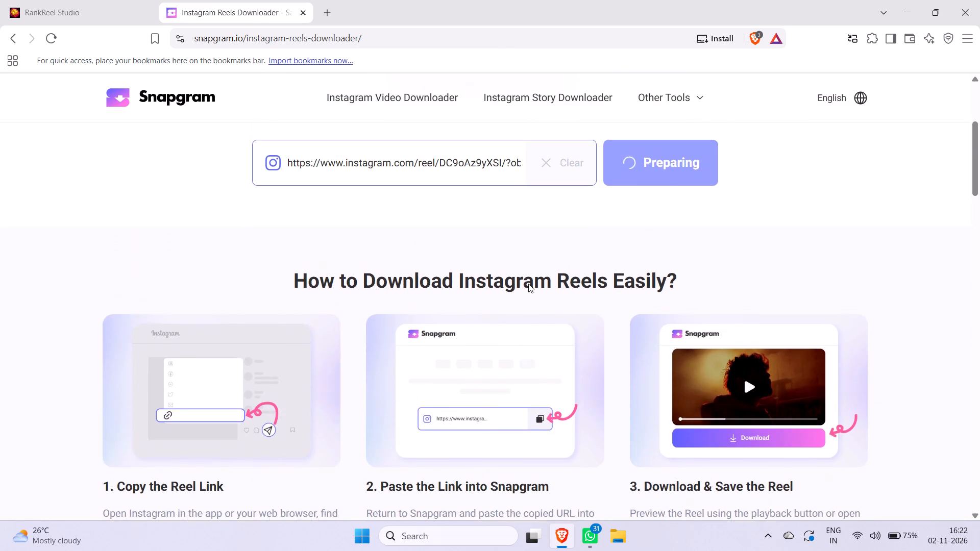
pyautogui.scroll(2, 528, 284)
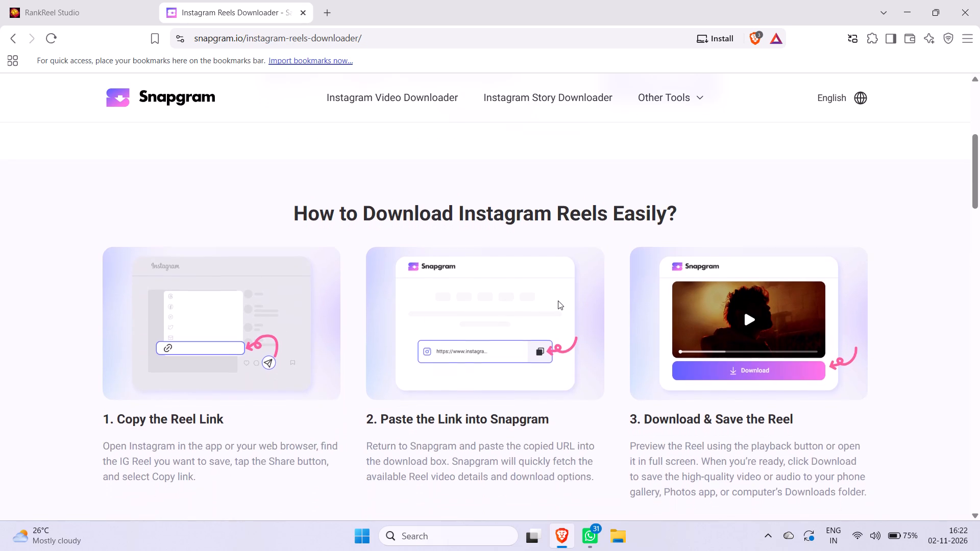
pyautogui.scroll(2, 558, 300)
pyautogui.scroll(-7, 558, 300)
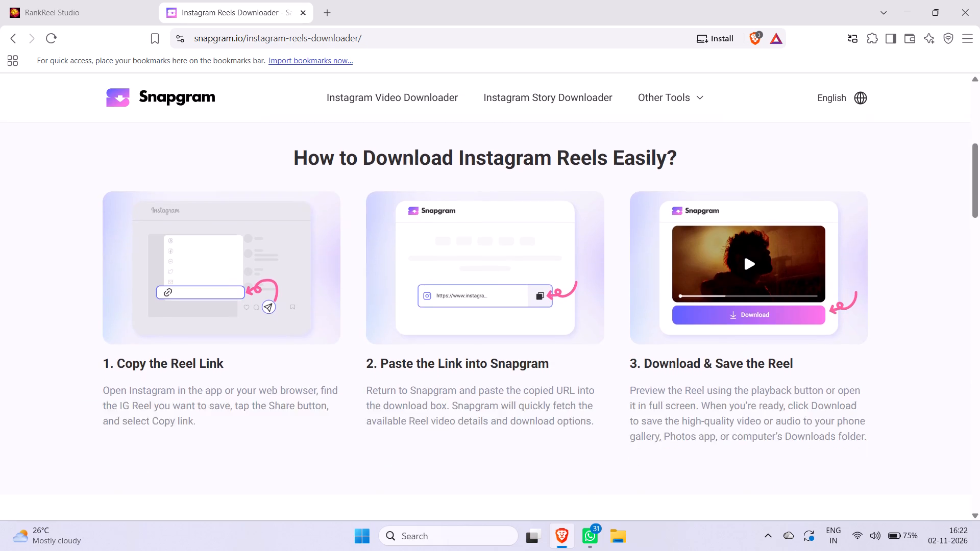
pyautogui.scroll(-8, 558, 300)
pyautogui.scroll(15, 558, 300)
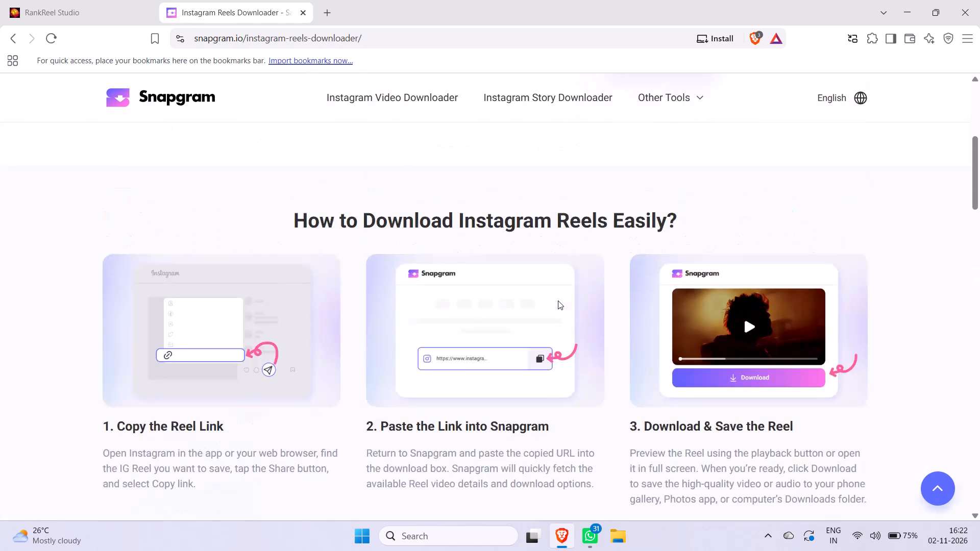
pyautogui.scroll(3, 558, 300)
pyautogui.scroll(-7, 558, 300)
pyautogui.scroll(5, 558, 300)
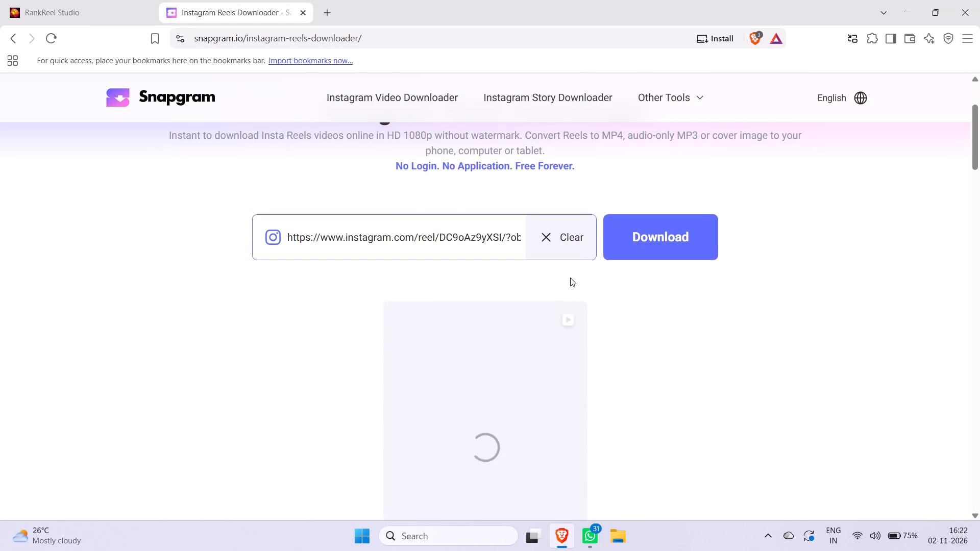
# Download the fetched reel as video and save it in Downloads under the name "glenn philipes".
pyautogui.scroll(-1, 570, 278)
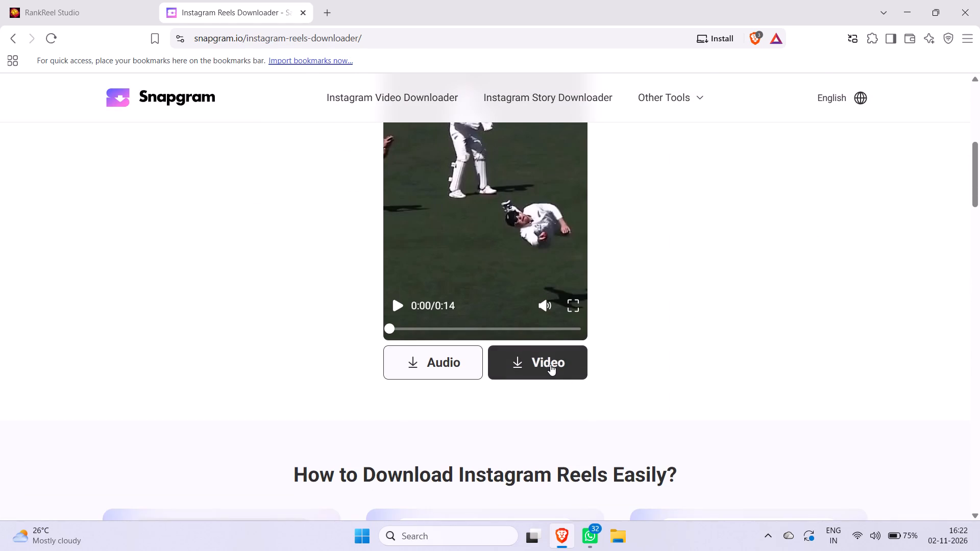
pyautogui.click(550, 364)
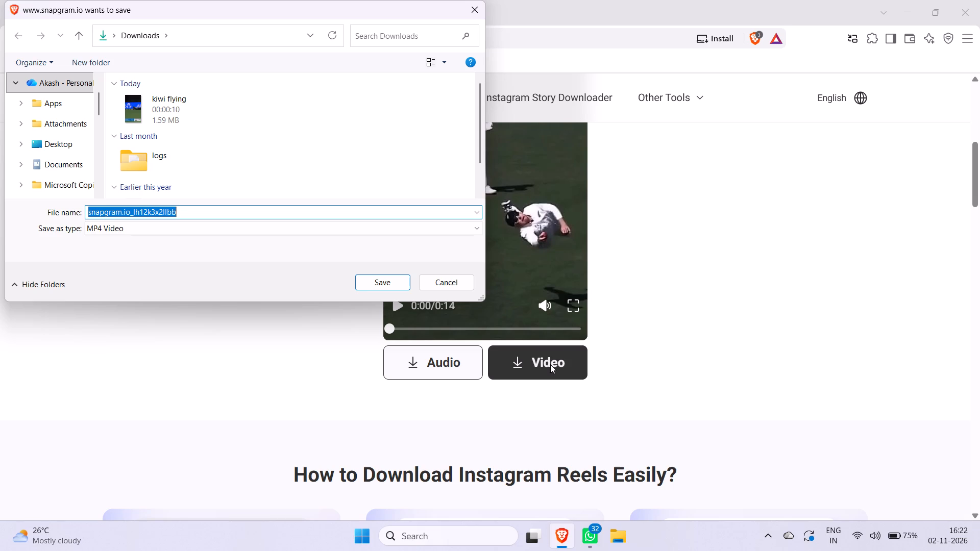
pyautogui.press('BackSpace')
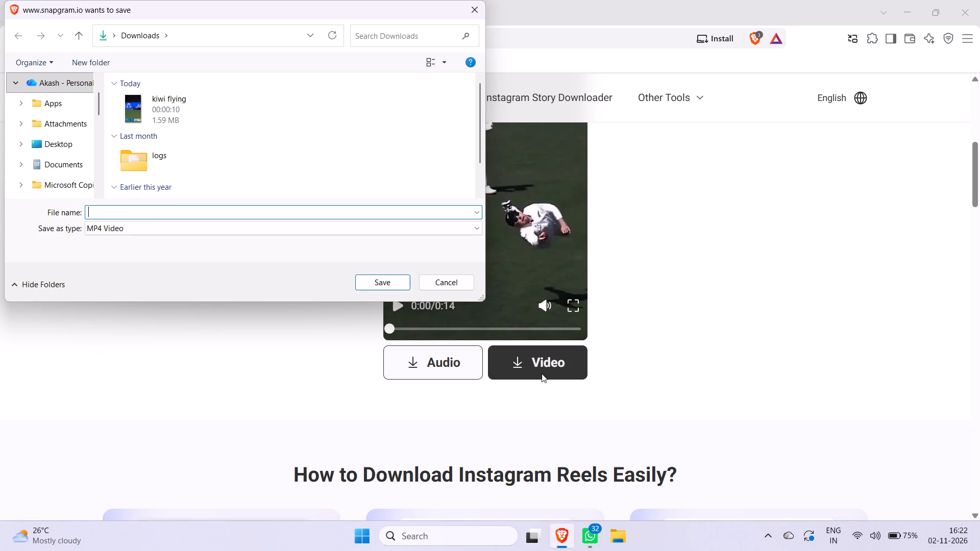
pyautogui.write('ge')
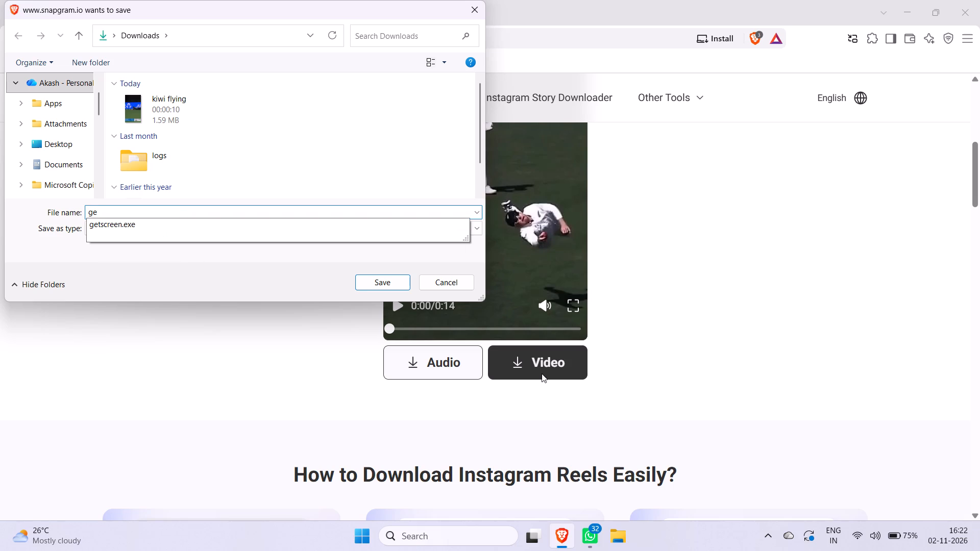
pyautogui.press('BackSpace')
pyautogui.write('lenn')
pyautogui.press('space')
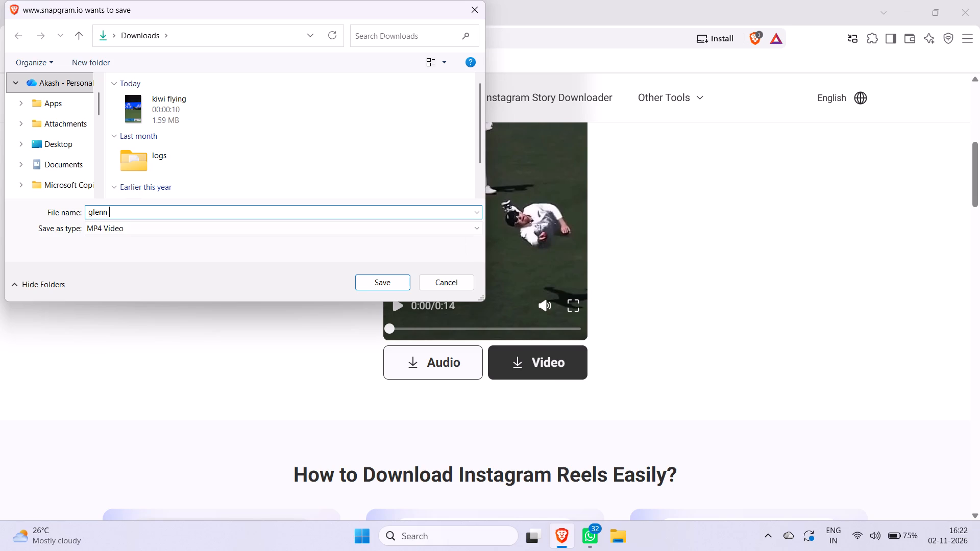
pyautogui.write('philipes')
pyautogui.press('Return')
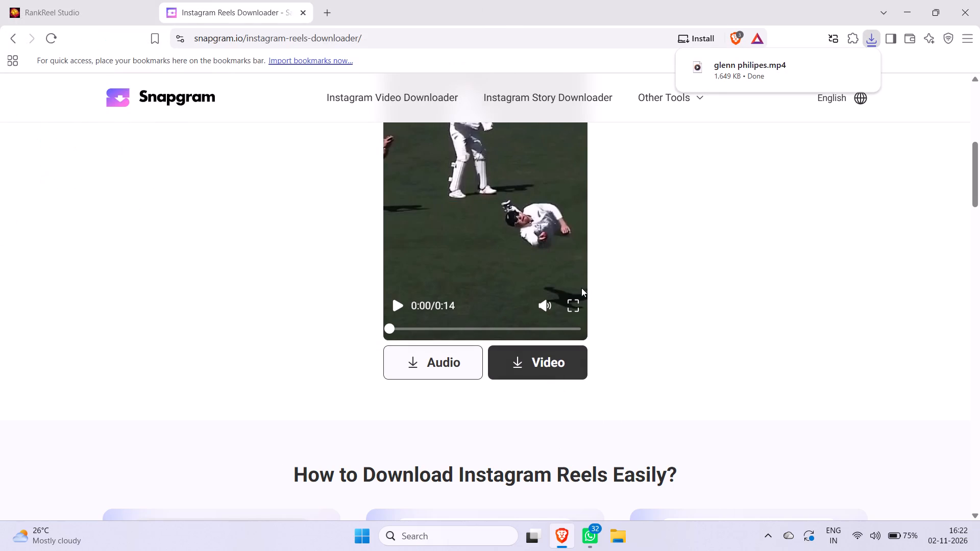
pyautogui.scroll(6, 321, 148)
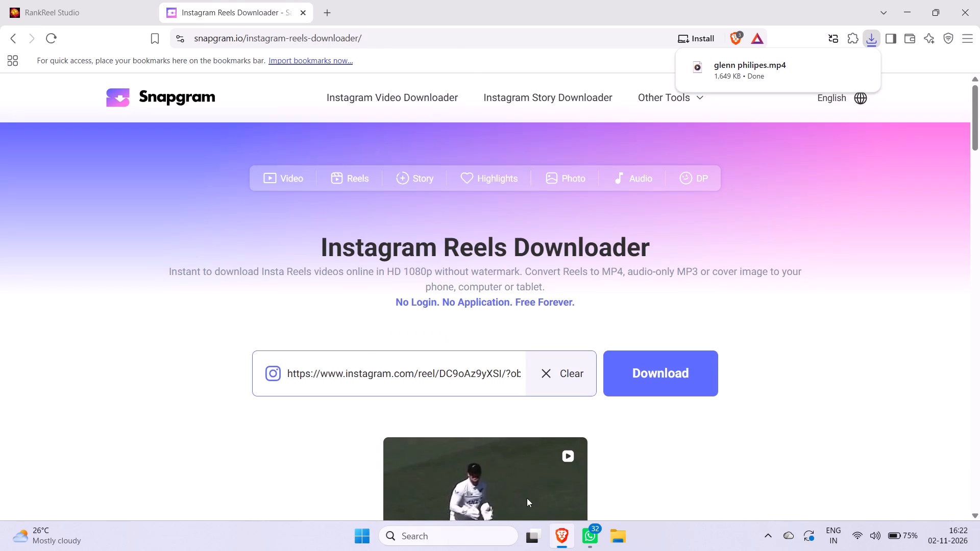
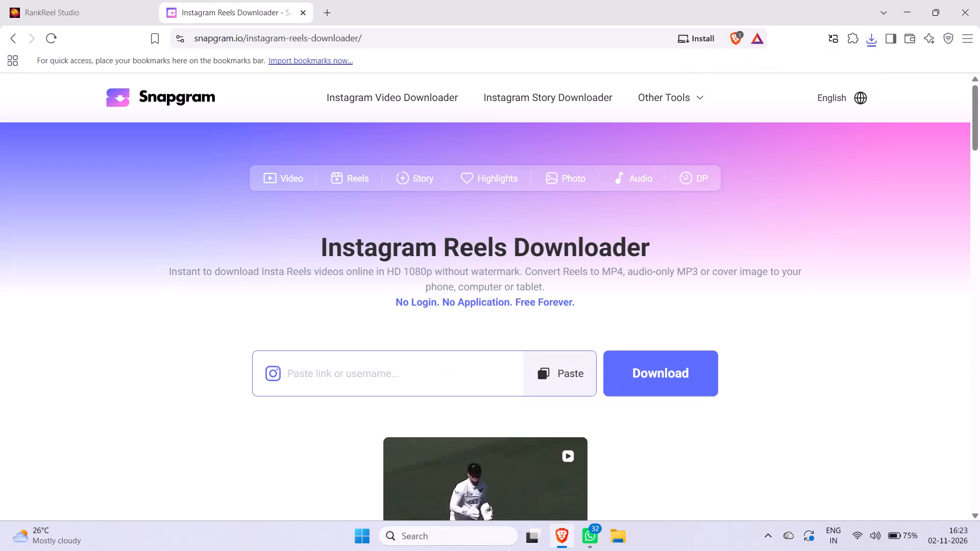
# Block the site's clipboard access request and paste the next copied Instagram reel link into Snapgram's link box to fetch the video.
pyautogui.click(547, 381)
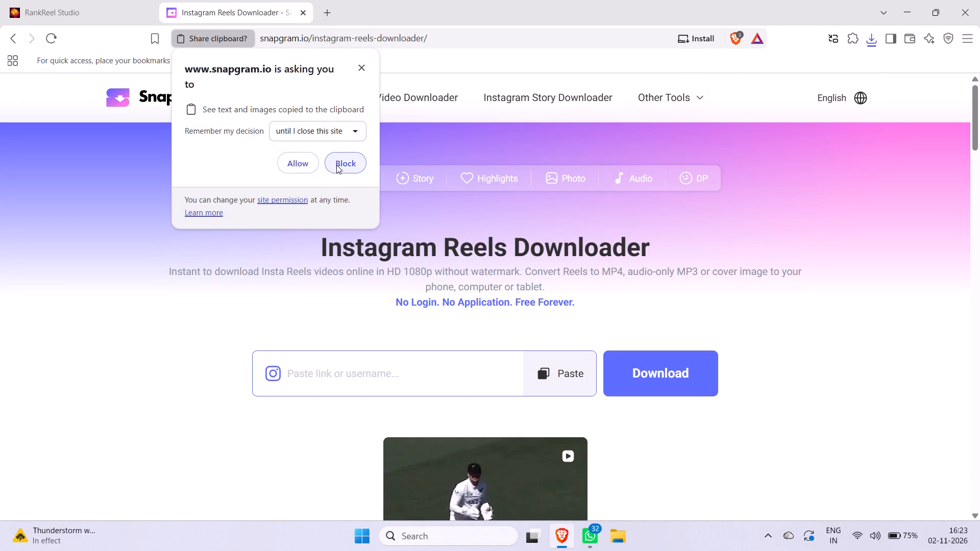
pyautogui.click(337, 164)
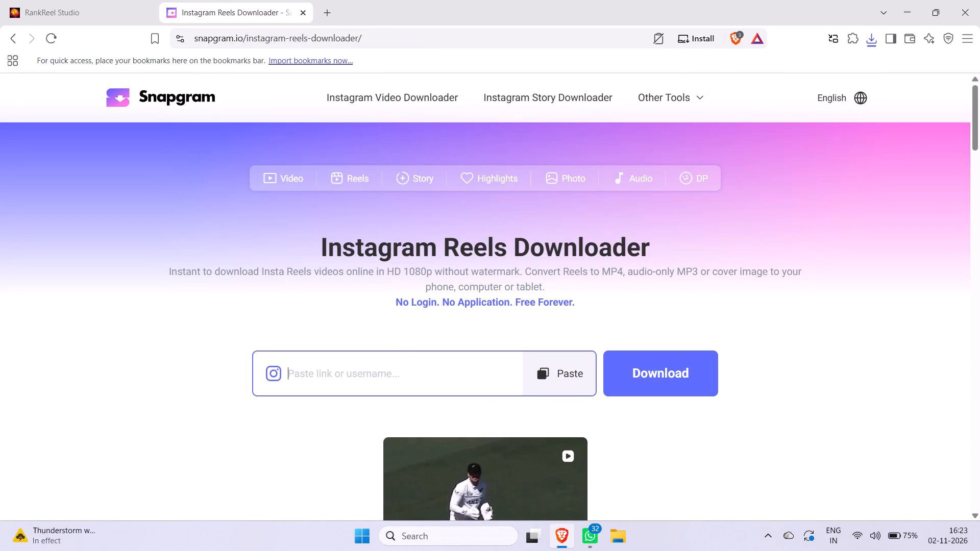
pyautogui.moveTo(398, 368); pyautogui.dragTo(554, 379)
pyautogui.click(554, 379)
pyautogui.click(438, 357)
pyautogui.click(438, 357)
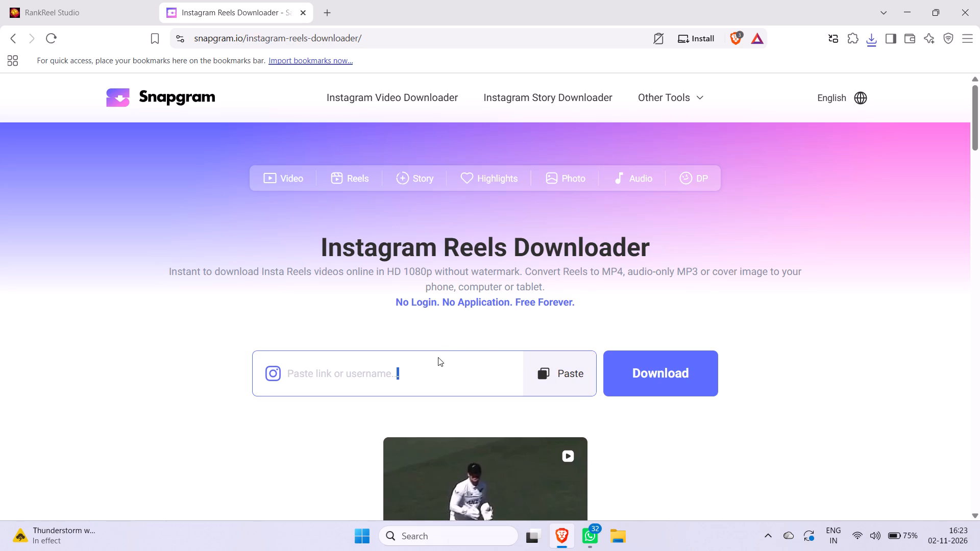
pyautogui.click(406, 358)
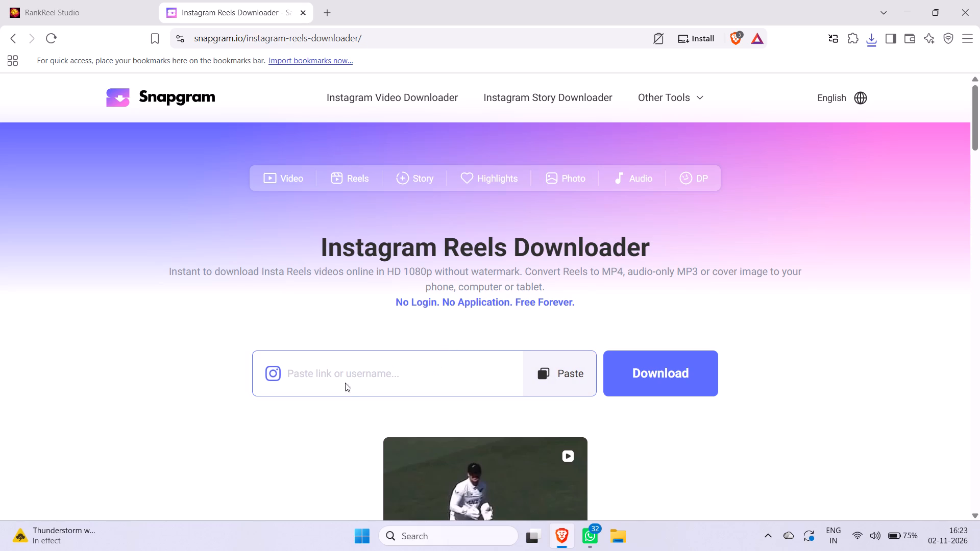
pyautogui.click(347, 377)
pyautogui.rightClick(347, 377)
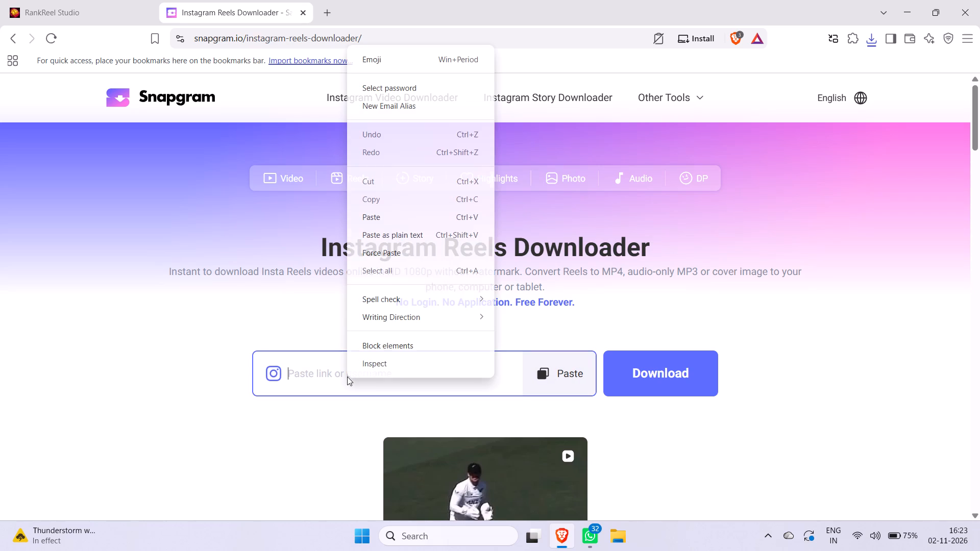
pyautogui.click(386, 226)
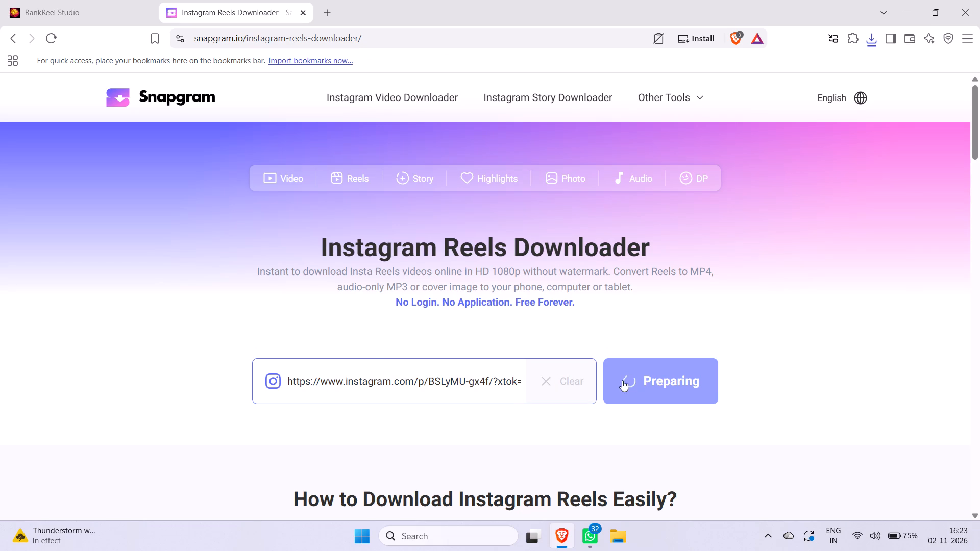
pyautogui.rightClick(507, 339)
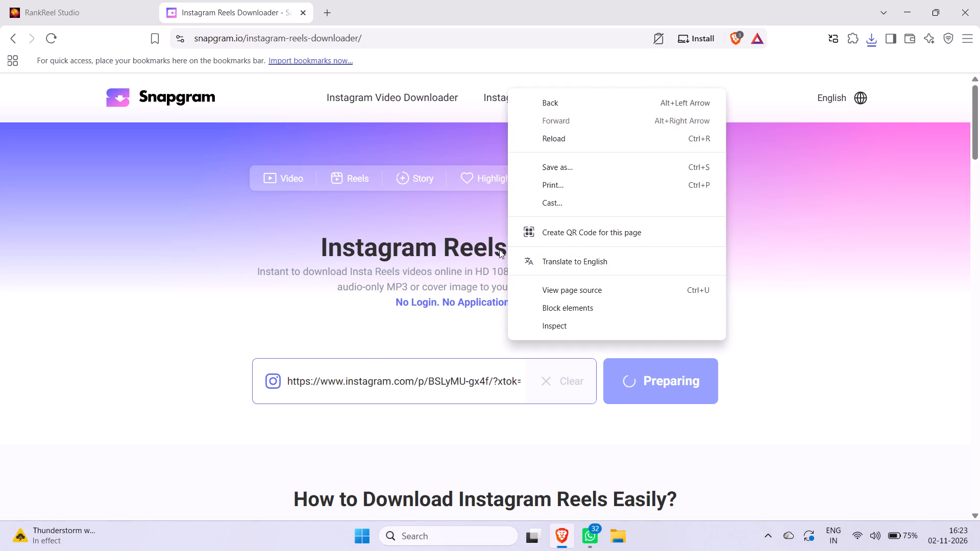
pyautogui.click(421, 397)
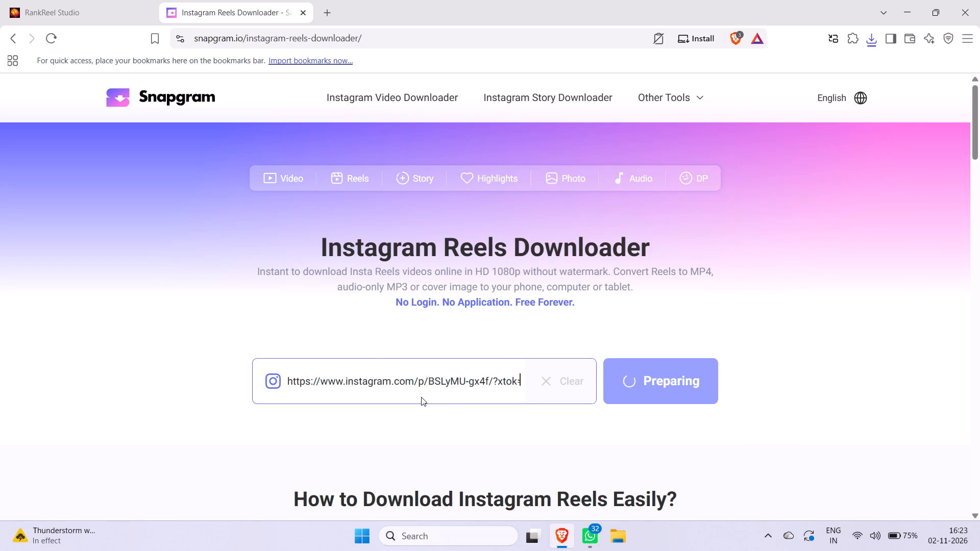
pyautogui.rightClick(421, 397)
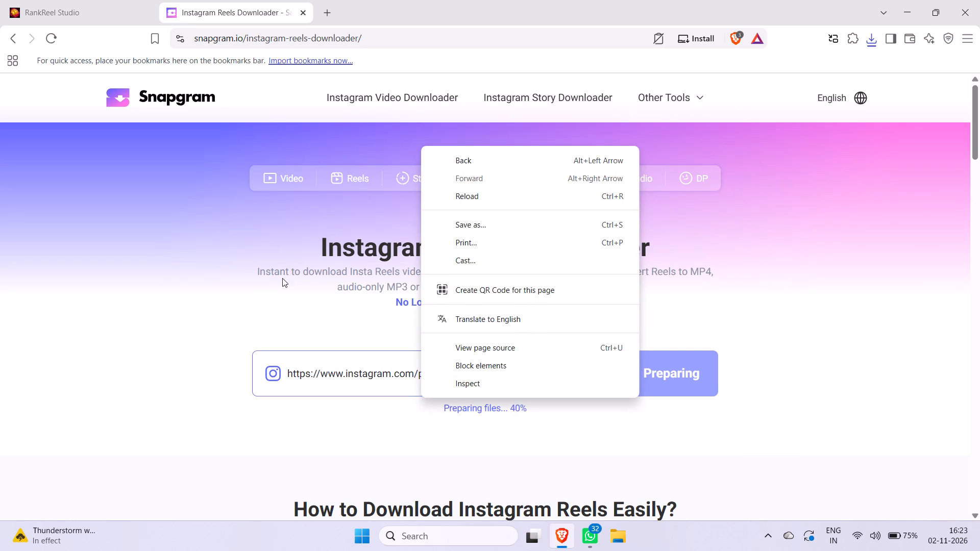
pyautogui.click(235, 286)
# Download the fetched reel as video and save it in Downloads under the name "against gravity".
pyautogui.scroll(-9, 235, 286)
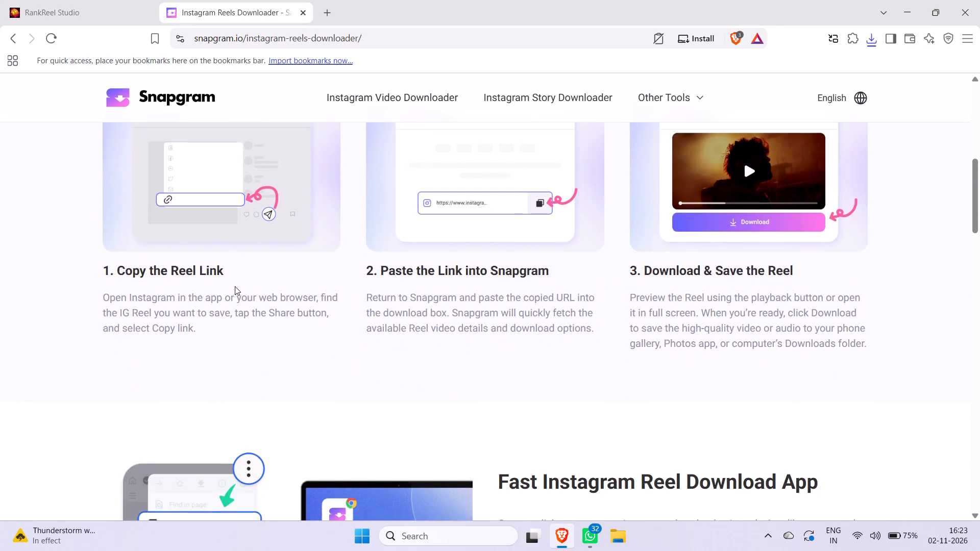
pyautogui.scroll(-2, 235, 286)
pyautogui.scroll(11, 235, 286)
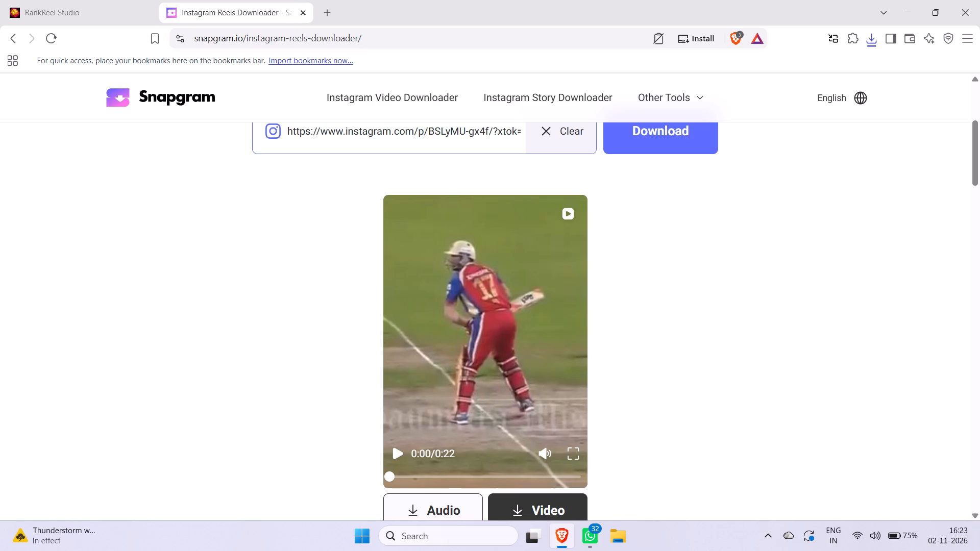
pyautogui.scroll(-1, 416, 521)
pyautogui.scroll(3, 653, 398)
pyautogui.scroll(-3, 625, 410)
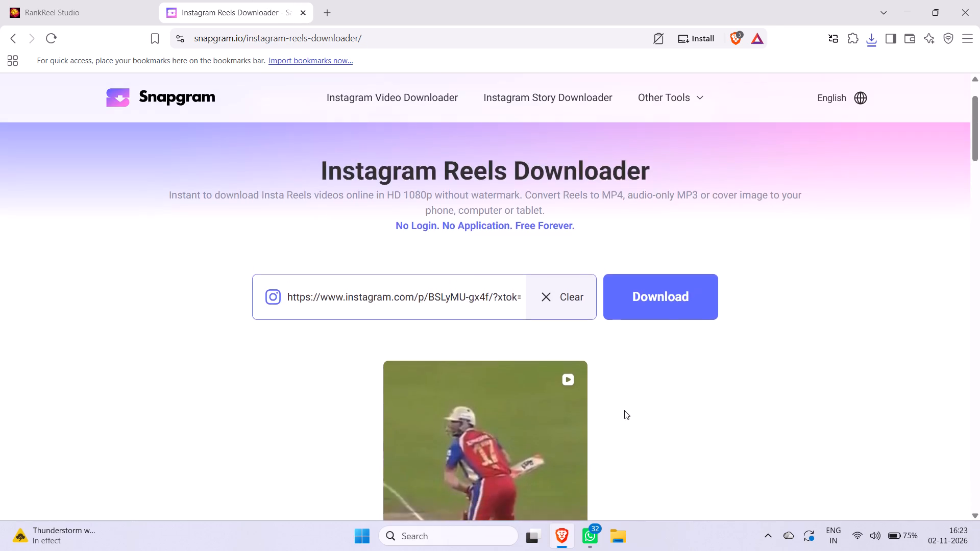
pyautogui.scroll(-2, 624, 410)
pyautogui.click(543, 381)
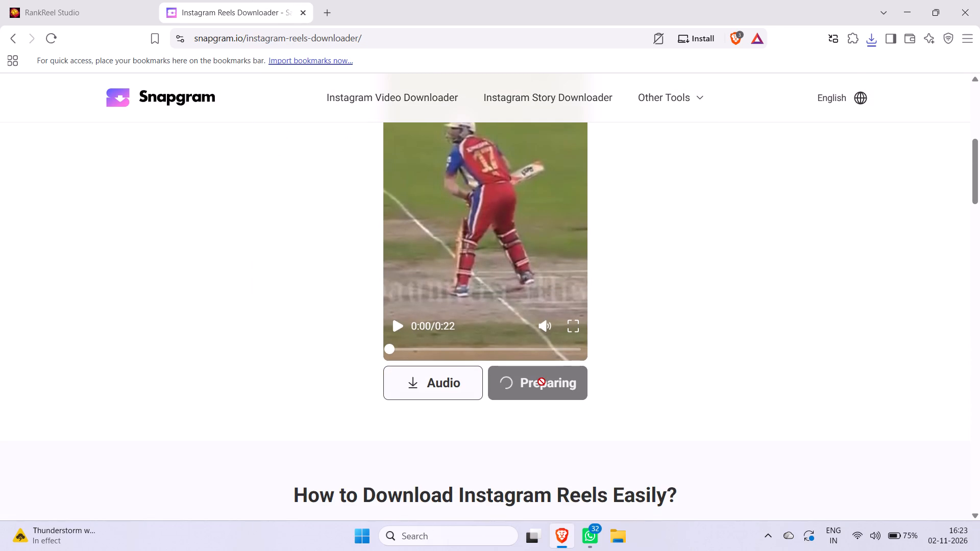
pyautogui.scroll(3, 542, 382)
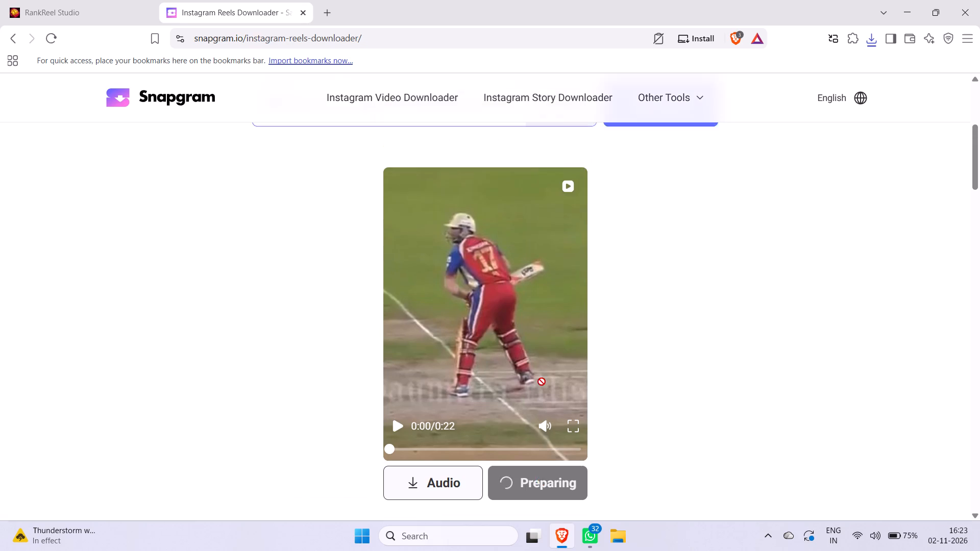
pyautogui.scroll(4, 542, 382)
pyautogui.scroll(-8, 542, 382)
pyautogui.scroll(7, 542, 383)
pyautogui.scroll(-6, 525, 399)
pyautogui.scroll(6, 518, 406)
pyautogui.scroll(-5, 516, 409)
pyautogui.scroll(4, 515, 410)
pyautogui.scroll(-6, 514, 410)
pyautogui.scroll(7, 513, 411)
pyautogui.scroll(-7, 513, 411)
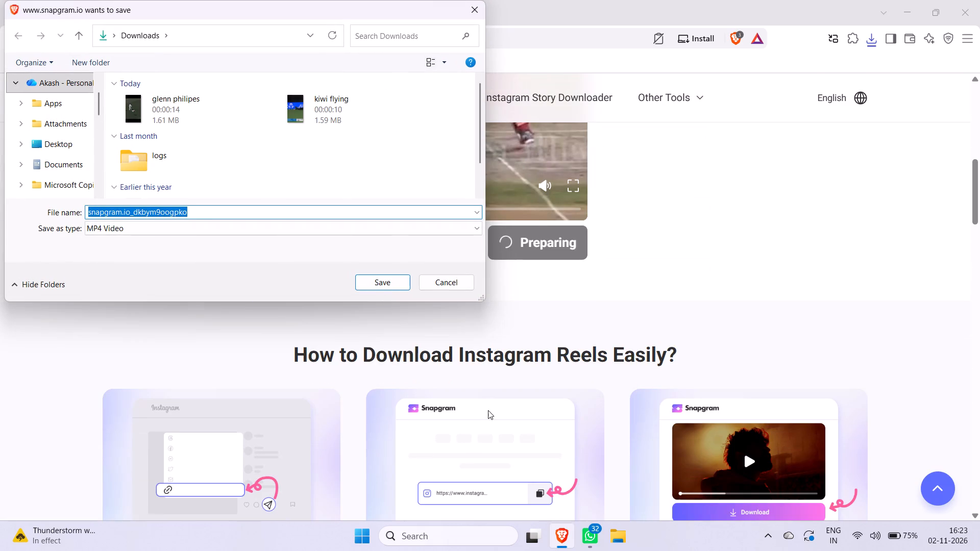
pyautogui.press('BackSpace')
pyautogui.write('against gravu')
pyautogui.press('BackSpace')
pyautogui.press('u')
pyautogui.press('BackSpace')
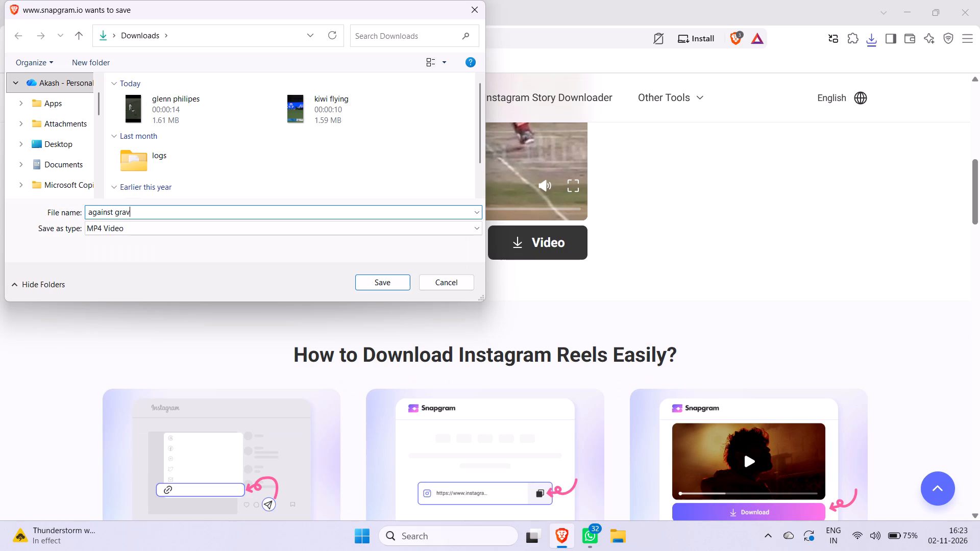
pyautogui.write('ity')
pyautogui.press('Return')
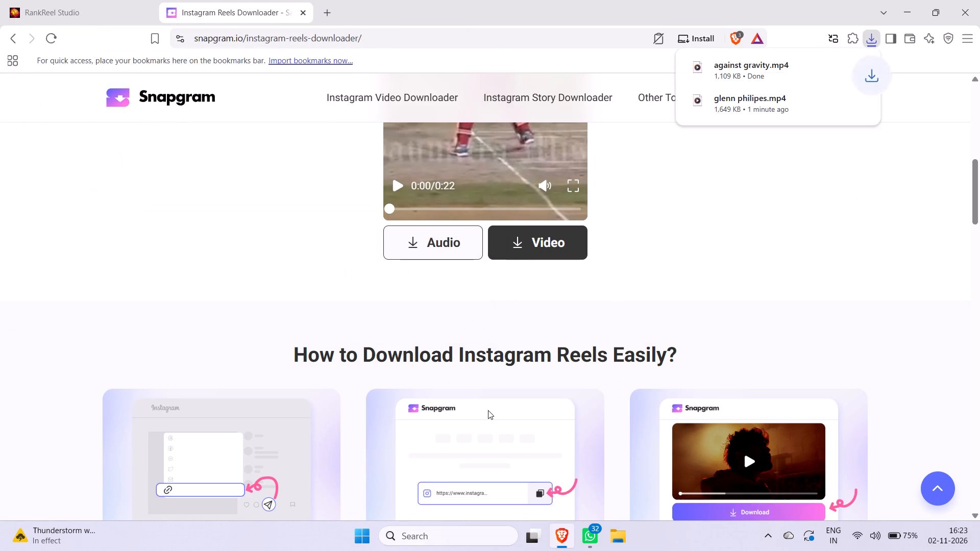
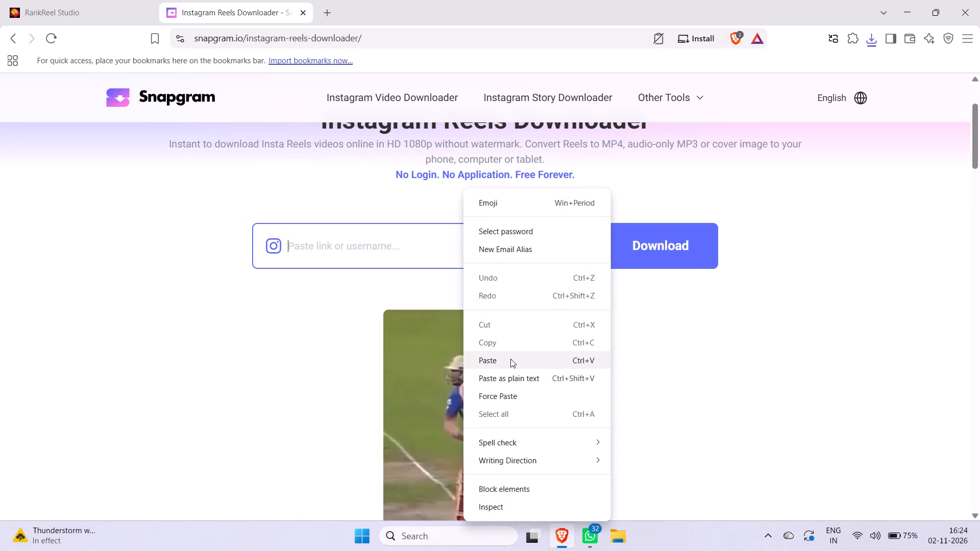
# Paste the next copied Instagram reel link into Snapgram's link box to fetch the video.
pyautogui.click(510, 364)
# Download the fetched reel of the cricketer in the red kit as video.
pyautogui.scroll(-5, 617, 257)
pyautogui.scroll(5, 617, 262)
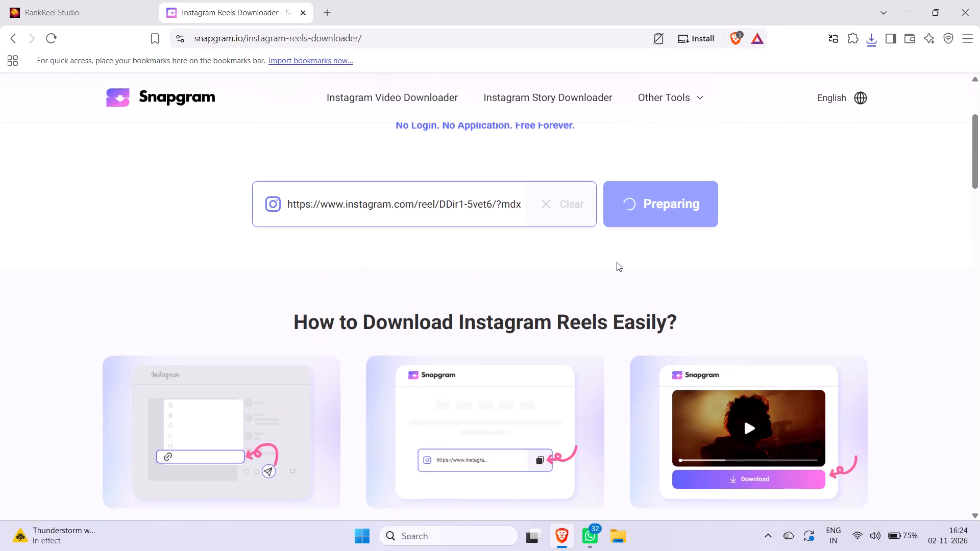
pyautogui.scroll(-3, 616, 262)
pyautogui.scroll(-2, 660, 280)
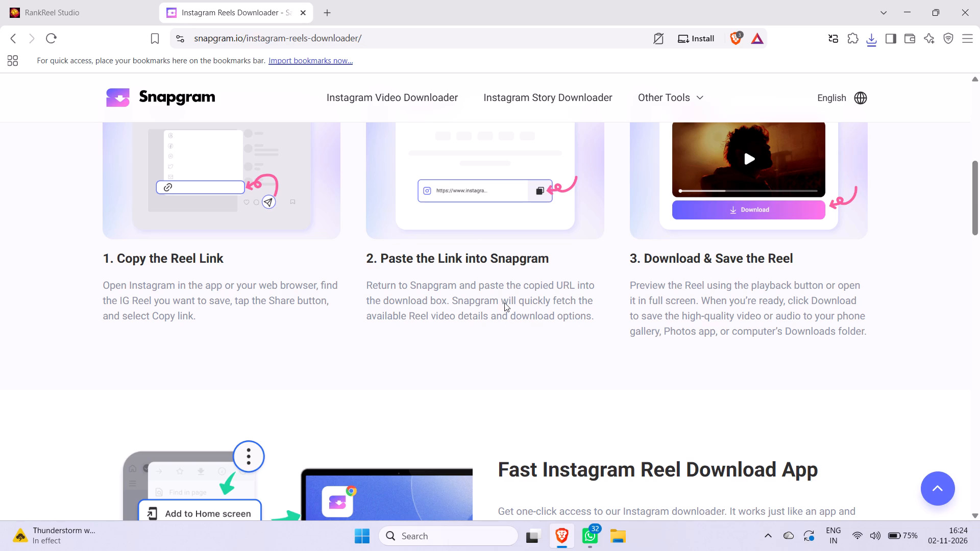
pyautogui.scroll(5, 56, 464)
pyautogui.scroll(3, 715, 270)
pyautogui.scroll(-2, 446, 288)
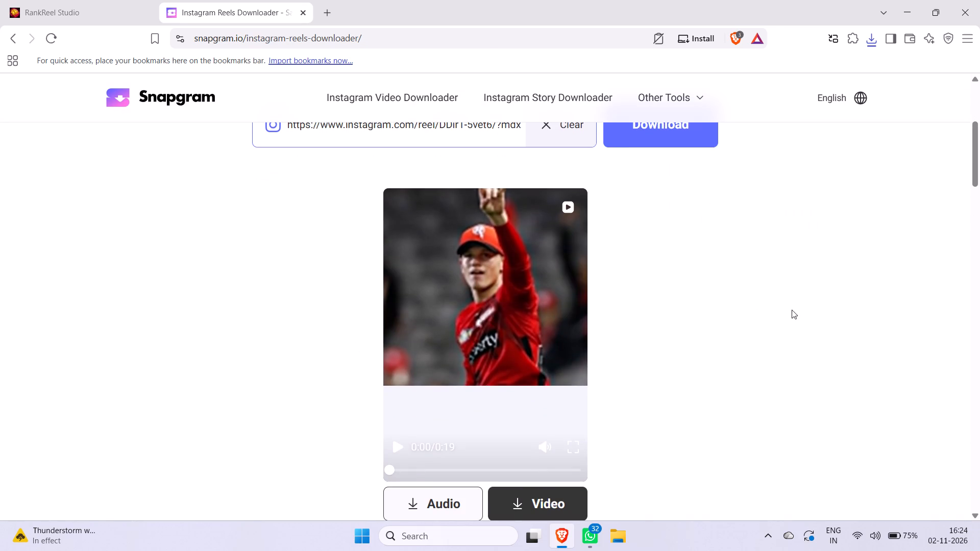
pyautogui.click(557, 499)
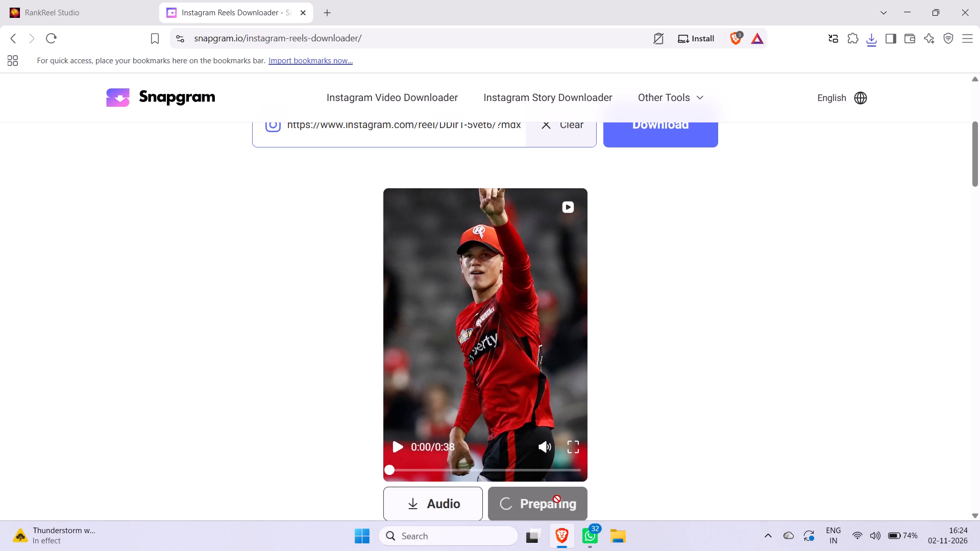
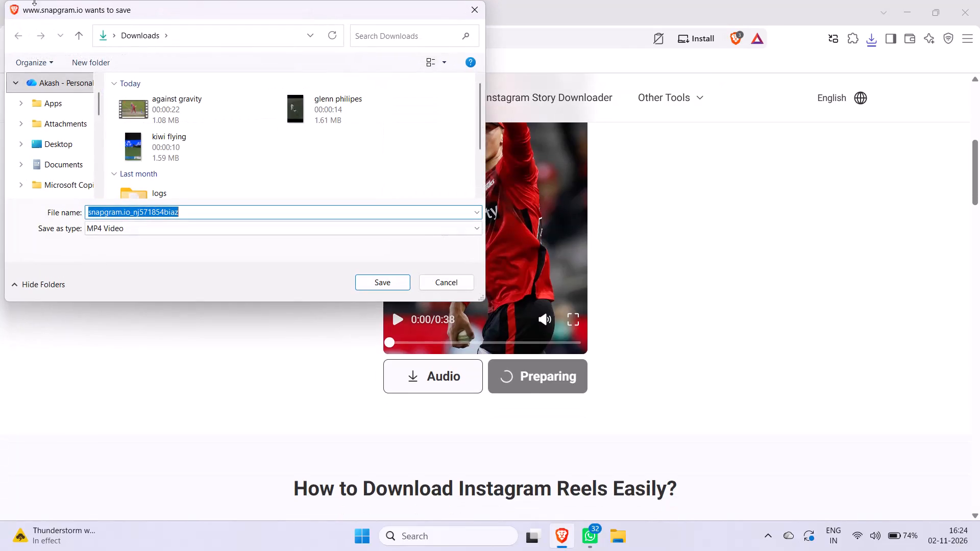
# Name the MP4 video being saved to the Downloads folder "caught flying".
pyautogui.press('BackSpace')
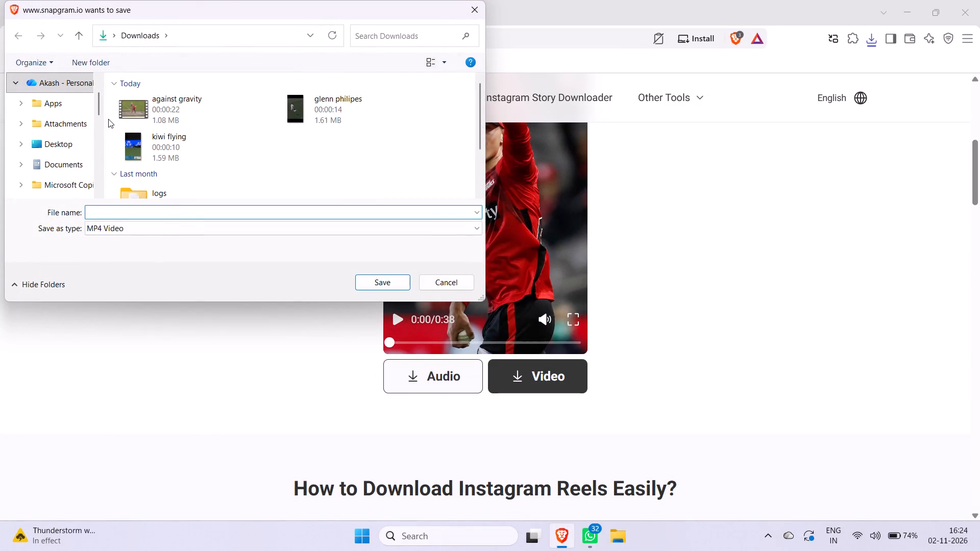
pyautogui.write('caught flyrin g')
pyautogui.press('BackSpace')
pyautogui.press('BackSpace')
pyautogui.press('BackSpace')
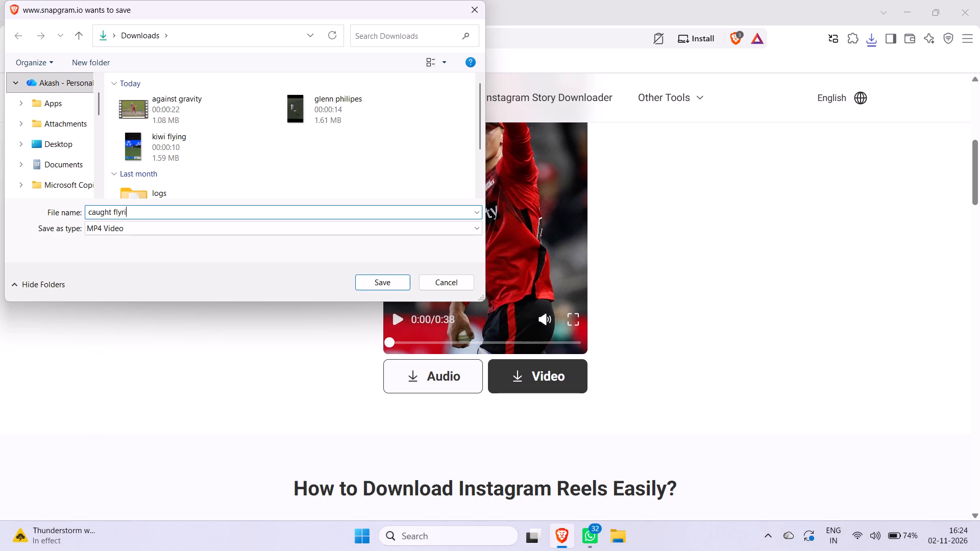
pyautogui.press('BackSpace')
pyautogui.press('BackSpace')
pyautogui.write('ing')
# Save the MP4 video to the Downloads folder under the entered name "caught flying".
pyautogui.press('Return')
# Clear the previous reel link from the Instagram Reels Downloader's link field.
pyautogui.scroll(-2, 669, 314)
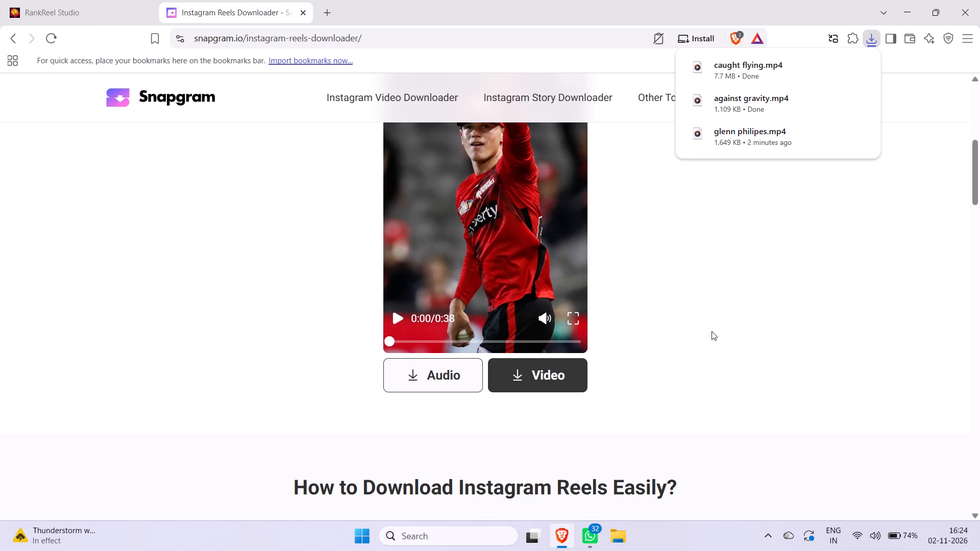
pyautogui.scroll(-3, 712, 331)
pyautogui.scroll(8, 619, 341)
pyautogui.scroll(4, 897, 303)
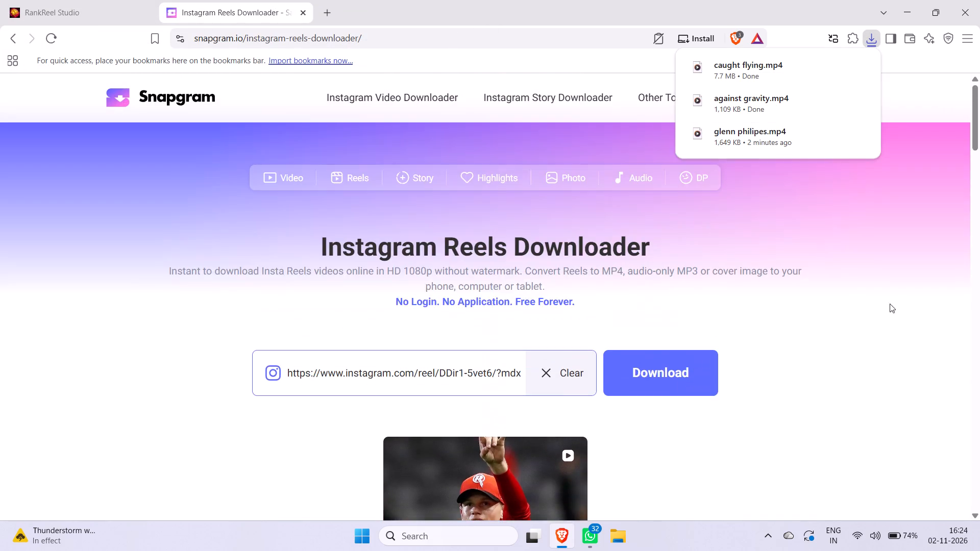
pyautogui.scroll(-4, 854, 330)
pyautogui.scroll(4, 745, 334)
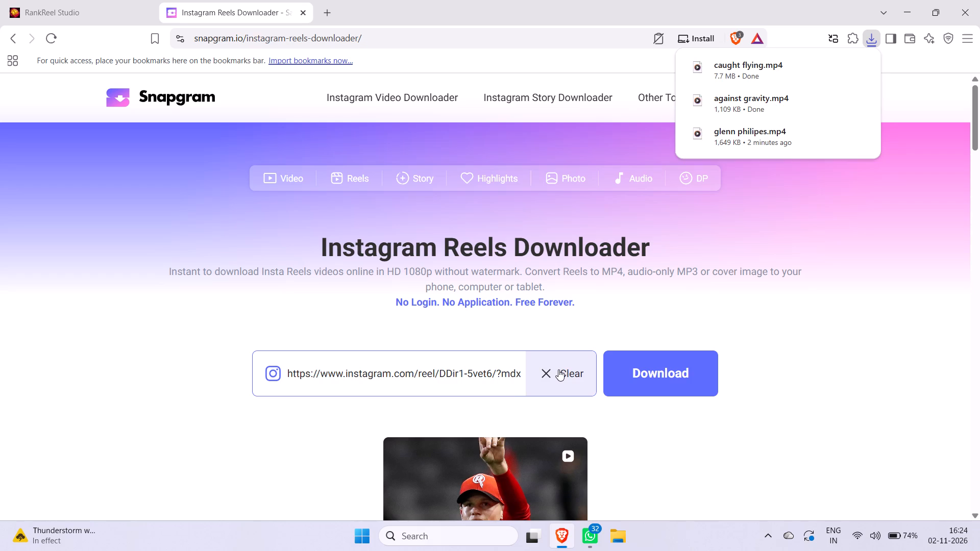
pyautogui.click(558, 369)
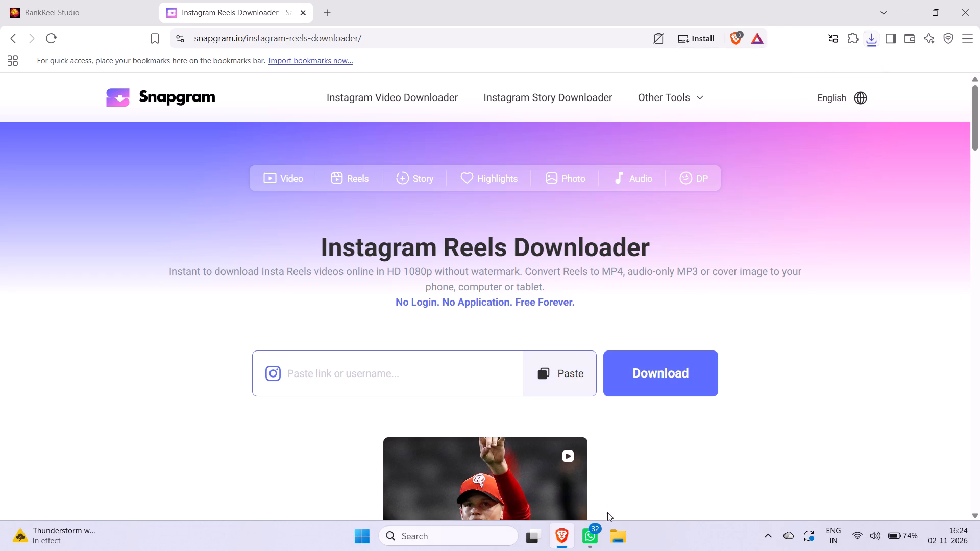
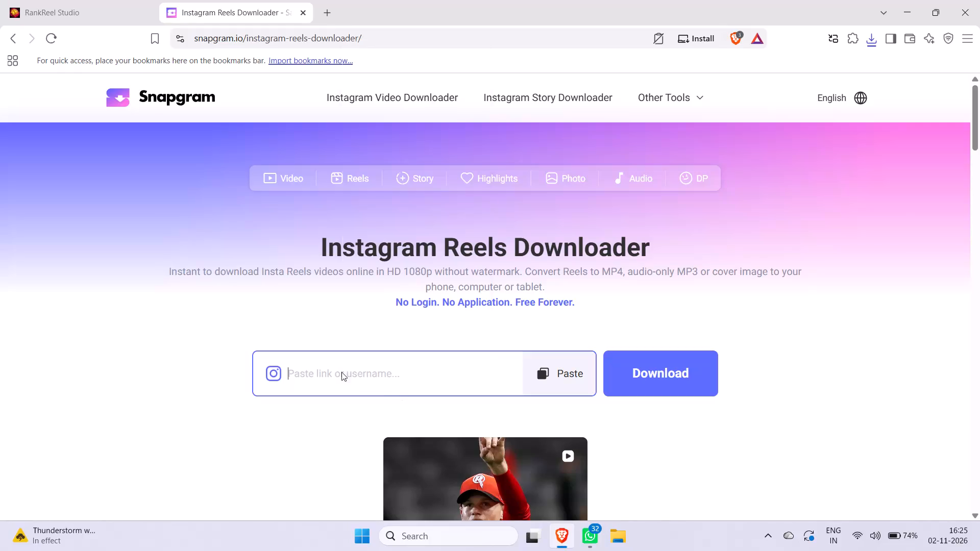
# Paste the copied Instagram reel link into the reels downloader and have its files prepared.
pyautogui.click(391, 212)
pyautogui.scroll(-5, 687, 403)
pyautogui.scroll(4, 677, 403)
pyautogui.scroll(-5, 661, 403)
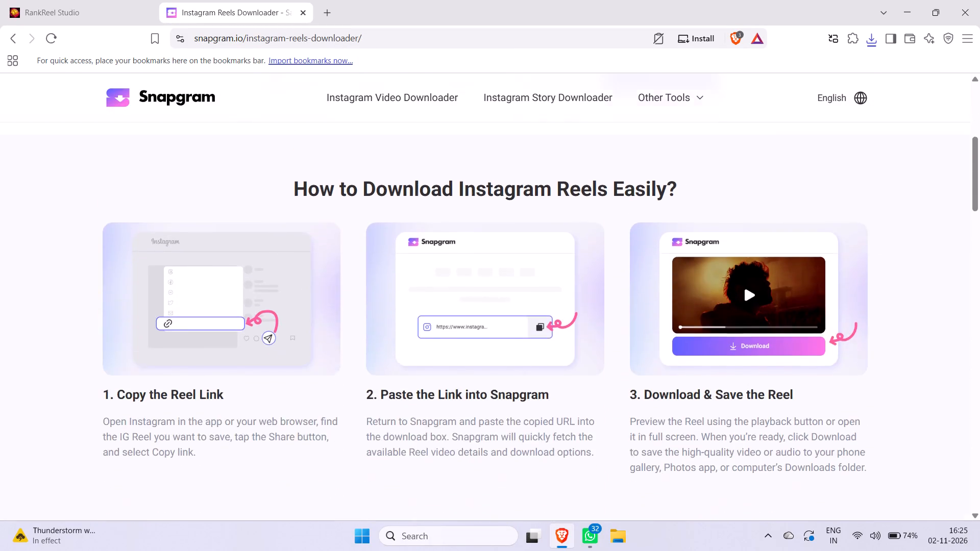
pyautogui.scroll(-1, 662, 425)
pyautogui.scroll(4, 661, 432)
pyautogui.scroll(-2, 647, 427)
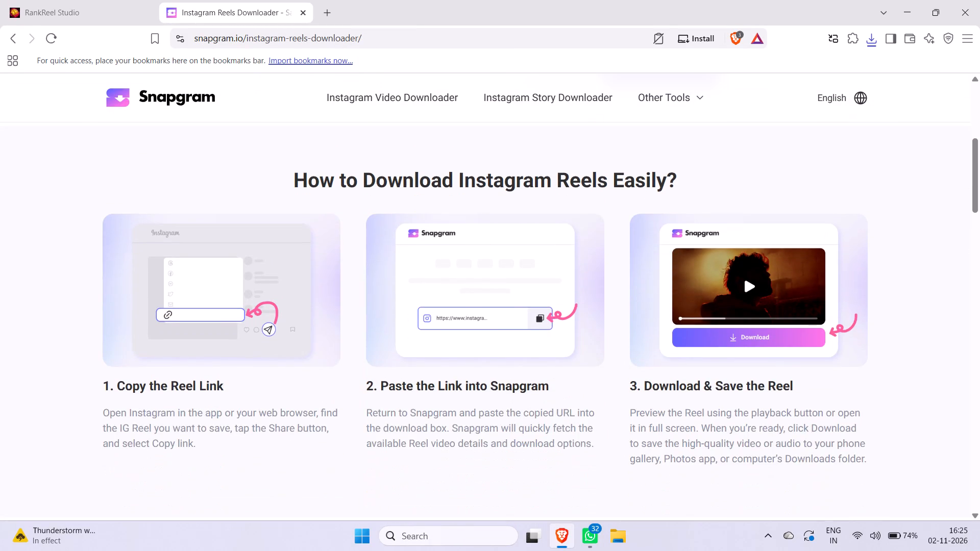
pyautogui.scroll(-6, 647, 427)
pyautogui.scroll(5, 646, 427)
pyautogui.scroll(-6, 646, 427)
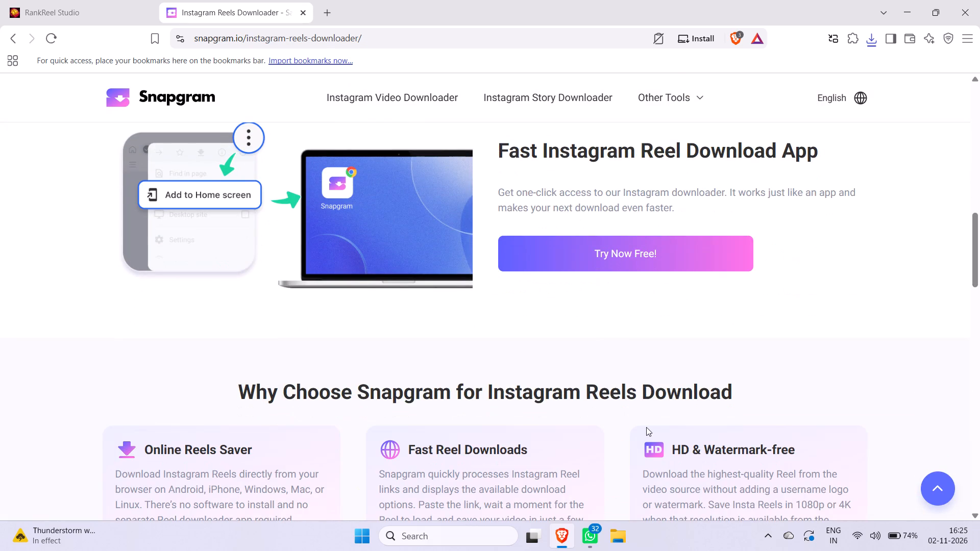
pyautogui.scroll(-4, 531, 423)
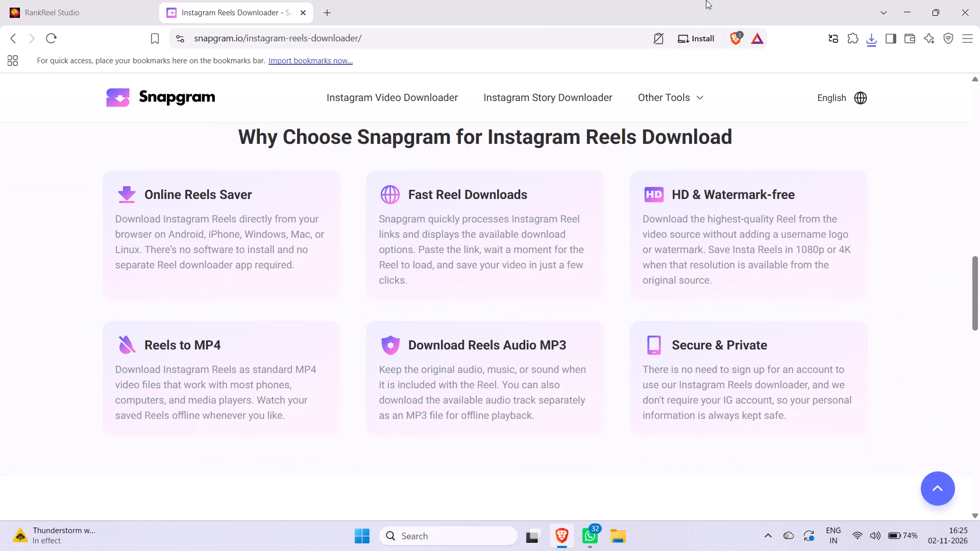
# Start the video download of the prepared cricket reel, opening the save dialog for the MP4 file.
pyautogui.scroll(3, 688, 39)
pyautogui.scroll(14, 956, 500)
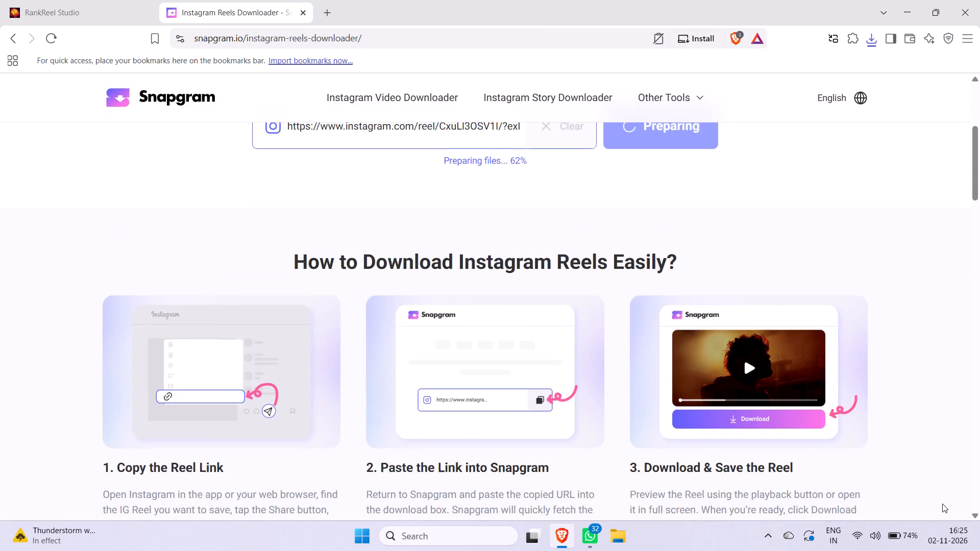
pyautogui.scroll(2, 942, 504)
pyautogui.scroll(1, 863, 526)
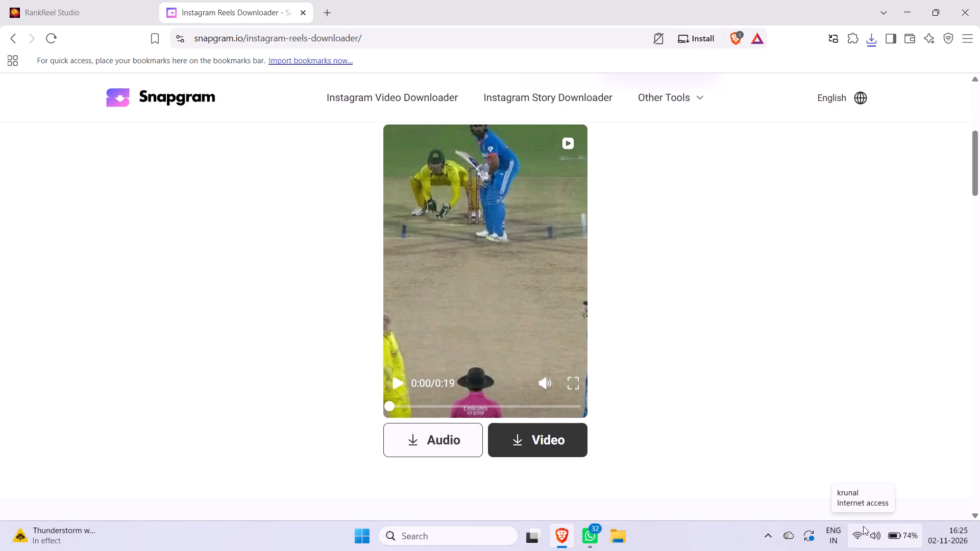
pyautogui.click(558, 439)
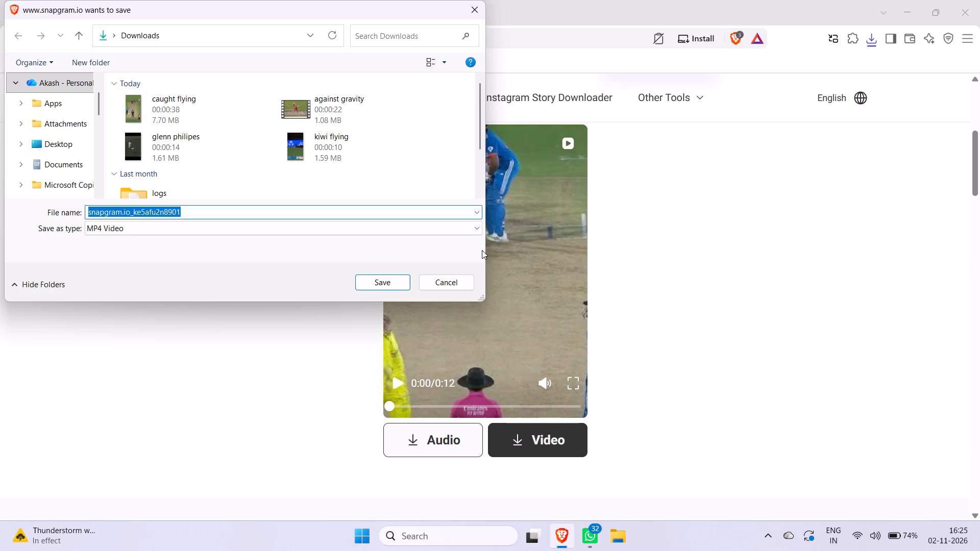
# Replace the suggested file name of the MP4 video being saved to the Downloads folder with one starting "sah".
pyautogui.press('BackSpace')
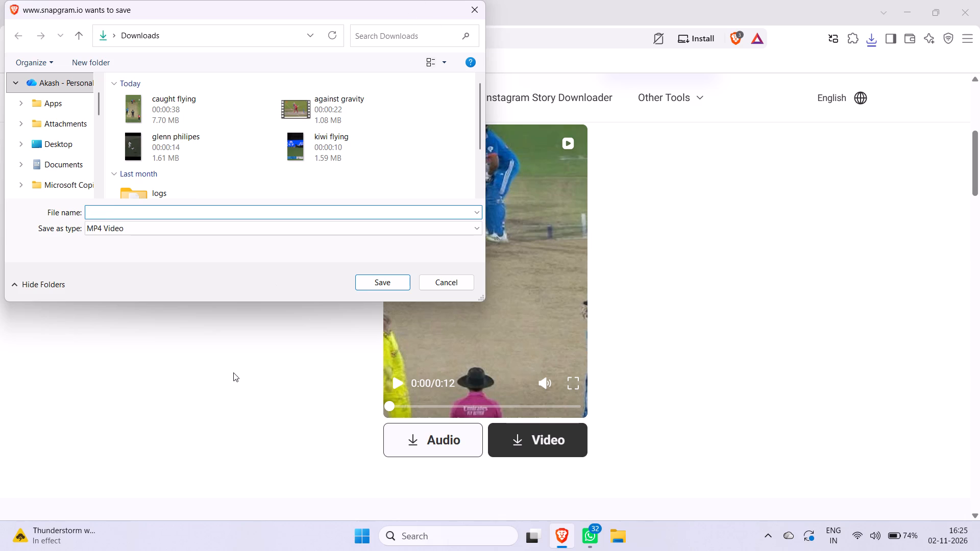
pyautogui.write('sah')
# Correct the file name to "sharma shocked" and save the MP4 video in the Downloads folder.
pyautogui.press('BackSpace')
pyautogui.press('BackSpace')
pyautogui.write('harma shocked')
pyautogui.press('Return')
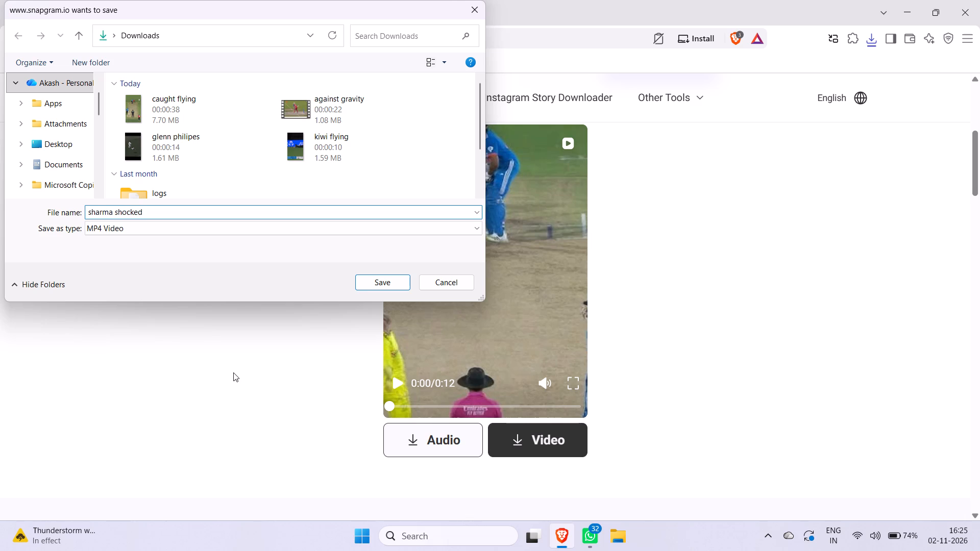
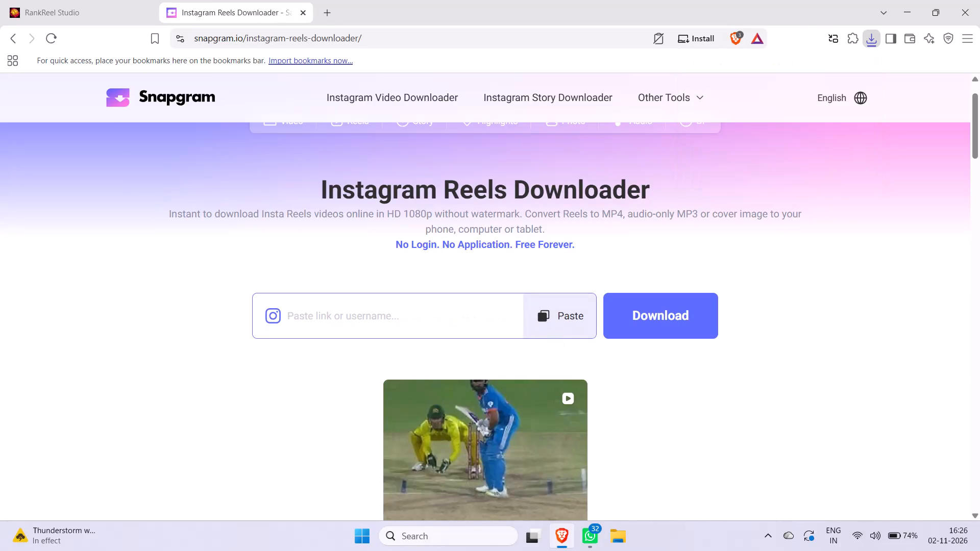
# Paste the copied Instagram post link into the reels downloader to fetch its video.
pyautogui.click(426, 311)
pyautogui.rightClick(426, 311)
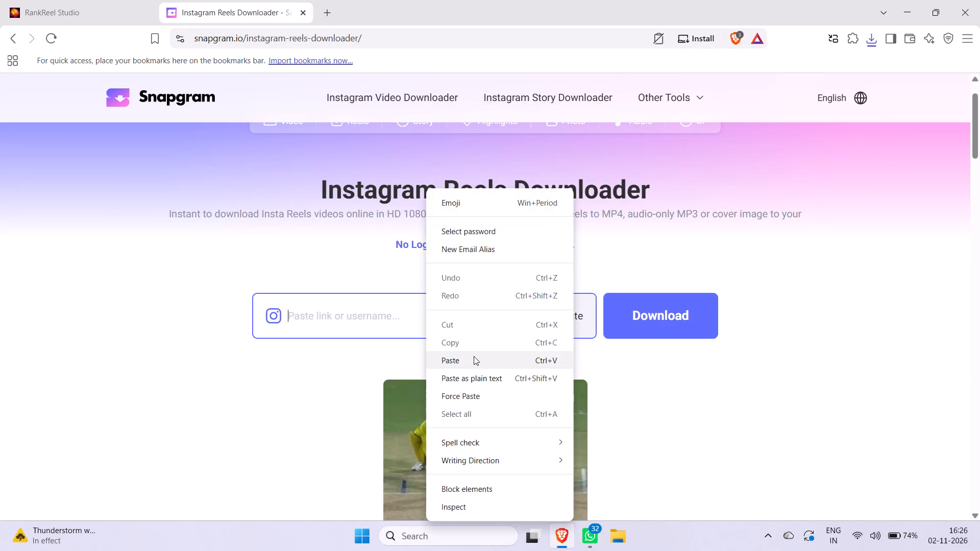
pyautogui.click(474, 356)
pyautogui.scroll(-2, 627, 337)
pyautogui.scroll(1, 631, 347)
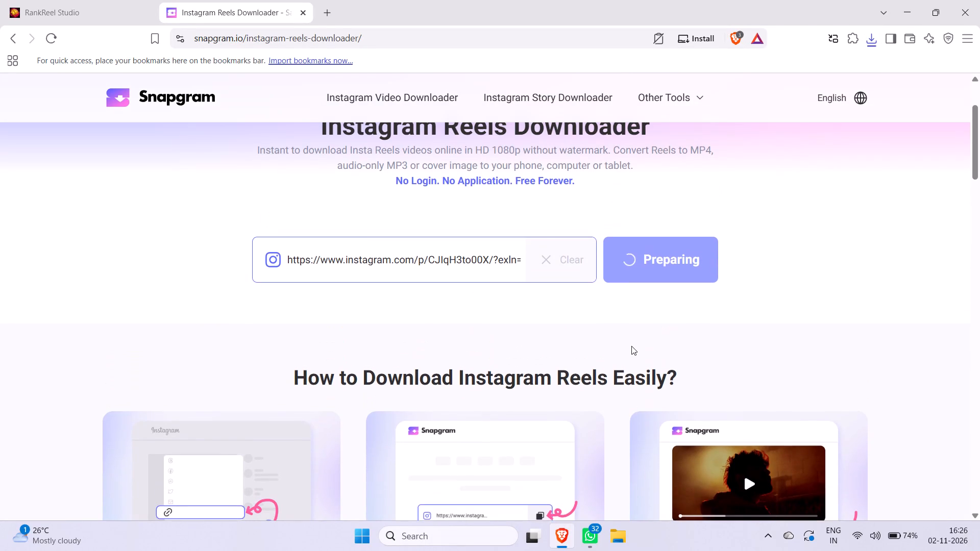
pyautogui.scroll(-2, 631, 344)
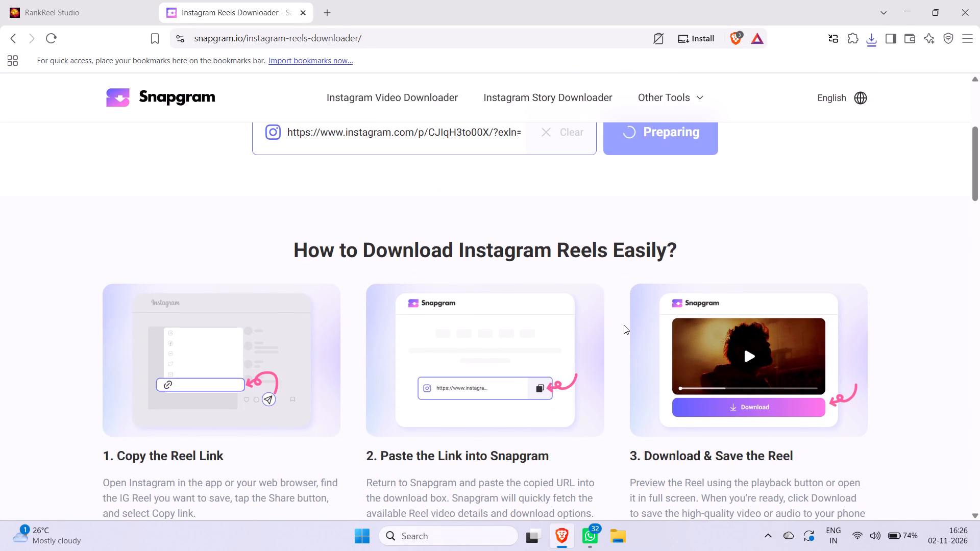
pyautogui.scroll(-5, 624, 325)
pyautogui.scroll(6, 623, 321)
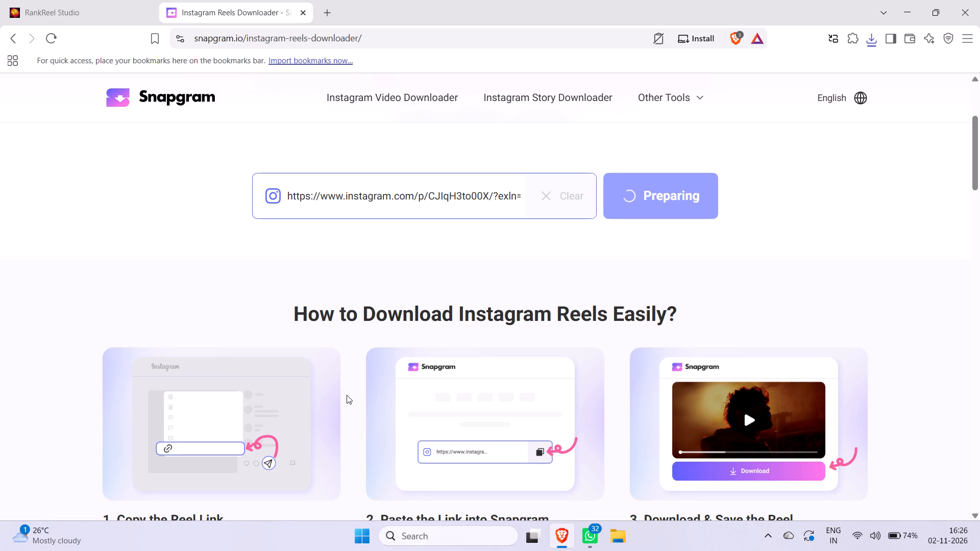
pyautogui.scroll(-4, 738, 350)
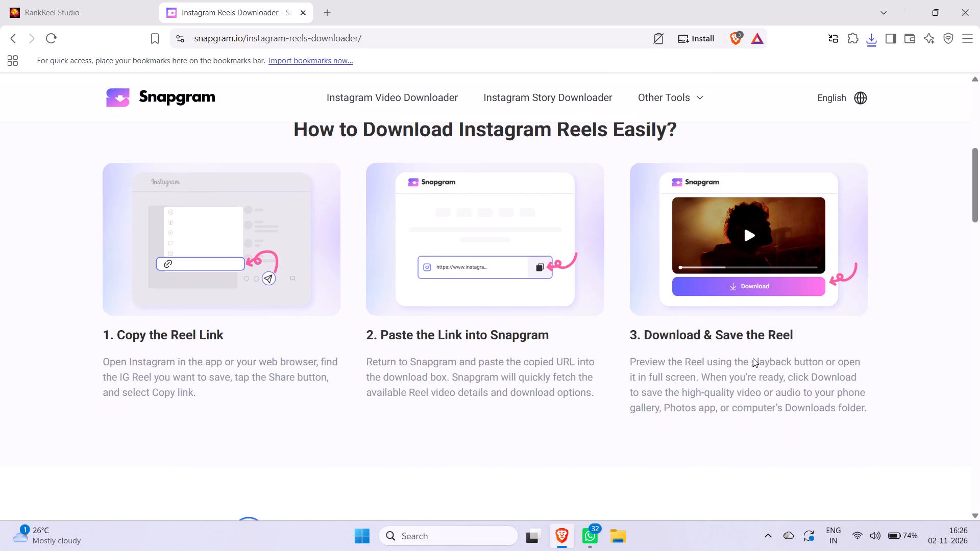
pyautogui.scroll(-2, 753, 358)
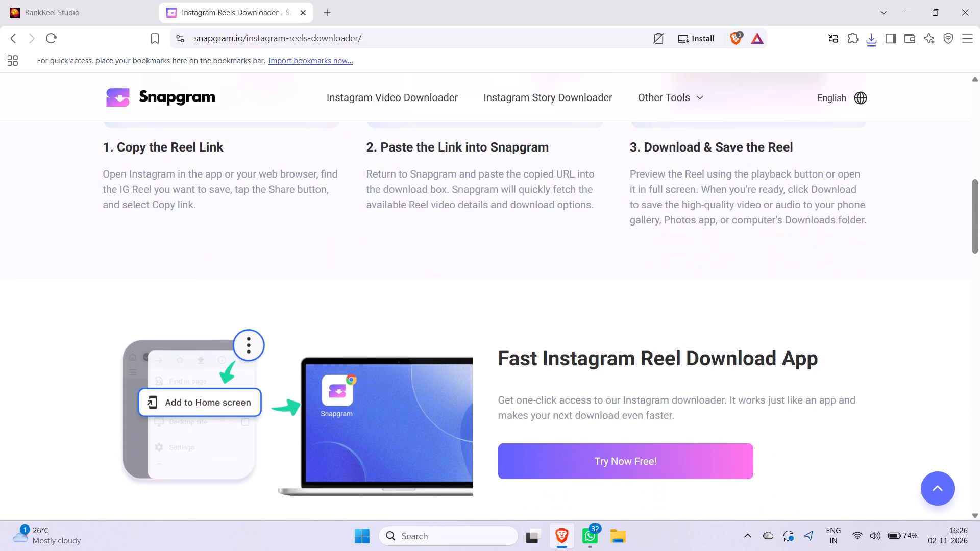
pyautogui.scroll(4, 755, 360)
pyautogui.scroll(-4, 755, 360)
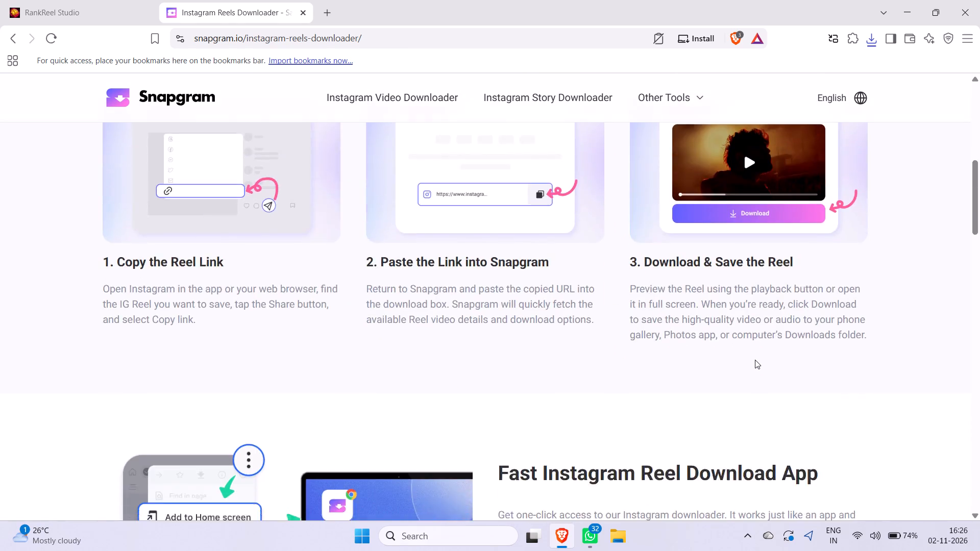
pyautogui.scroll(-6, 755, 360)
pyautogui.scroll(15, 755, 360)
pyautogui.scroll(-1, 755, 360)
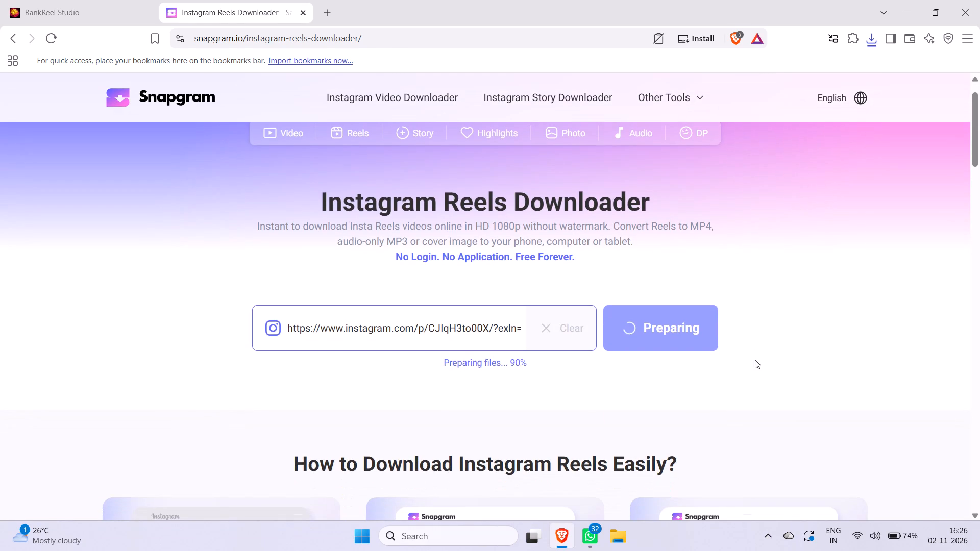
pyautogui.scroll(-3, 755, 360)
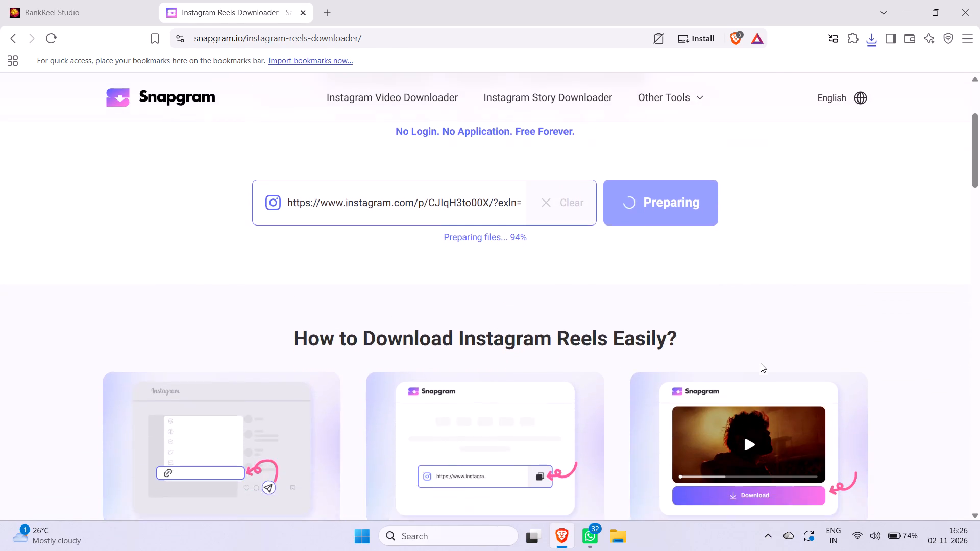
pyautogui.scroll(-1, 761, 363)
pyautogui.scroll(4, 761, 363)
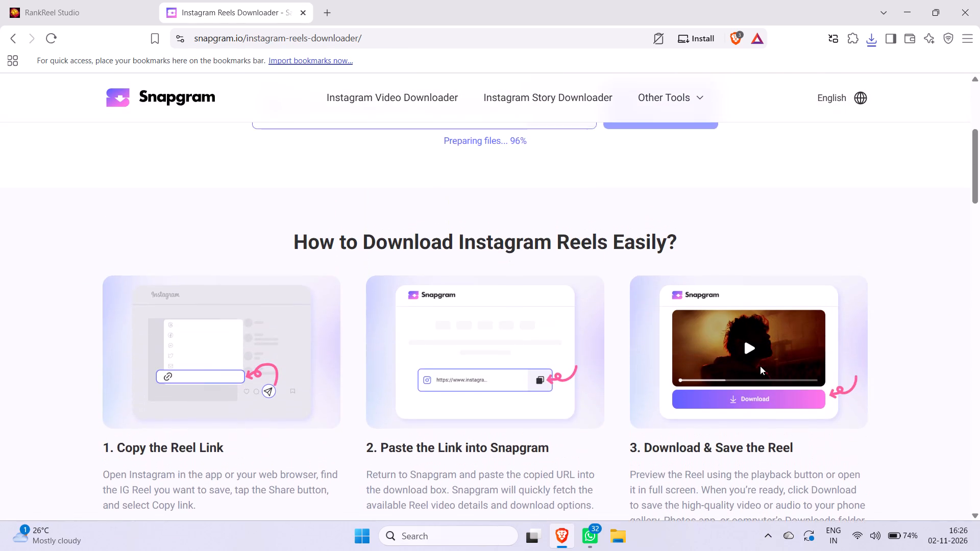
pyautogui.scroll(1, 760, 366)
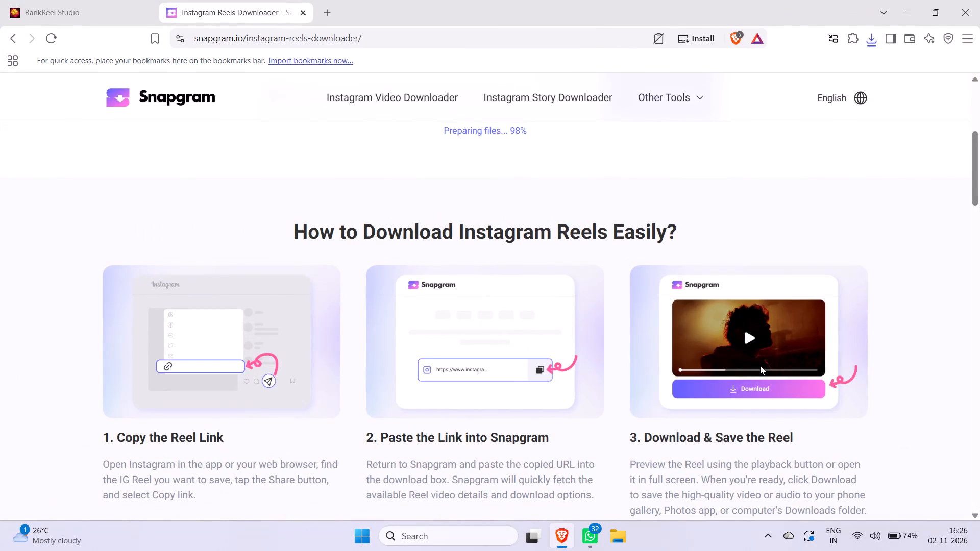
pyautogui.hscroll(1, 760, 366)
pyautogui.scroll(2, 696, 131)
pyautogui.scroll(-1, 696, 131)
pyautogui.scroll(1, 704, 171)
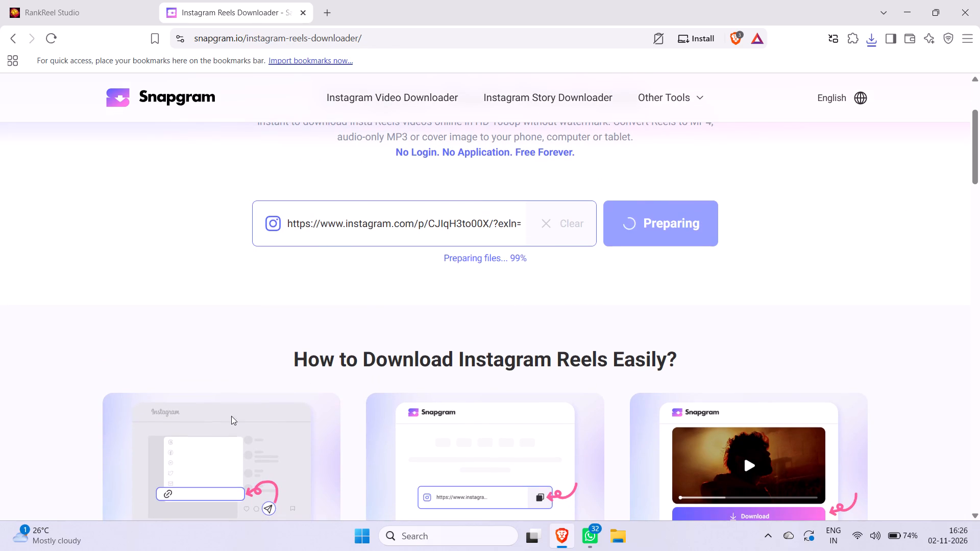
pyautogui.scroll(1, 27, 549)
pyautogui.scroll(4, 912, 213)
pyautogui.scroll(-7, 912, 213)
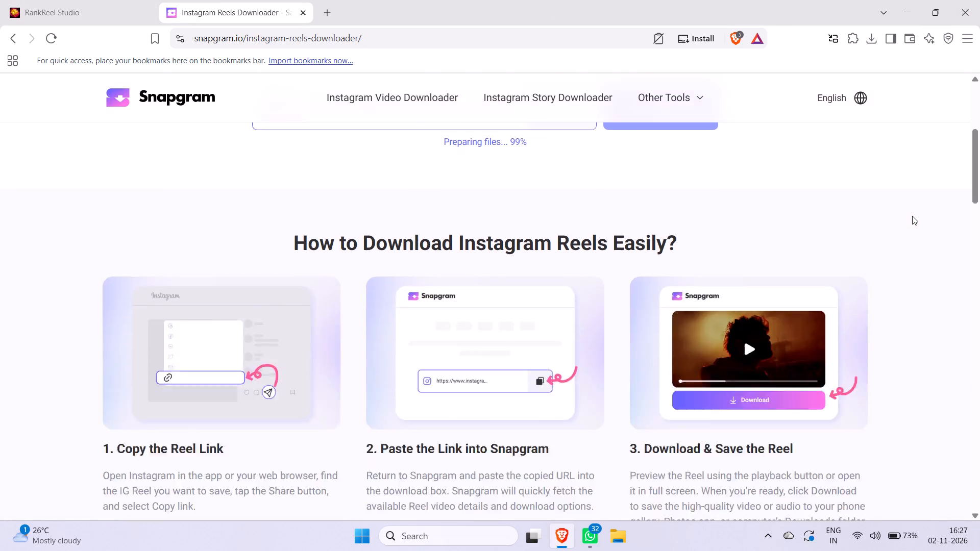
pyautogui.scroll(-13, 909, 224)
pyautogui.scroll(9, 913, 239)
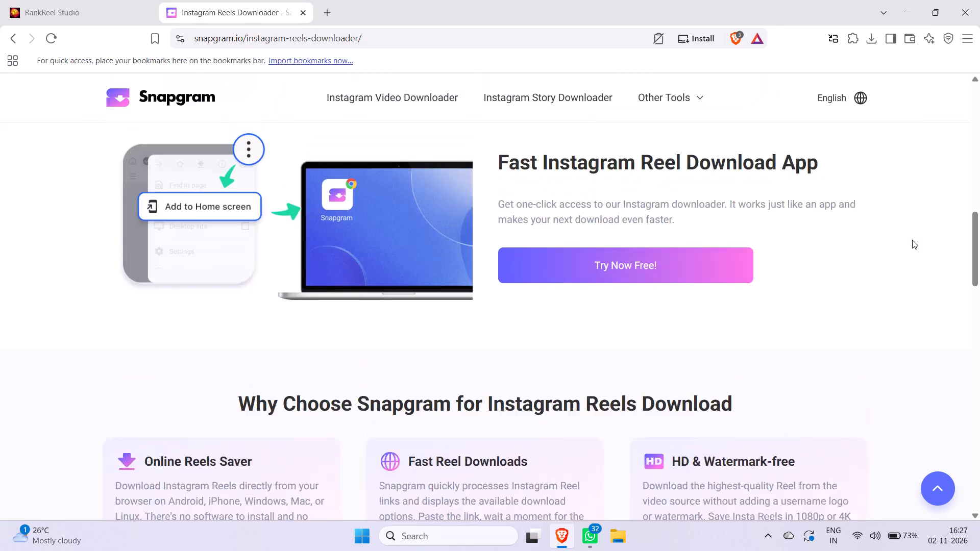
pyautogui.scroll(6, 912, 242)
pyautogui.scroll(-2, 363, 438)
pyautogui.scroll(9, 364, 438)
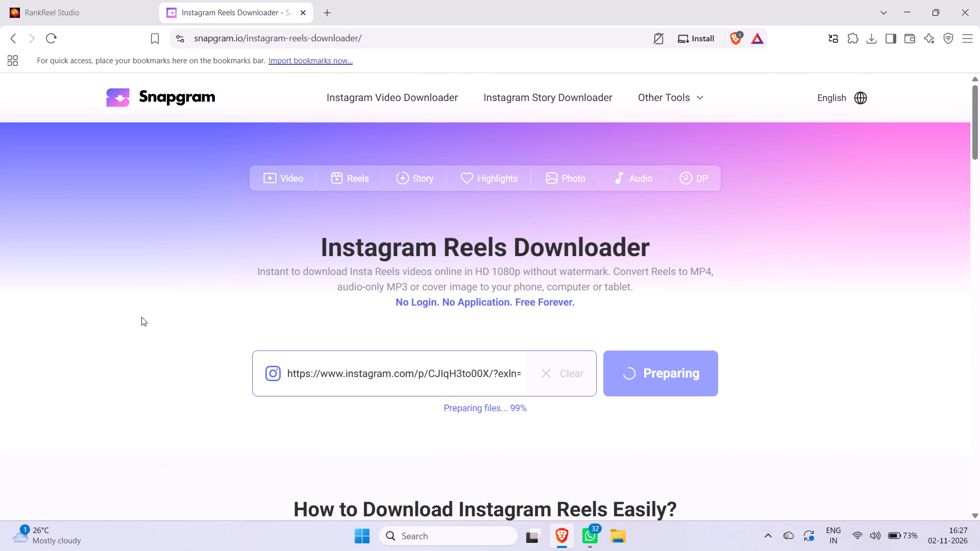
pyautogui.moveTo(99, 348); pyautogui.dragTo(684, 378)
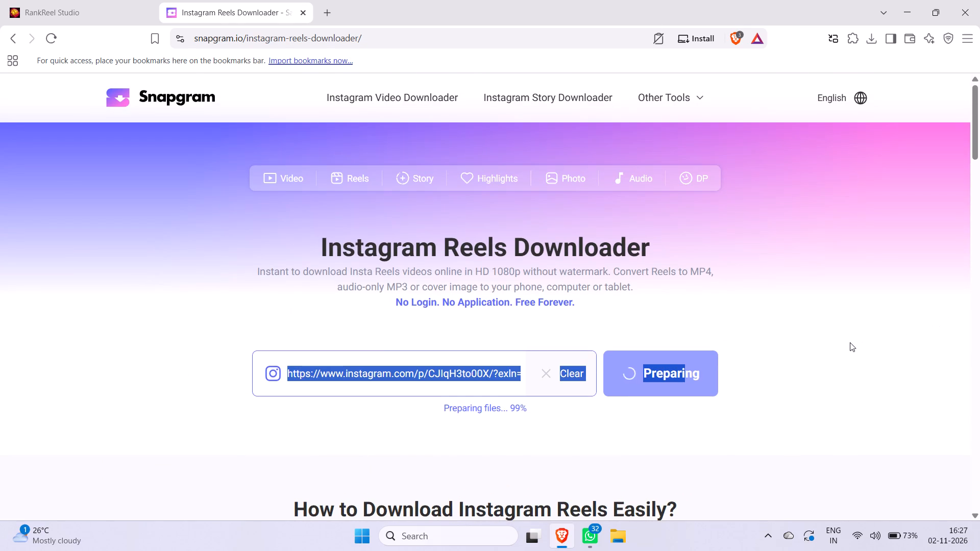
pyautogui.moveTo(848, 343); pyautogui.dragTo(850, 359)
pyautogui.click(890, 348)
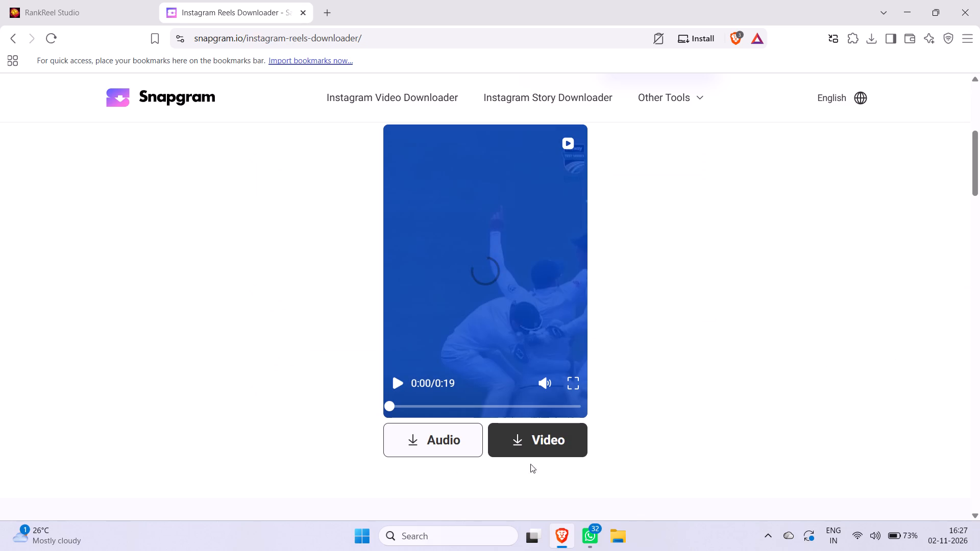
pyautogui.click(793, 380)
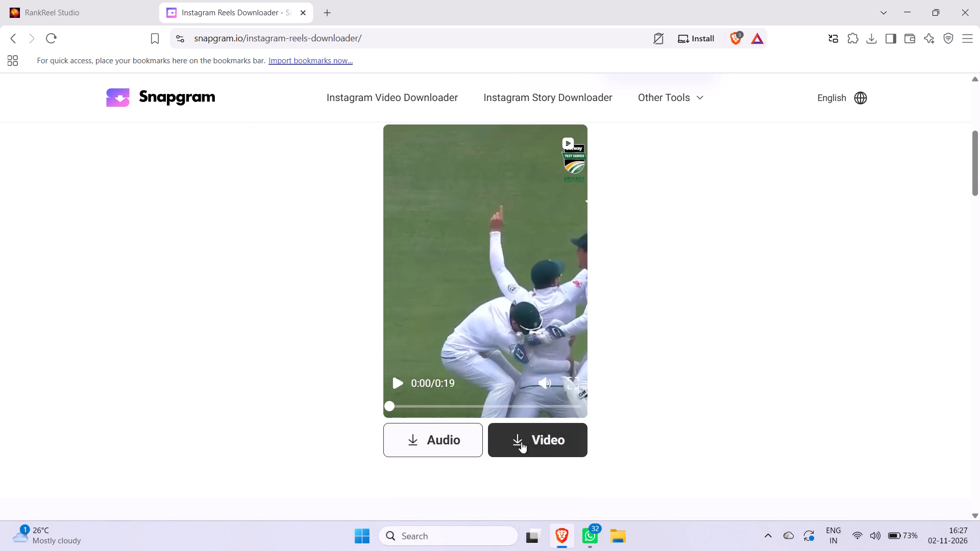
# Start downloading the fetched Test-match reel as a video.
pyautogui.click(509, 452)
# Briefly play the preview of the fetched Test-match reel.
pyautogui.scroll(1, 755, 406)
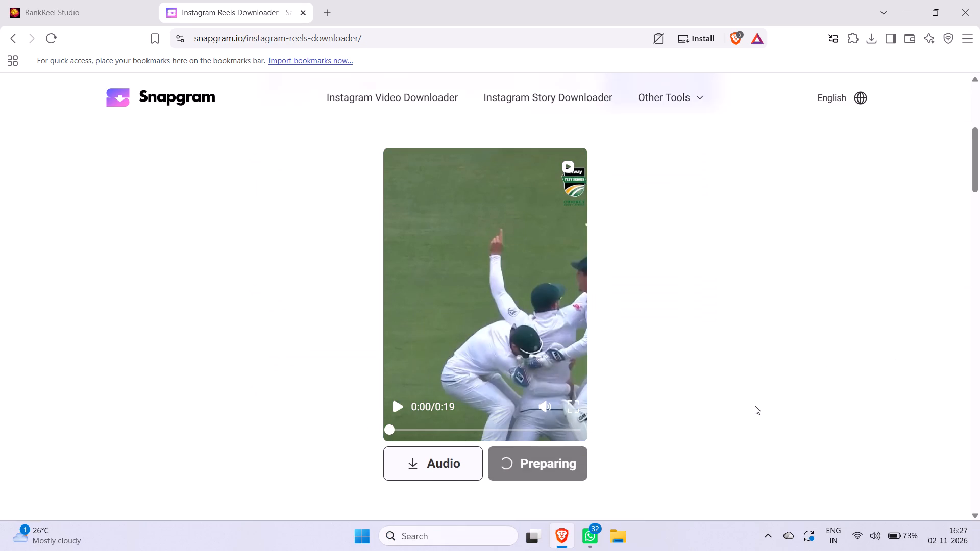
pyautogui.scroll(2, 755, 406)
pyautogui.scroll(-6, 759, 406)
pyautogui.scroll(4, 768, 412)
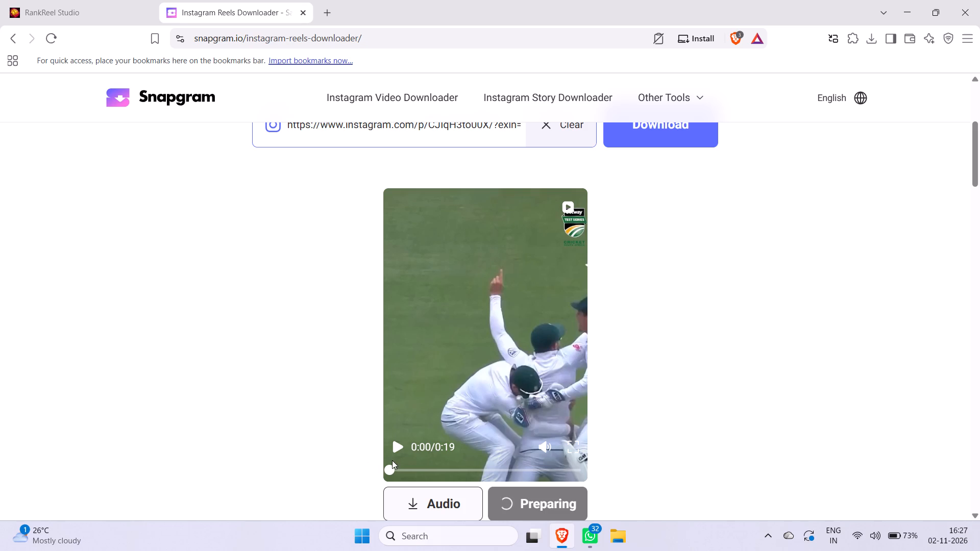
pyautogui.click(394, 439)
pyautogui.click(394, 439)
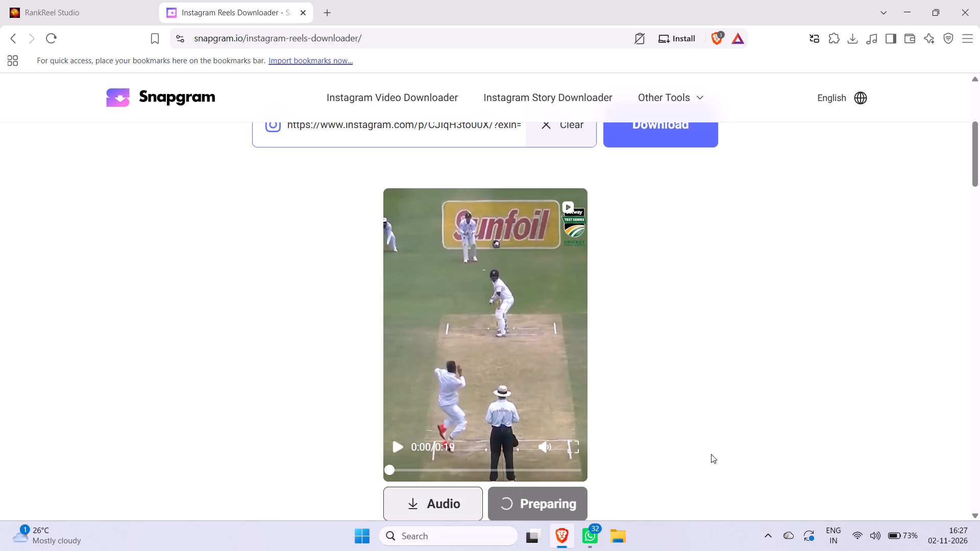
# Replace the suggested file name of the MP4 video being saved to the Downloads folder with one starting "absolutely sem".
pyautogui.press('BackSpace')
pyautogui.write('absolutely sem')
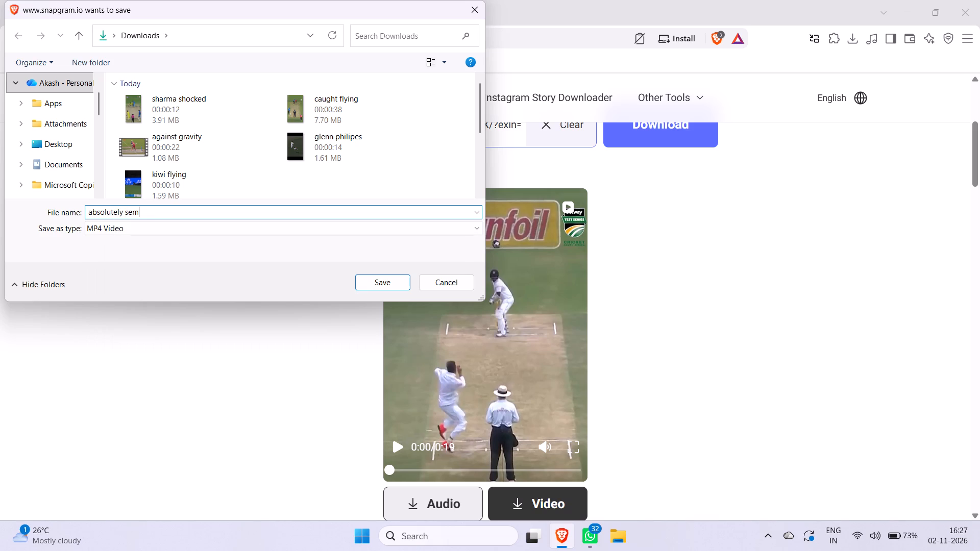
# Finish naming the MP4 video "absolutely sensational" and save it in the Downloads folder.
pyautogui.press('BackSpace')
pyautogui.write('nsational')
pyautogui.click(395, 289)
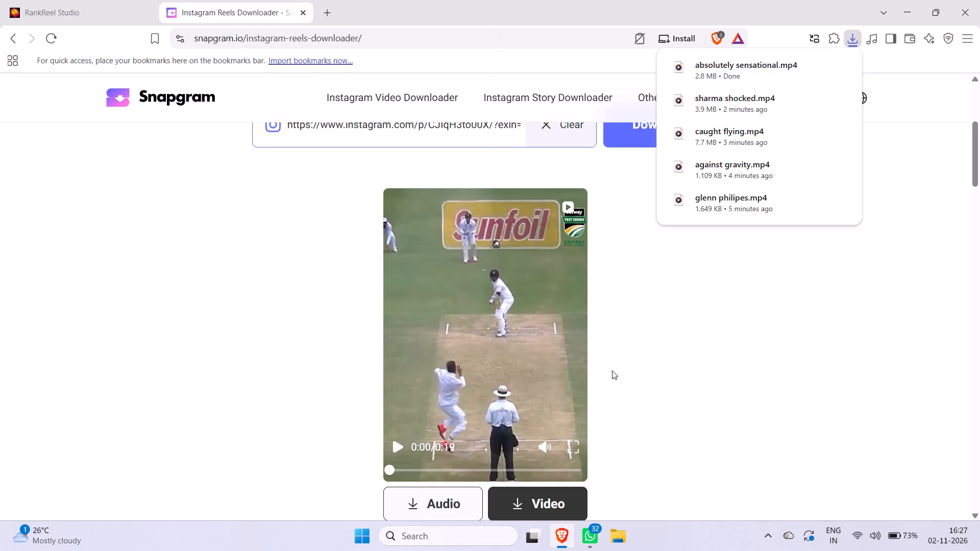
# Switch to RankReel Studio and open the file chooser for uploading media.
pyautogui.click(45, 21)
pyautogui.scroll(4, 712, 503)
pyautogui.scroll(6, 910, 312)
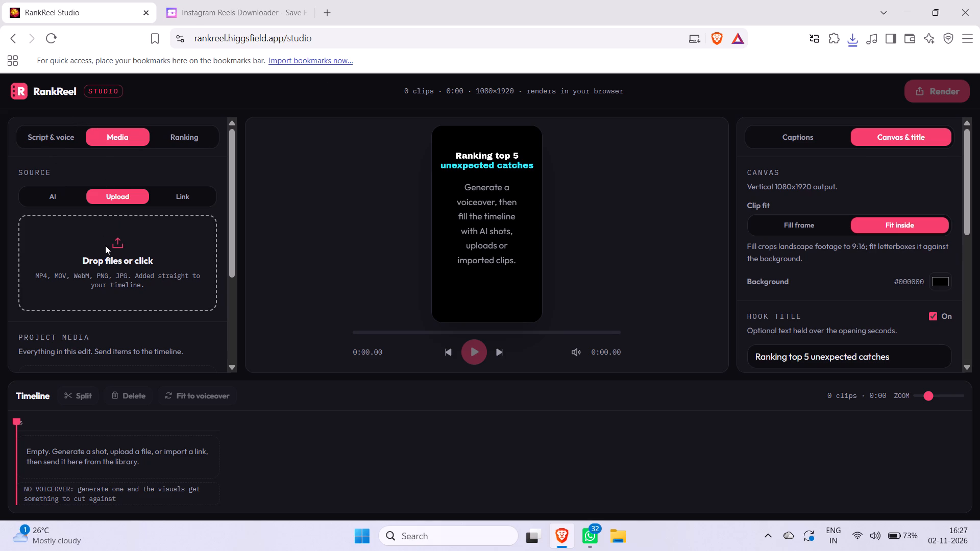
pyautogui.click(121, 258)
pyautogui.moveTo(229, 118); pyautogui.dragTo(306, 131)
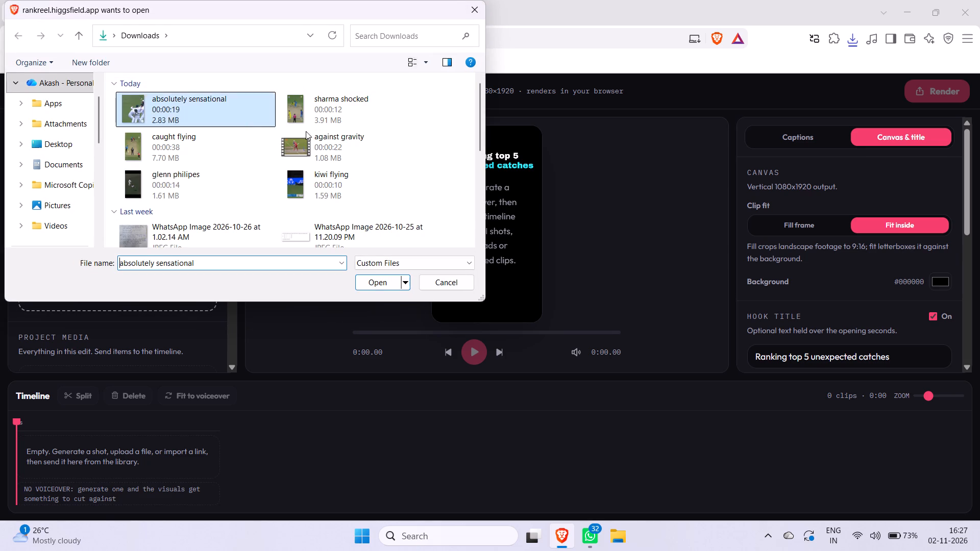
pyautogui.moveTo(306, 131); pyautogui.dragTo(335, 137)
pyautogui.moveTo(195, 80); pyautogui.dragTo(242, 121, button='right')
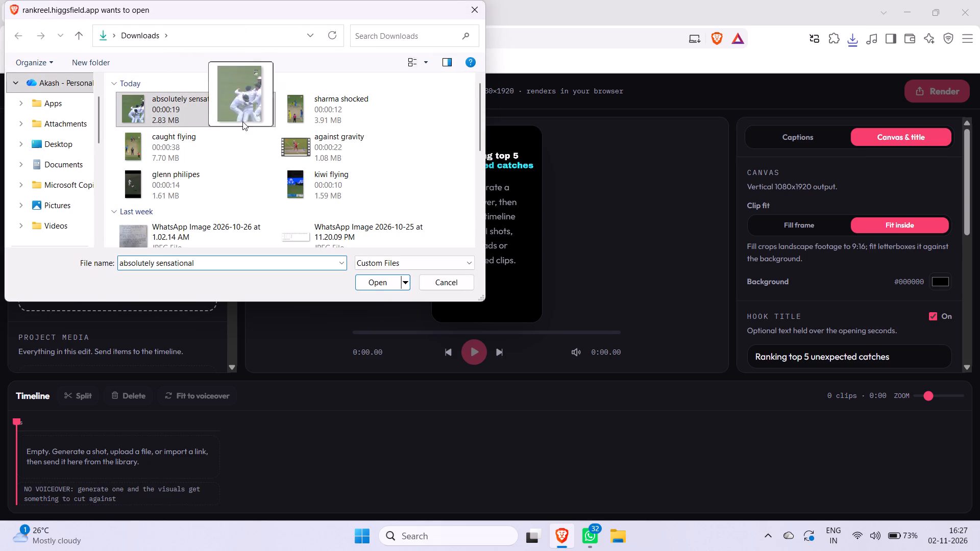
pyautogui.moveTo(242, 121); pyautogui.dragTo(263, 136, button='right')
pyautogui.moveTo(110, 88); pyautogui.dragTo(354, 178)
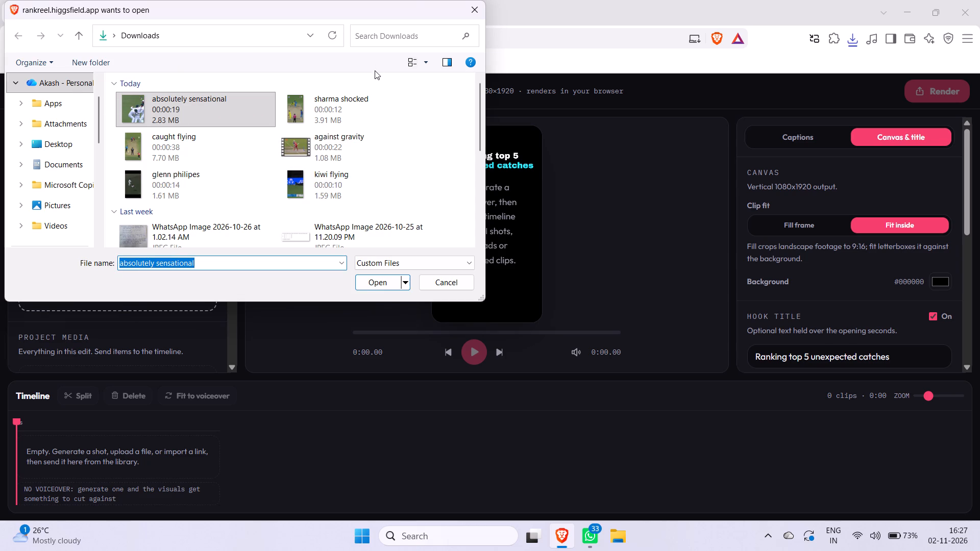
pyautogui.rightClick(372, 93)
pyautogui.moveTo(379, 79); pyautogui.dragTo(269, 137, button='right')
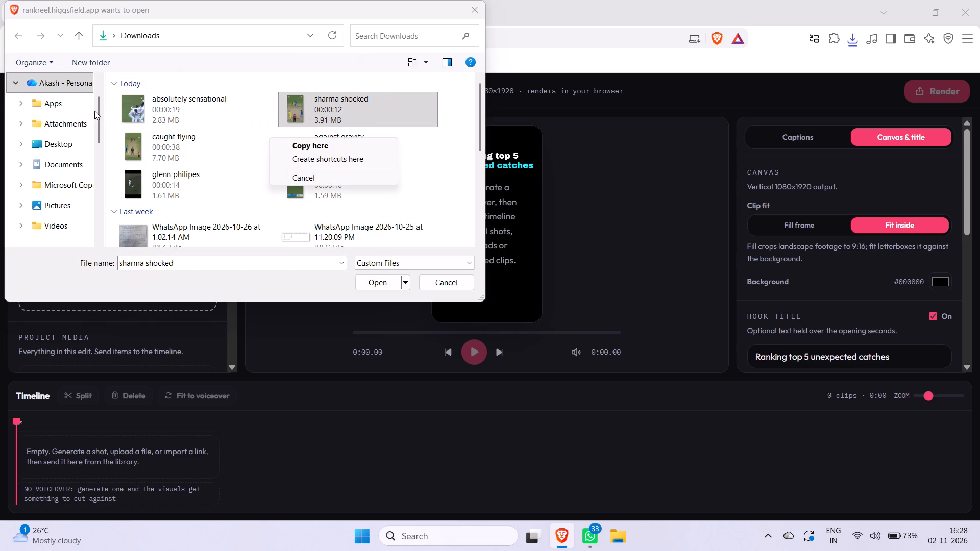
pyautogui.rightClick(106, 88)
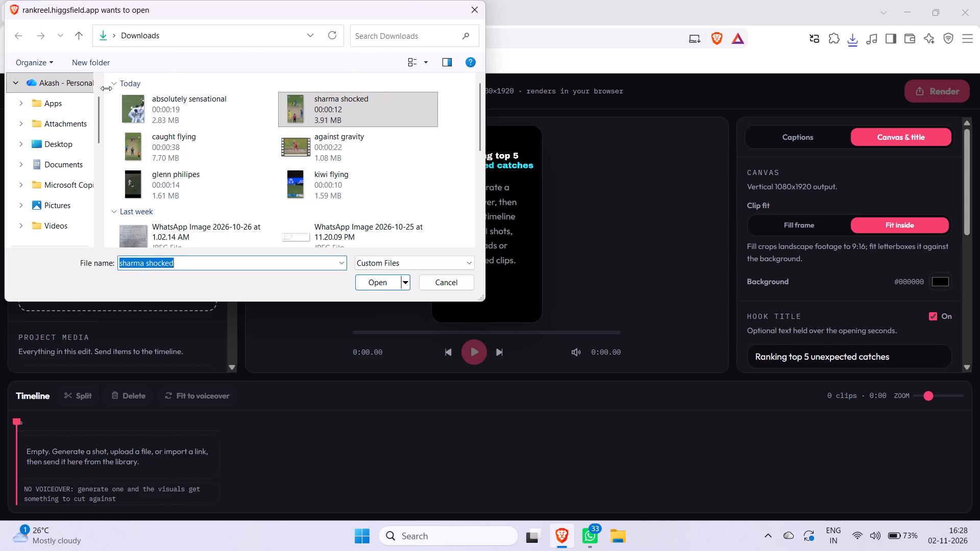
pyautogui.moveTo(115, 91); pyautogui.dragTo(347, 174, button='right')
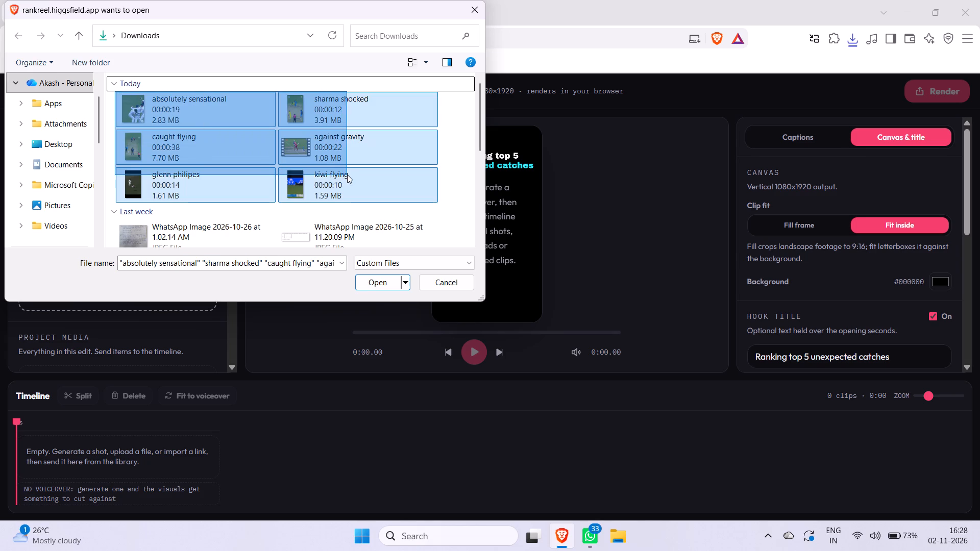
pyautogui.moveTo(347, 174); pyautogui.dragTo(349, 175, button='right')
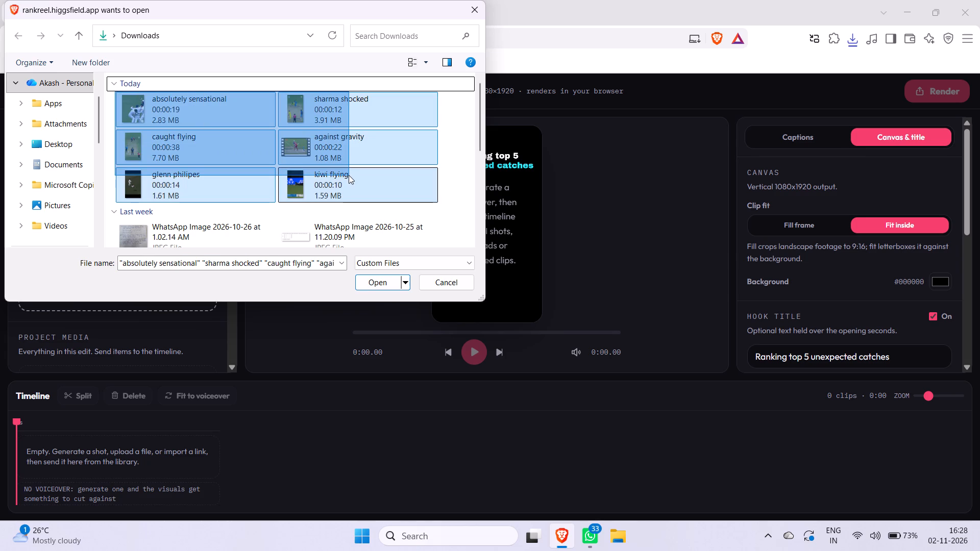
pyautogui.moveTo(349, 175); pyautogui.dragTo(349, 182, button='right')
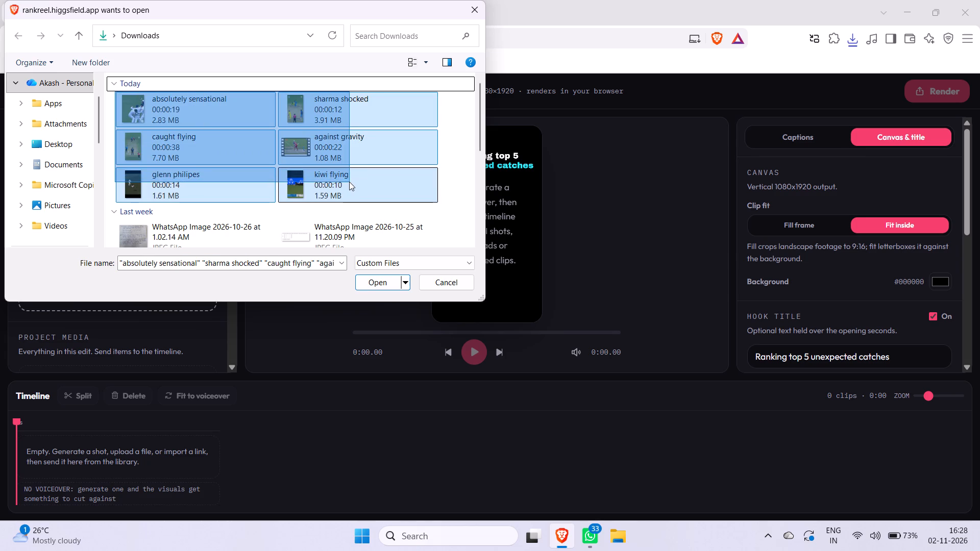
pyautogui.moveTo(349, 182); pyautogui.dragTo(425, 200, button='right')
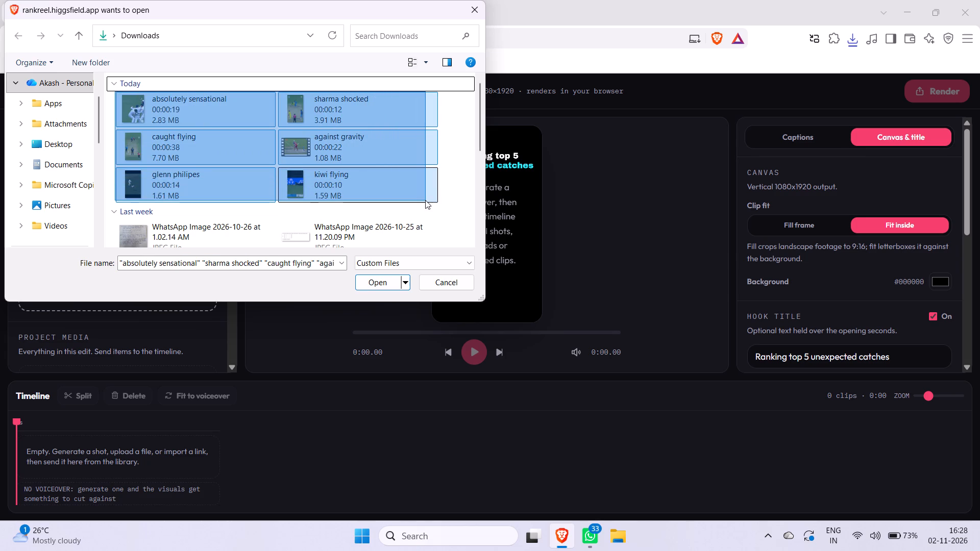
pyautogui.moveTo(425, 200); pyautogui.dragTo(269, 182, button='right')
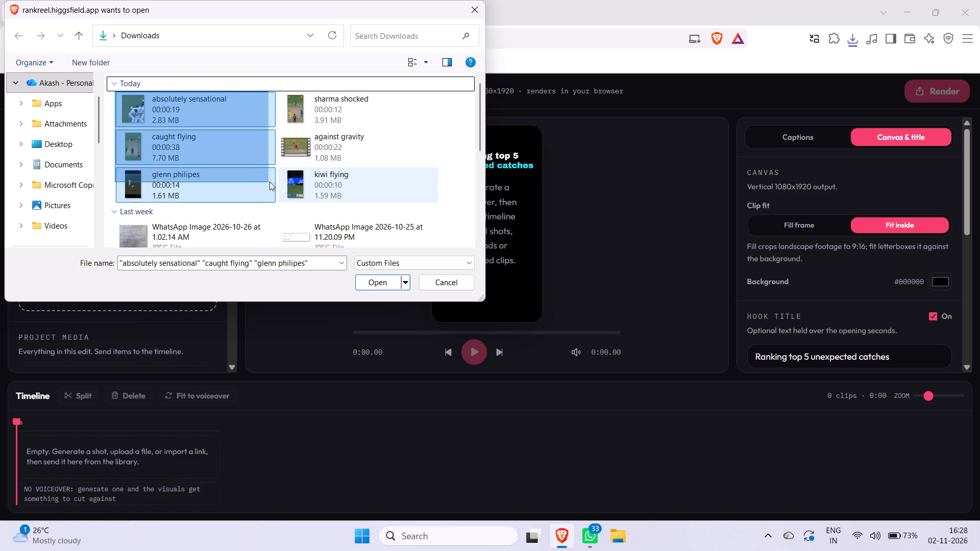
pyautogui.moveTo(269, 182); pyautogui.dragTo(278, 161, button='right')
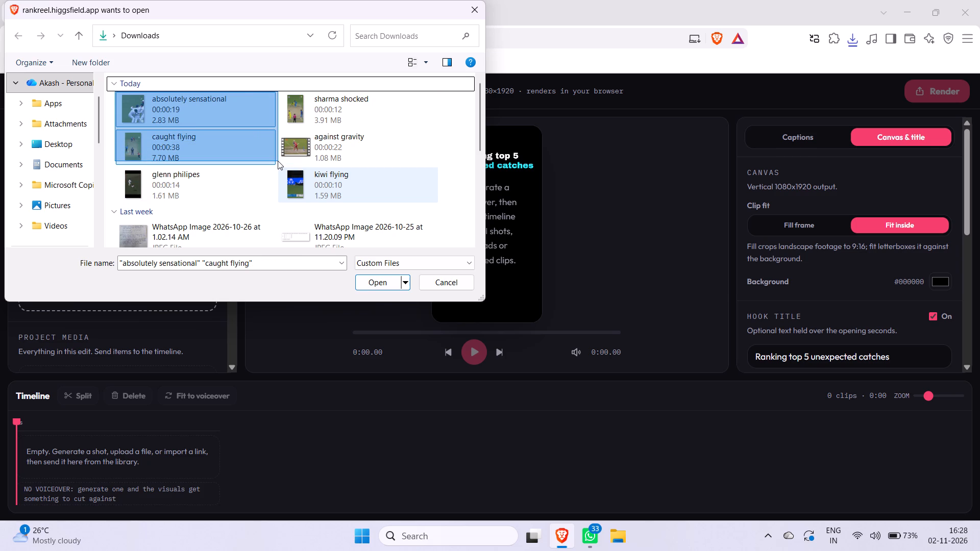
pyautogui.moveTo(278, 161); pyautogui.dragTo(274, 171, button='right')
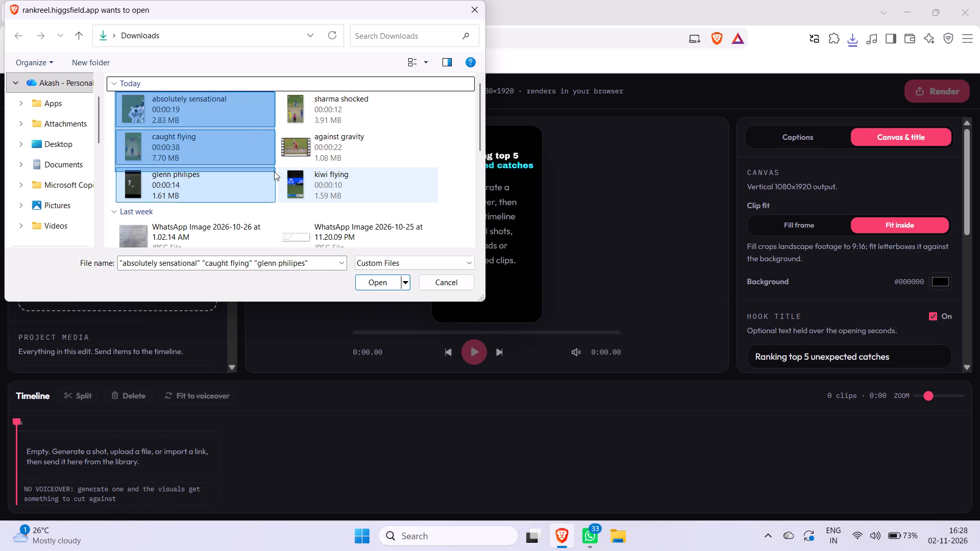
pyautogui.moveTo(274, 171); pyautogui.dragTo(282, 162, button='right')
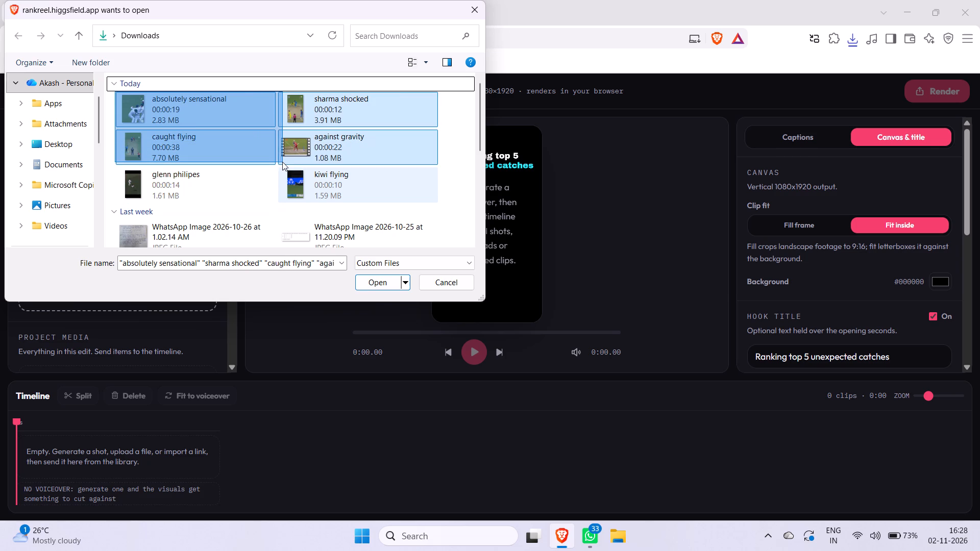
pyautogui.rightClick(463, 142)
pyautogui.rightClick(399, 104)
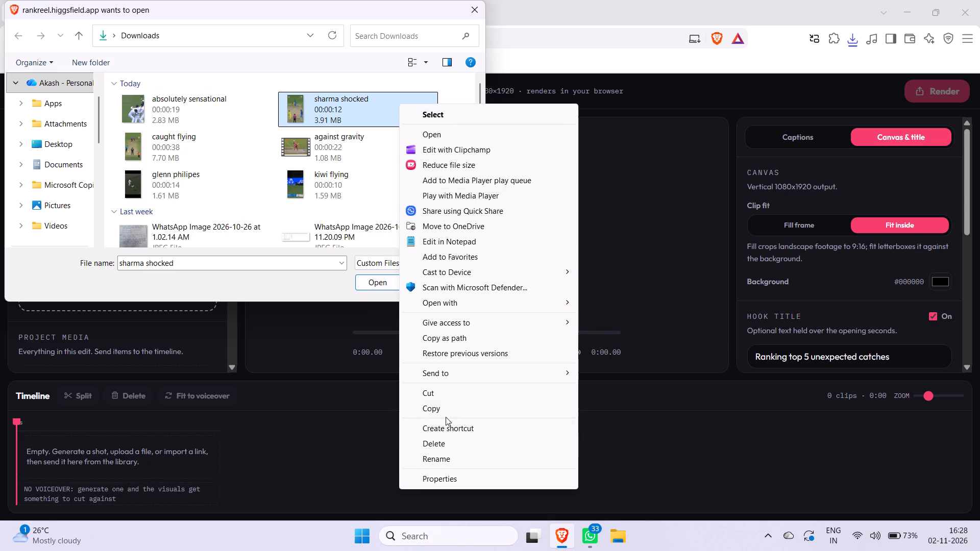
# Delete the "kiwi flying" video from the Downloads folder within the file chooser.
pyautogui.rightClick(344, 198)
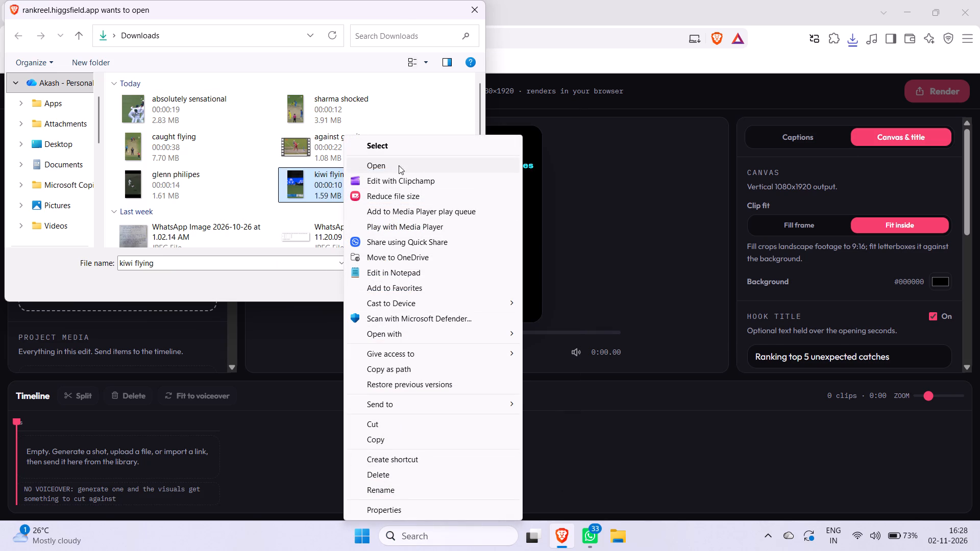
pyautogui.scroll(-3, 420, 379)
pyautogui.click(380, 479)
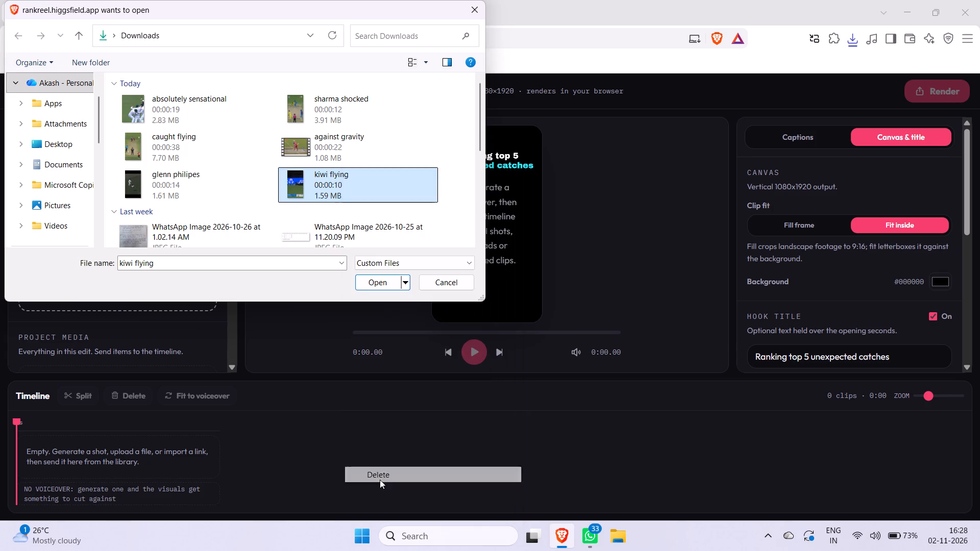
# Select the five remaining cricket videos from today in Downloads and upload them to the timeline.
pyautogui.moveTo(303, 197); pyautogui.dragTo(232, 138, button='right')
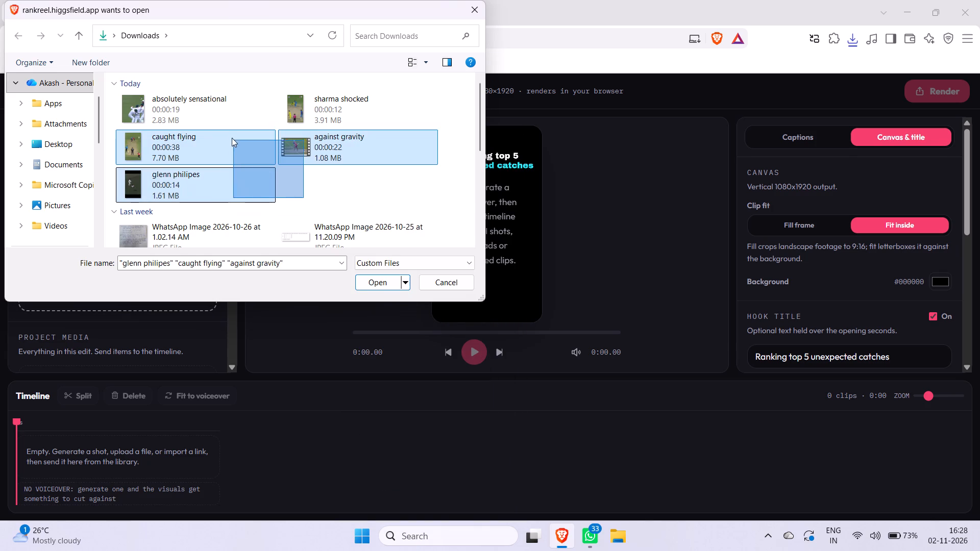
pyautogui.moveTo(232, 138); pyautogui.dragTo(234, 109, button='right')
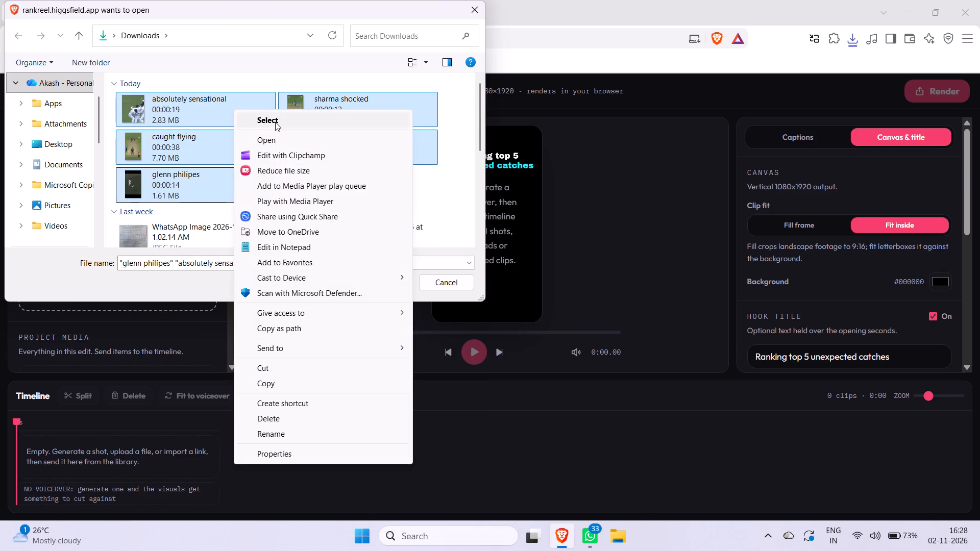
pyautogui.click(278, 113)
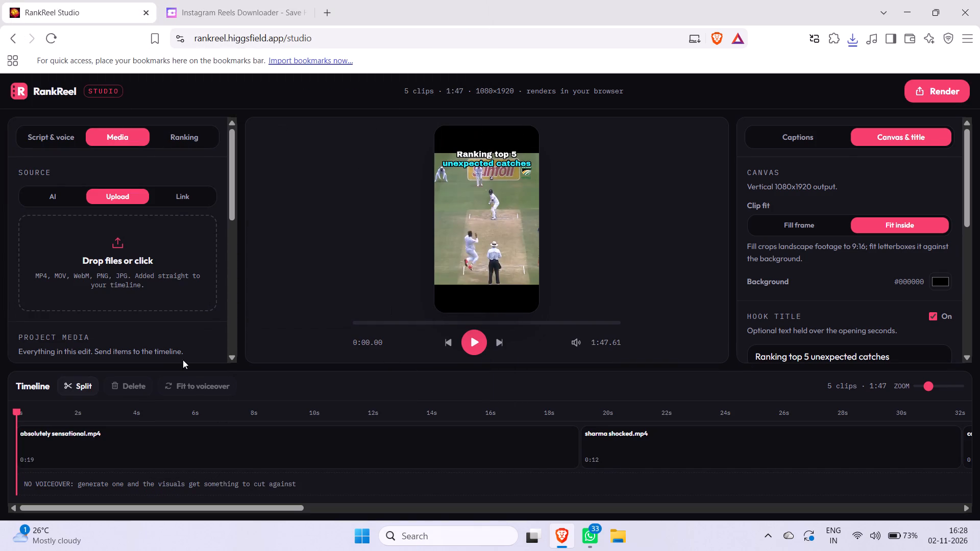
# Look over the uploaded project media and play the timeline preview to examine the clips.
pyautogui.scroll(3, 369, 265)
pyautogui.scroll(-4, 373, 264)
pyautogui.scroll(1, 650, 313)
pyautogui.scroll(-6, 201, 267)
pyautogui.scroll(-3, 253, 453)
pyautogui.scroll(6, 257, 460)
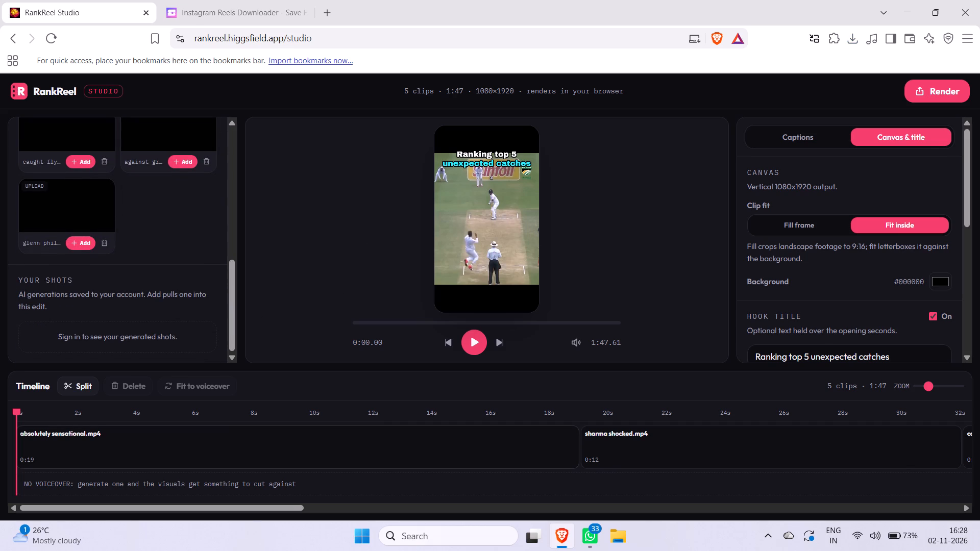
pyautogui.scroll(6, 265, 446)
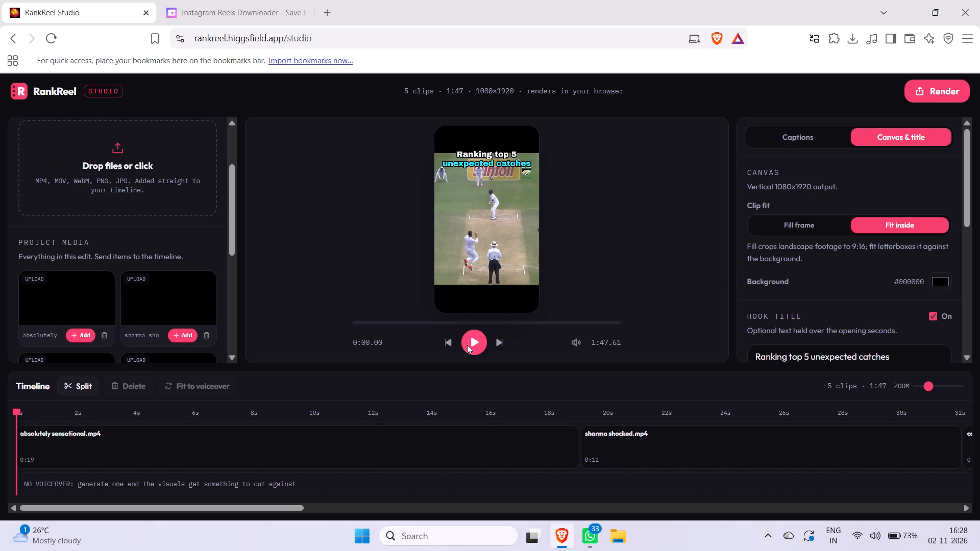
pyautogui.click(473, 344)
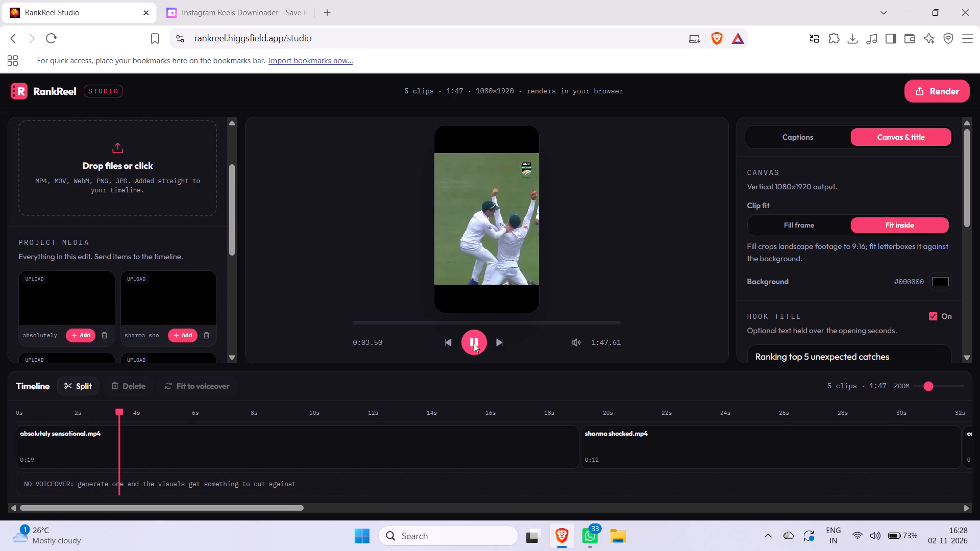
pyautogui.doubleClick(474, 343)
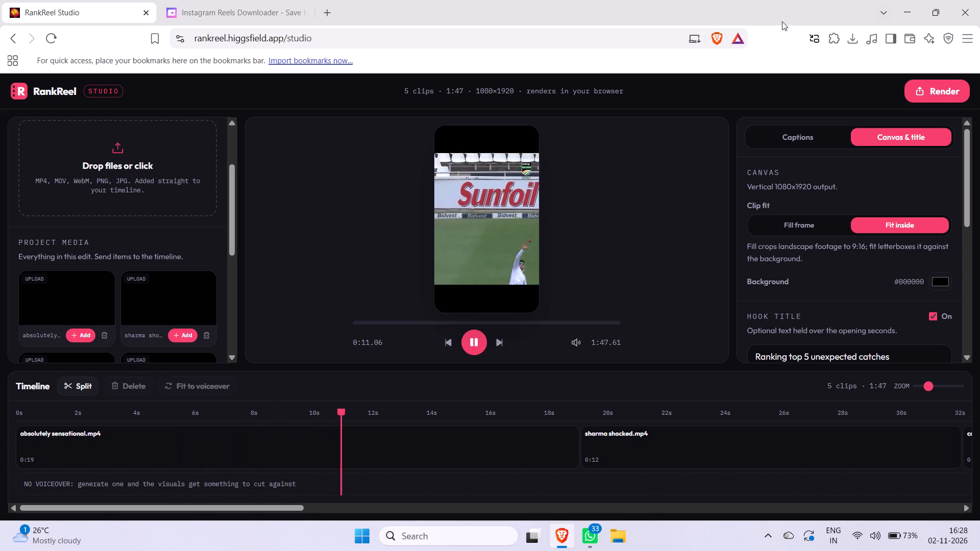
pyautogui.scroll(6, 636, 350)
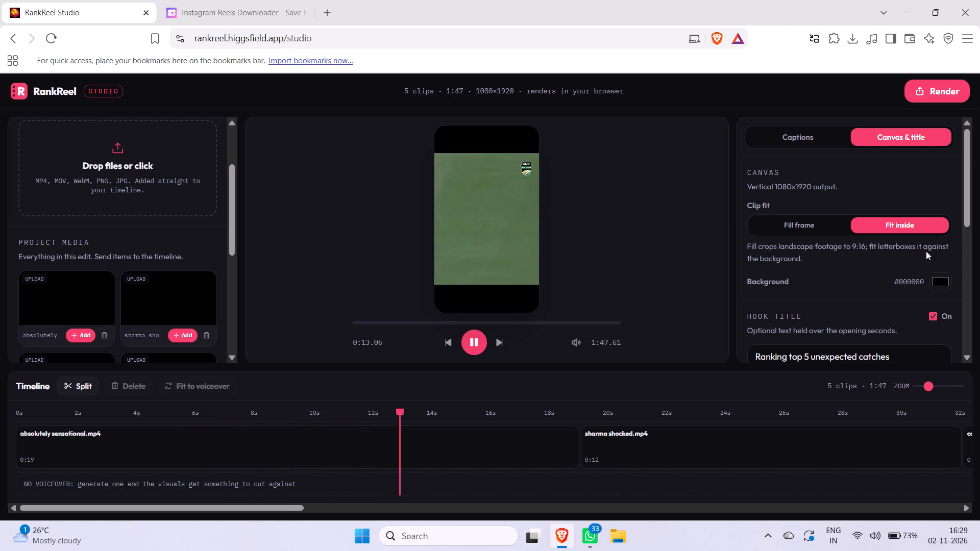
pyautogui.scroll(3, 896, 226)
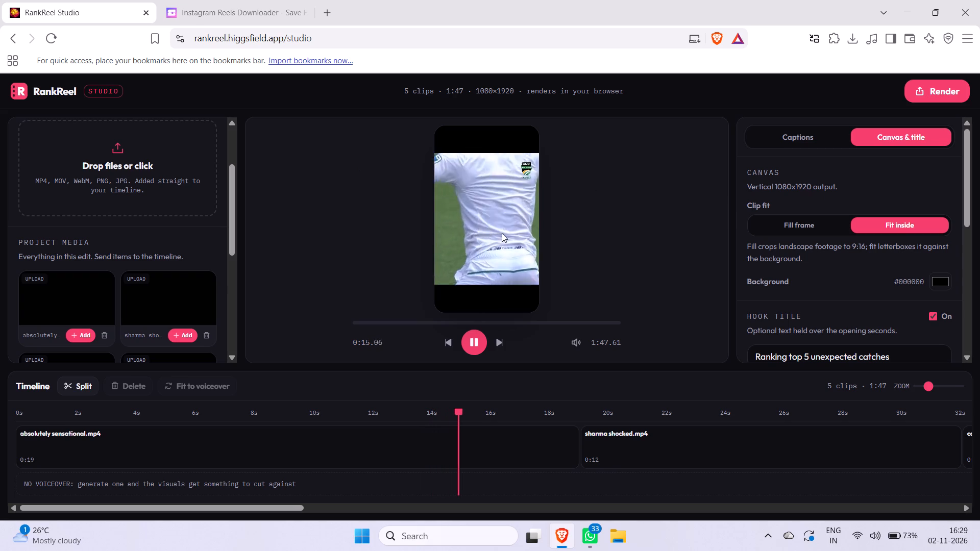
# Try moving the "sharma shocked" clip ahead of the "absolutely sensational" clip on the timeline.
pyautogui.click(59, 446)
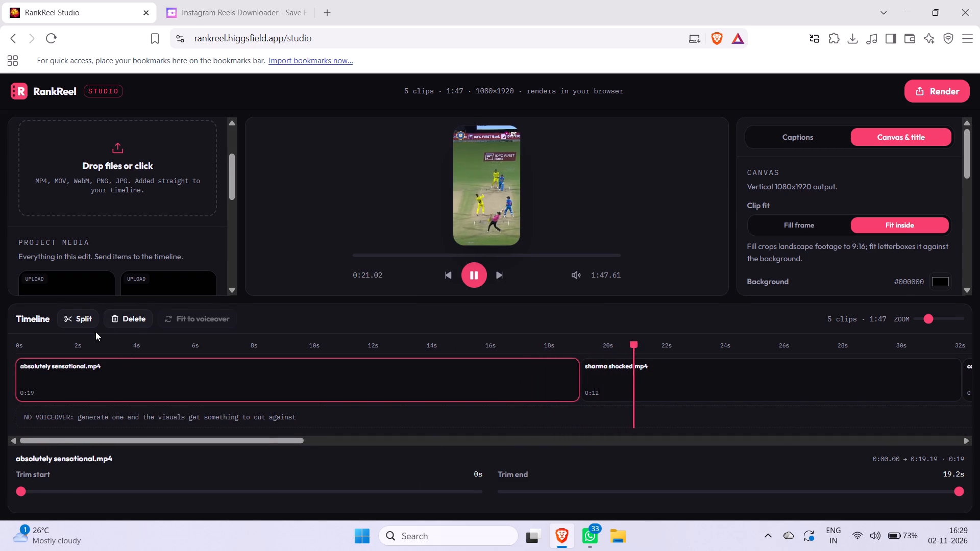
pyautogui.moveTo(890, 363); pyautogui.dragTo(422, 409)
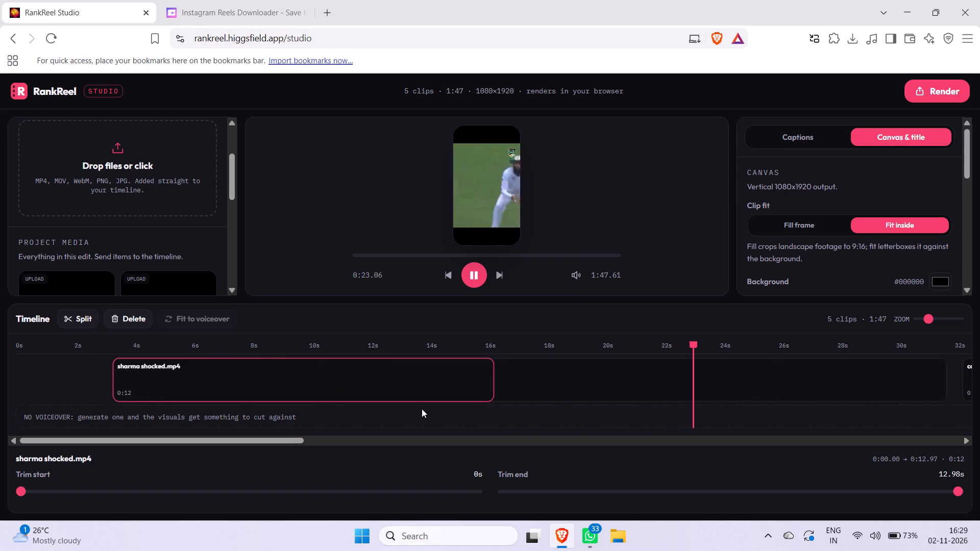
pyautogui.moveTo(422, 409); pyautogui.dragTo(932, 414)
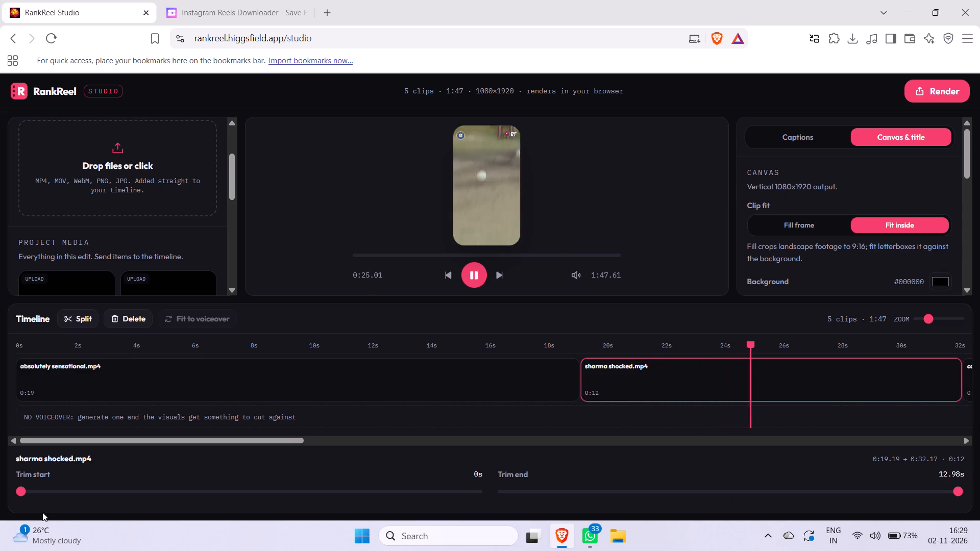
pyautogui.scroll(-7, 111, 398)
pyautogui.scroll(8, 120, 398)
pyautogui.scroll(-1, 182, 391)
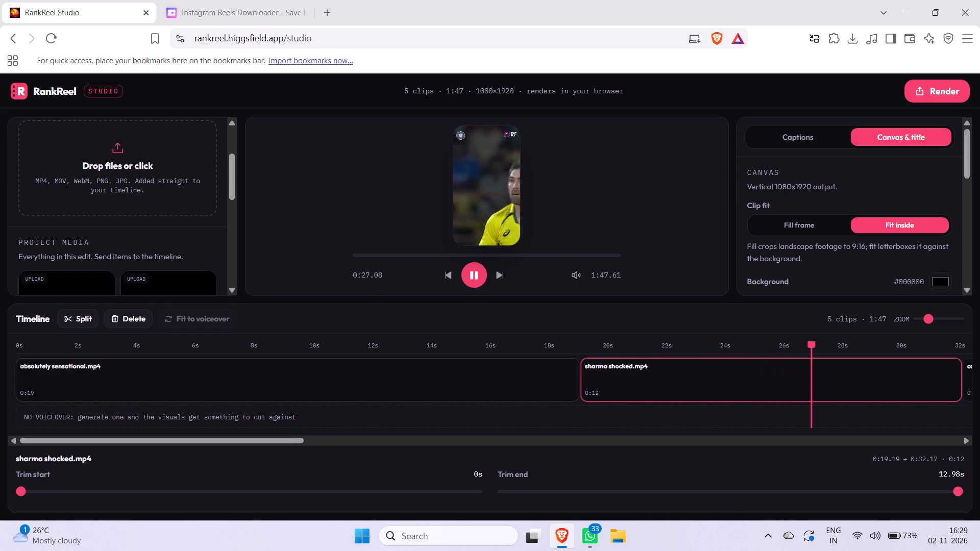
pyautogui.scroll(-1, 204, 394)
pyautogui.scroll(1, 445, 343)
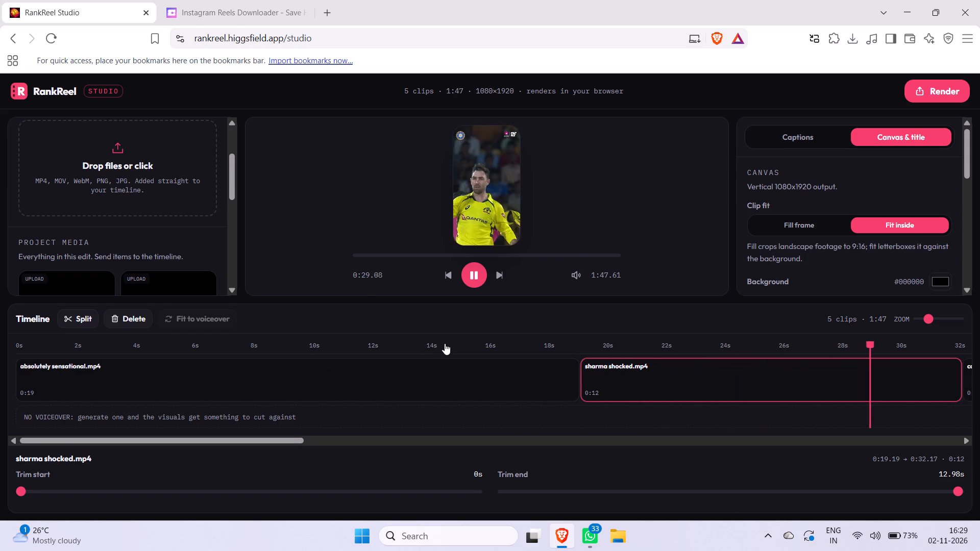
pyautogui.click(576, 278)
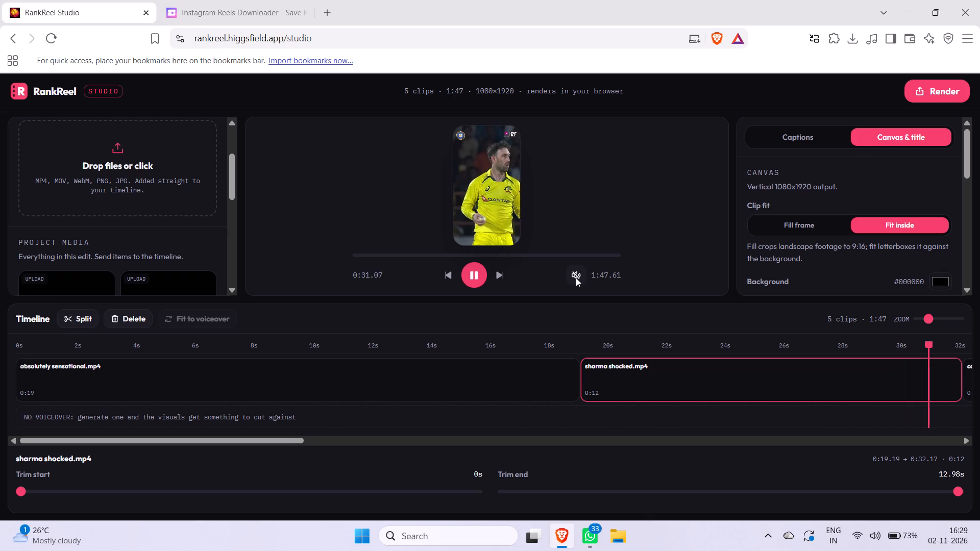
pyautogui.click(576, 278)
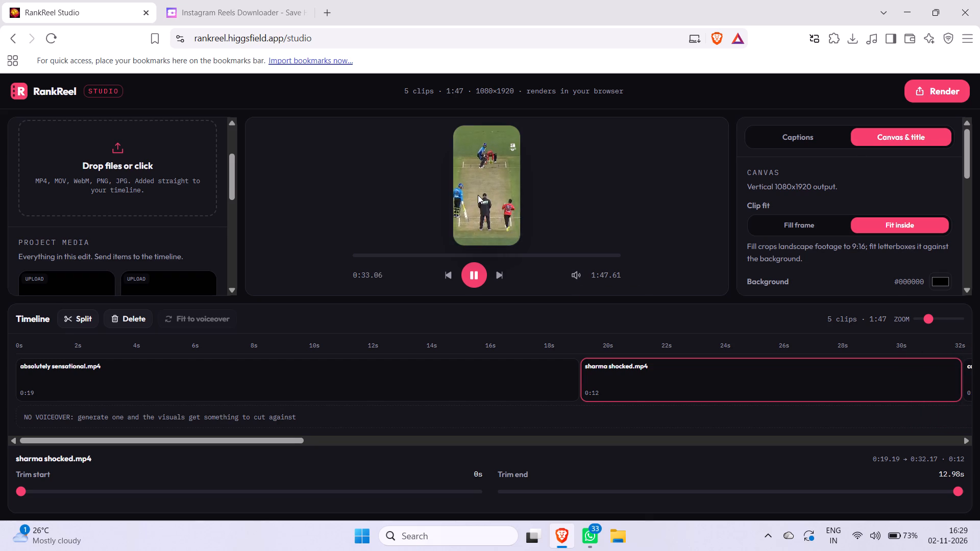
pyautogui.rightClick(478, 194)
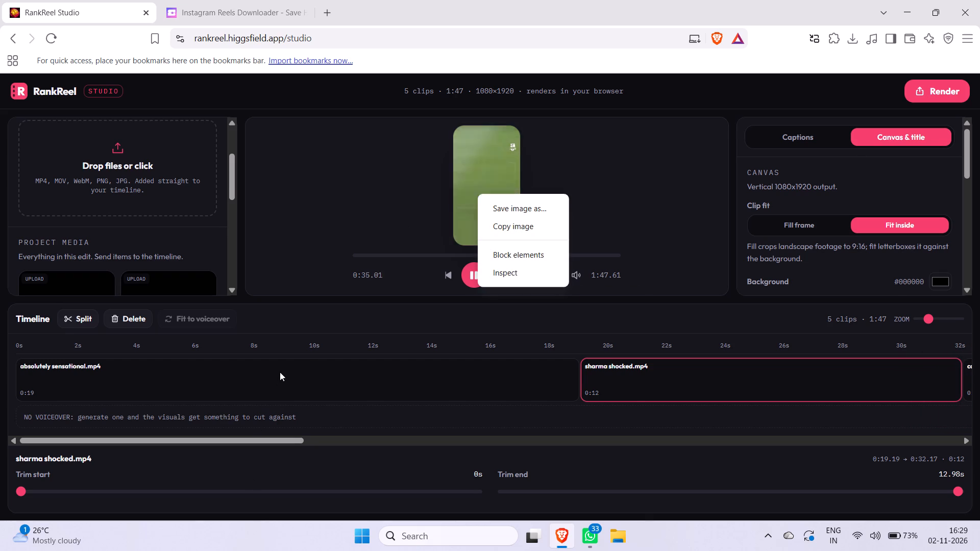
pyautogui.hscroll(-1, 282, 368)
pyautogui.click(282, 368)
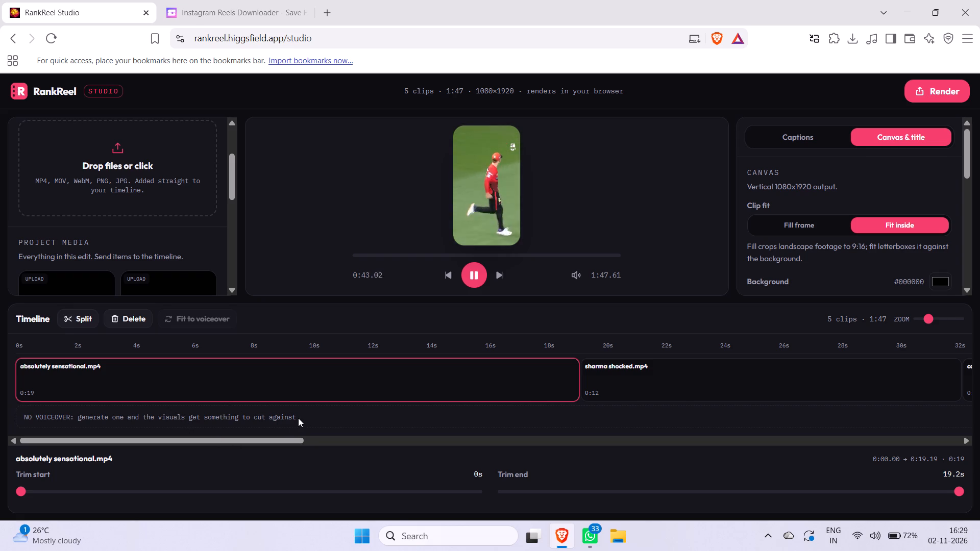
# Turn on the ranking overlay for the video.
pyautogui.scroll(1, 113, 228)
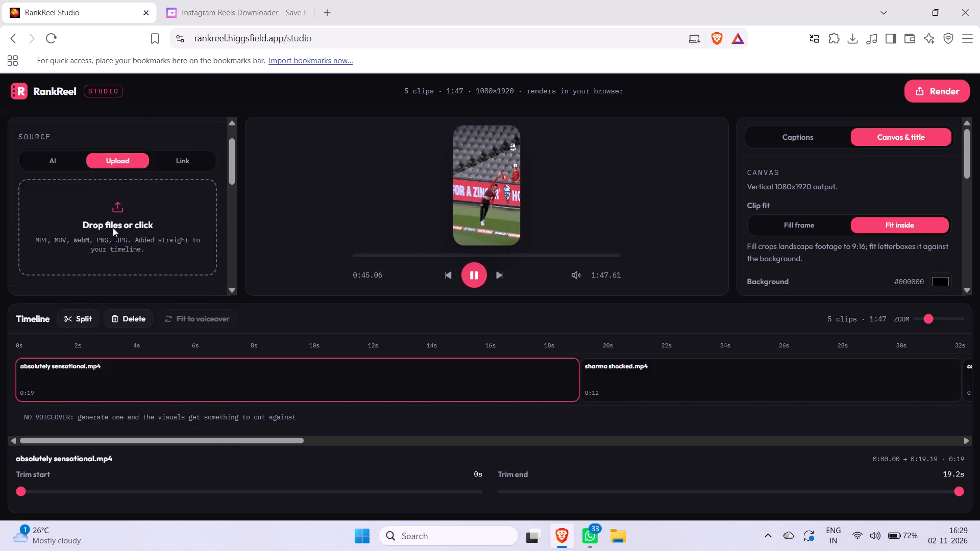
pyautogui.scroll(1, 113, 228)
pyautogui.click(188, 135)
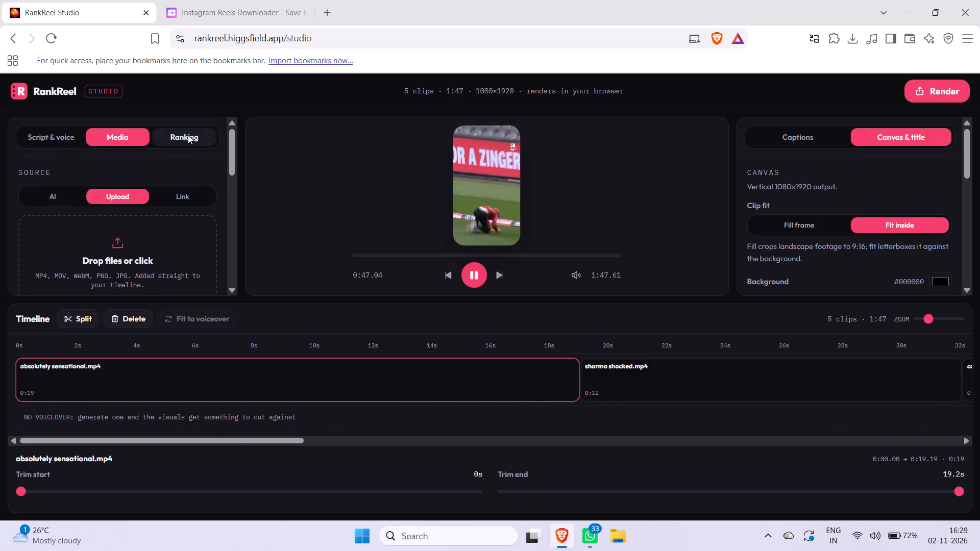
pyautogui.click(210, 173)
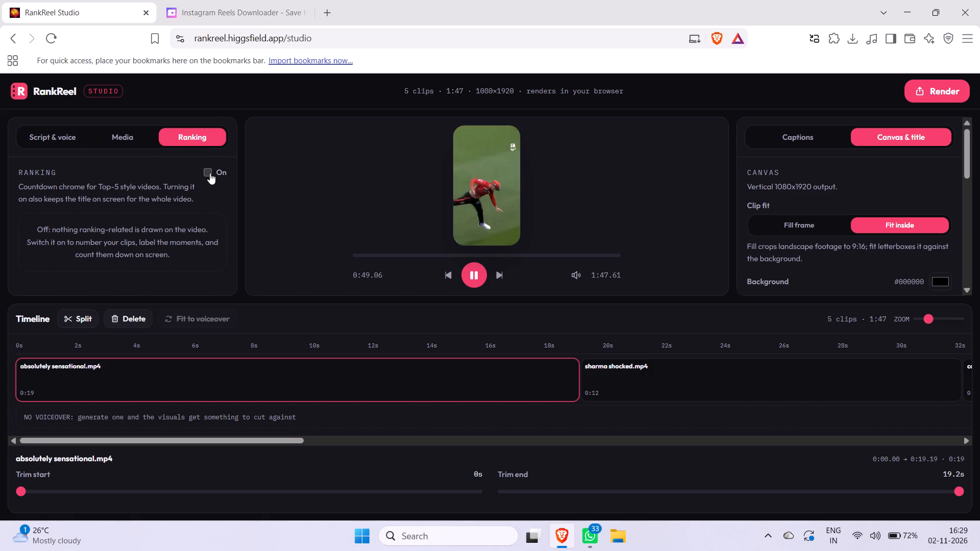
# Look through the ranking settings, from the rank badge and segment label down to the clips' rank numbers and label fields.
pyautogui.scroll(-3, 187, 207)
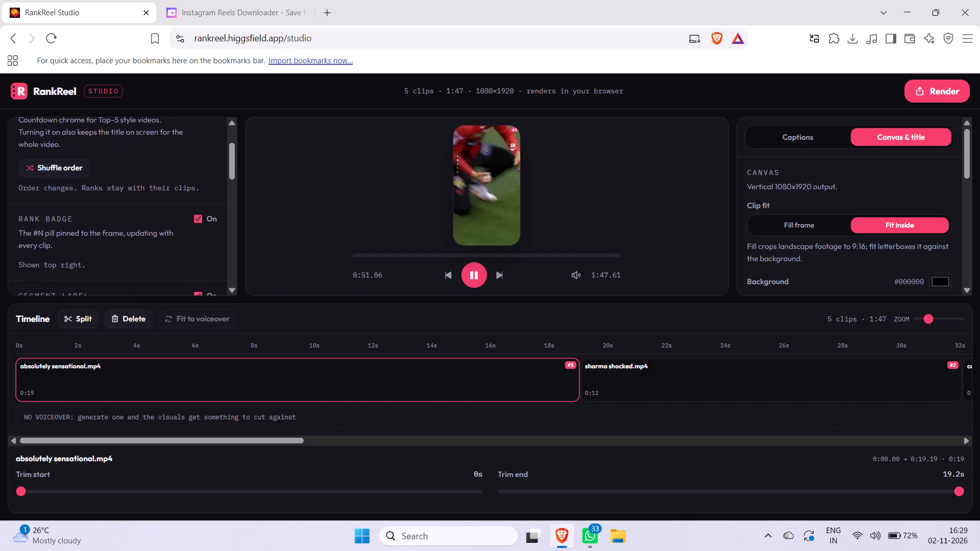
pyautogui.scroll(-3, 192, 183)
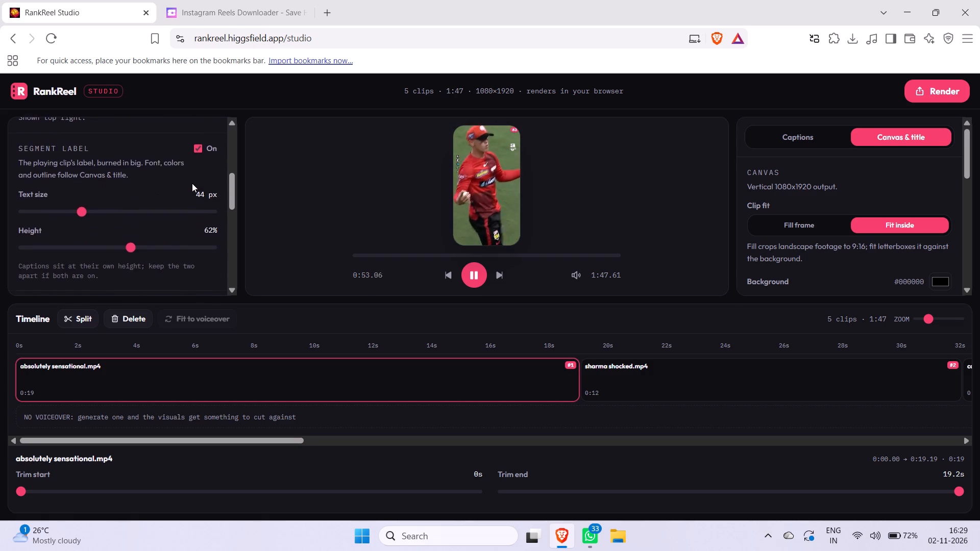
pyautogui.scroll(-4, 192, 183)
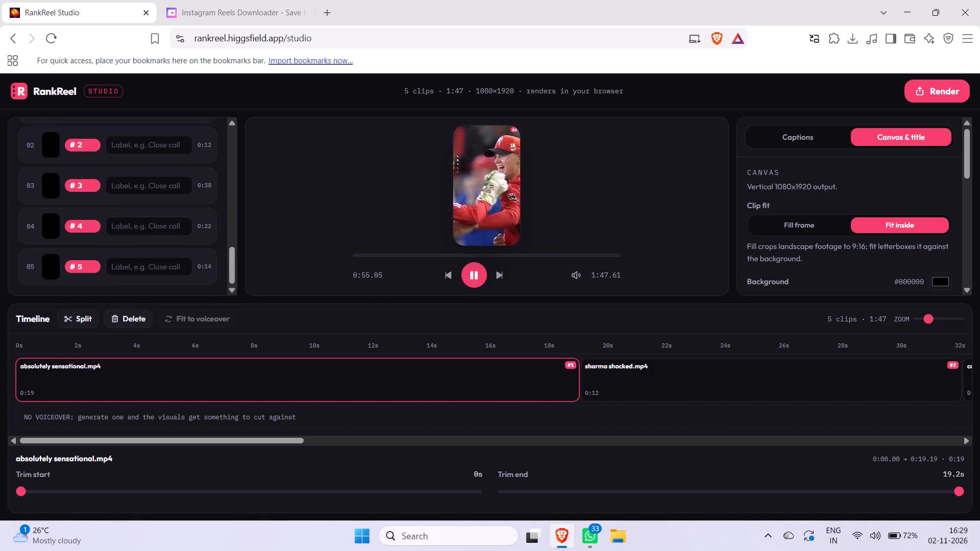
pyautogui.scroll(2, 192, 183)
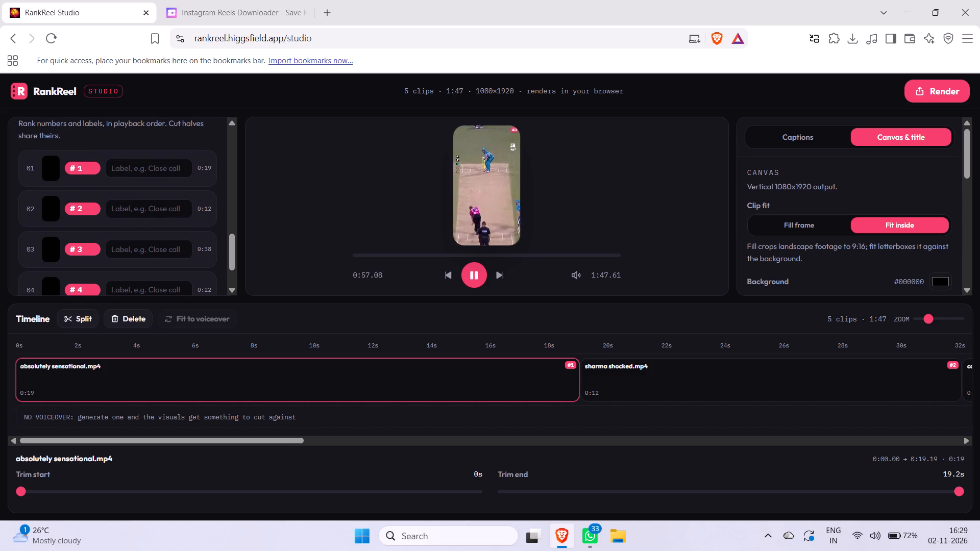
pyautogui.click(154, 170)
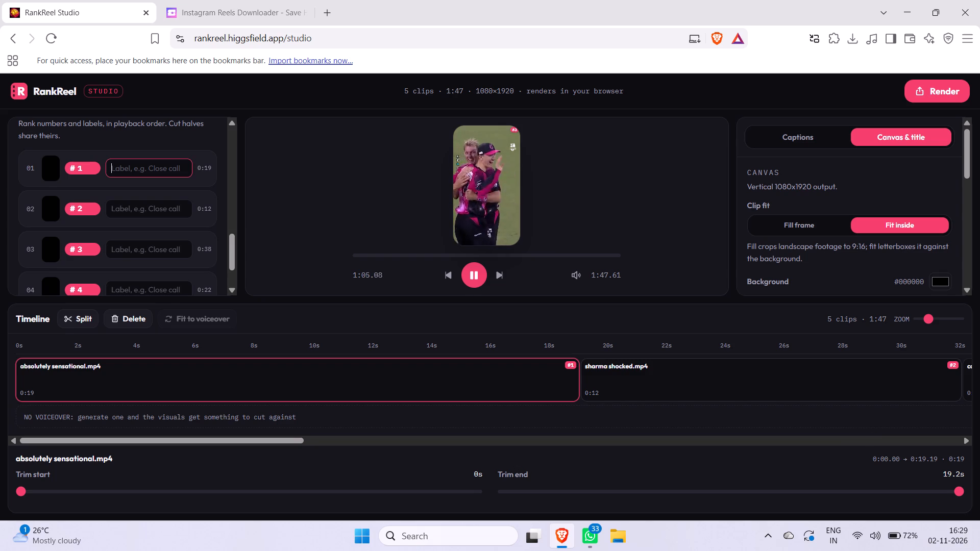
# Move the "sharma shocked" clip ahead of the "absolutely sensational" clip at the start of the timeline.
pyautogui.moveTo(736, 373); pyautogui.dragTo(141, 325)
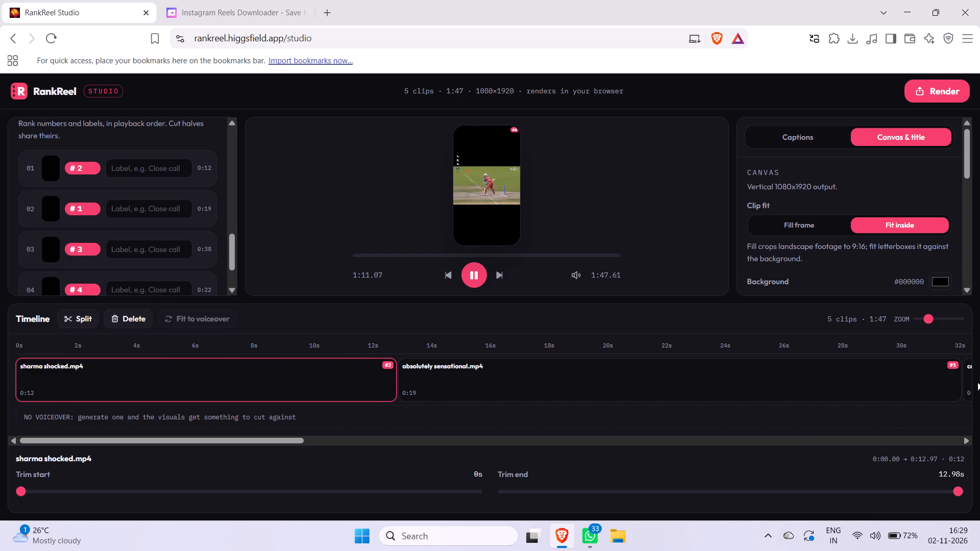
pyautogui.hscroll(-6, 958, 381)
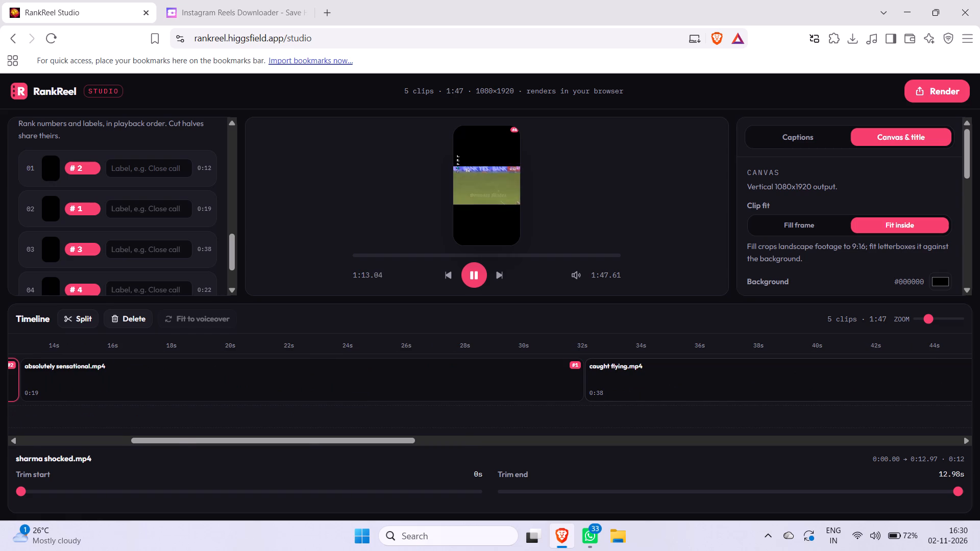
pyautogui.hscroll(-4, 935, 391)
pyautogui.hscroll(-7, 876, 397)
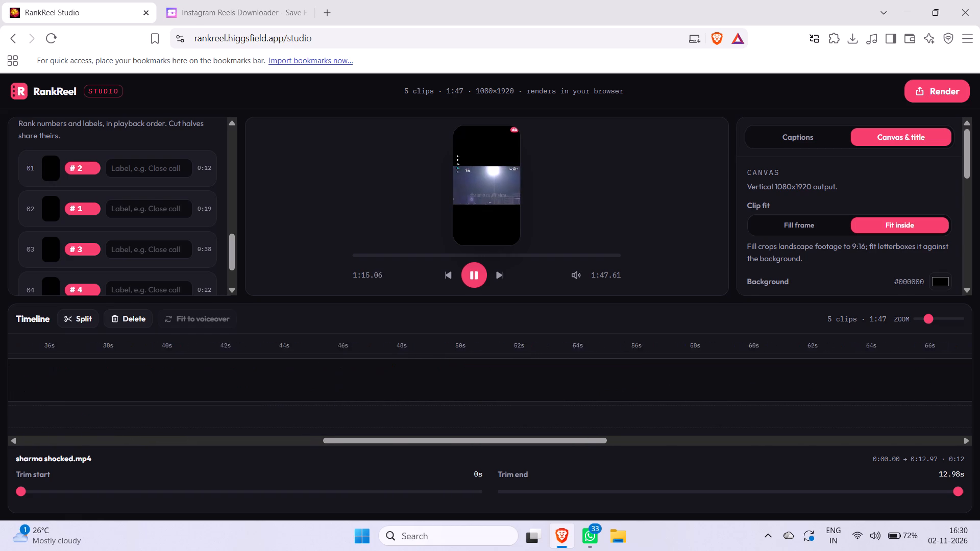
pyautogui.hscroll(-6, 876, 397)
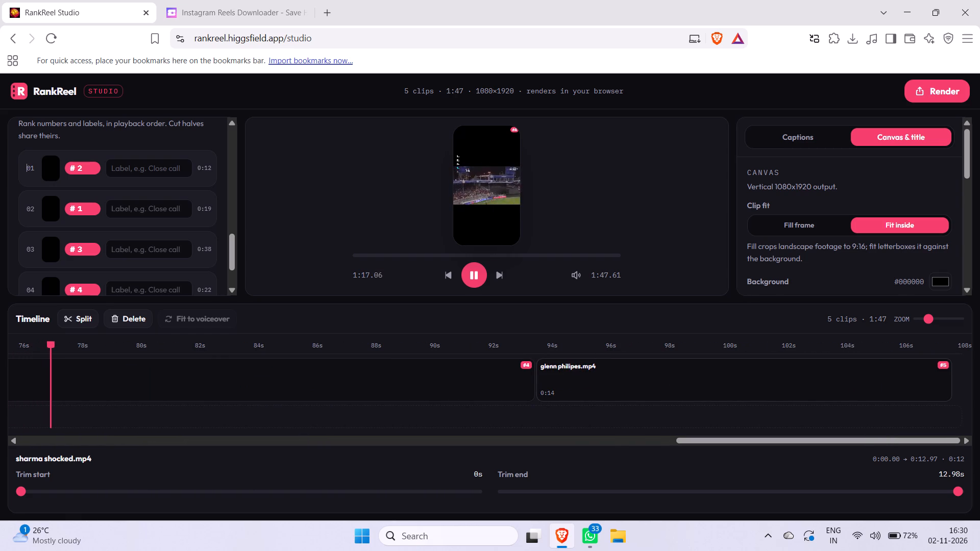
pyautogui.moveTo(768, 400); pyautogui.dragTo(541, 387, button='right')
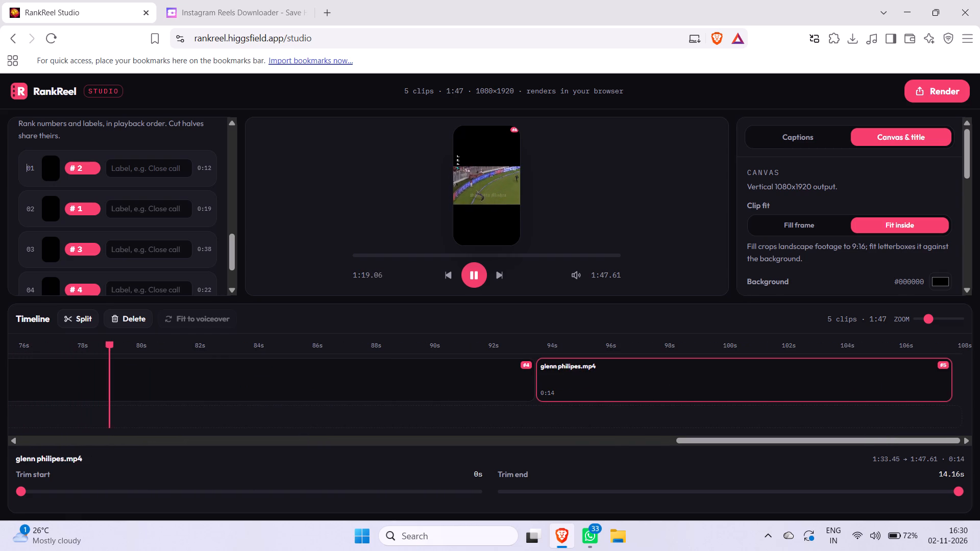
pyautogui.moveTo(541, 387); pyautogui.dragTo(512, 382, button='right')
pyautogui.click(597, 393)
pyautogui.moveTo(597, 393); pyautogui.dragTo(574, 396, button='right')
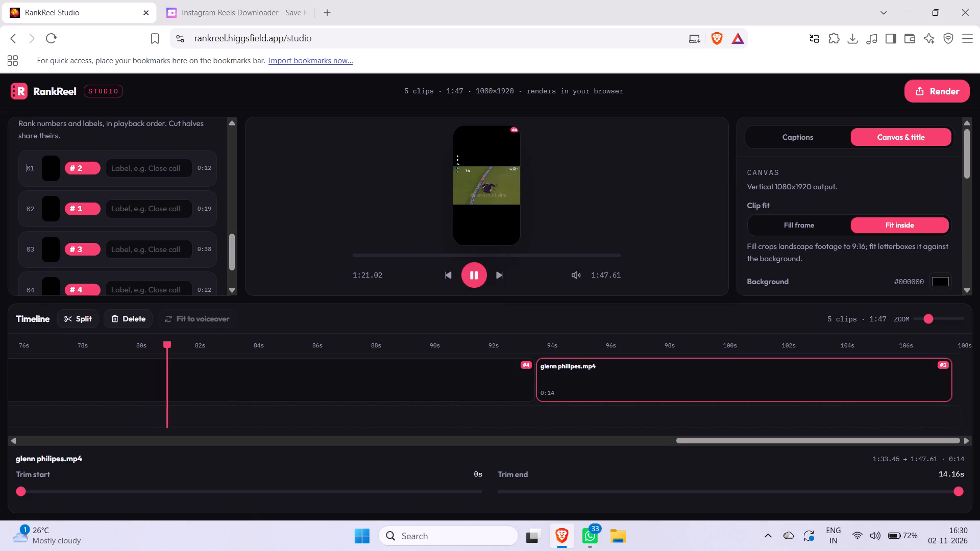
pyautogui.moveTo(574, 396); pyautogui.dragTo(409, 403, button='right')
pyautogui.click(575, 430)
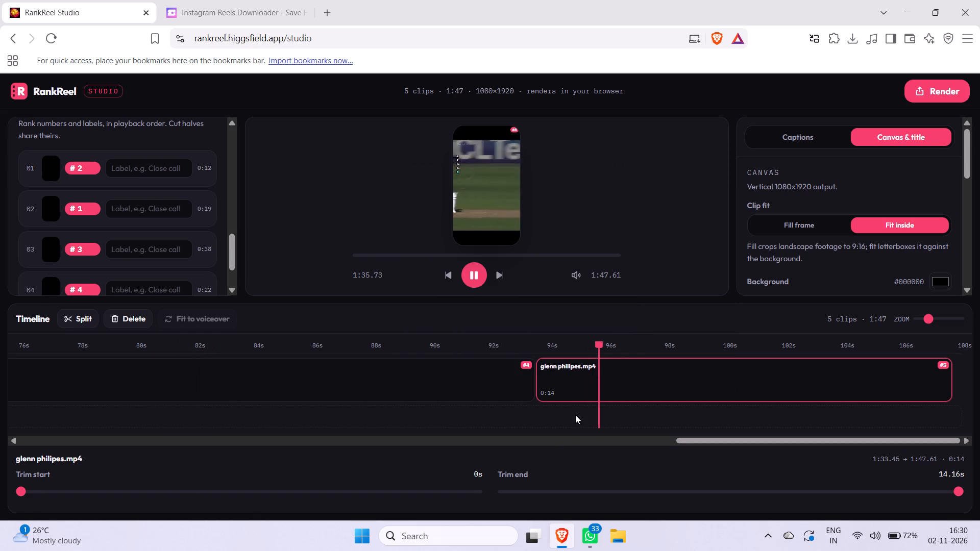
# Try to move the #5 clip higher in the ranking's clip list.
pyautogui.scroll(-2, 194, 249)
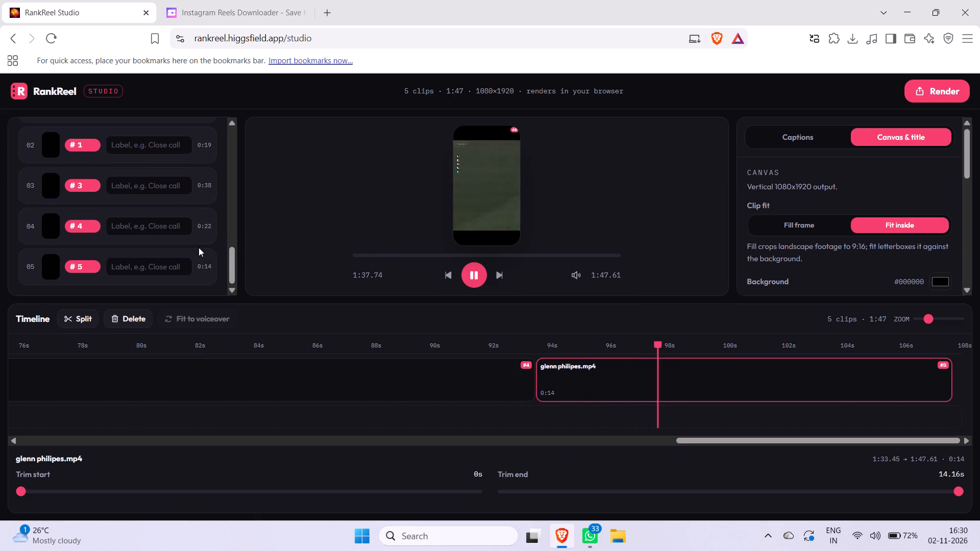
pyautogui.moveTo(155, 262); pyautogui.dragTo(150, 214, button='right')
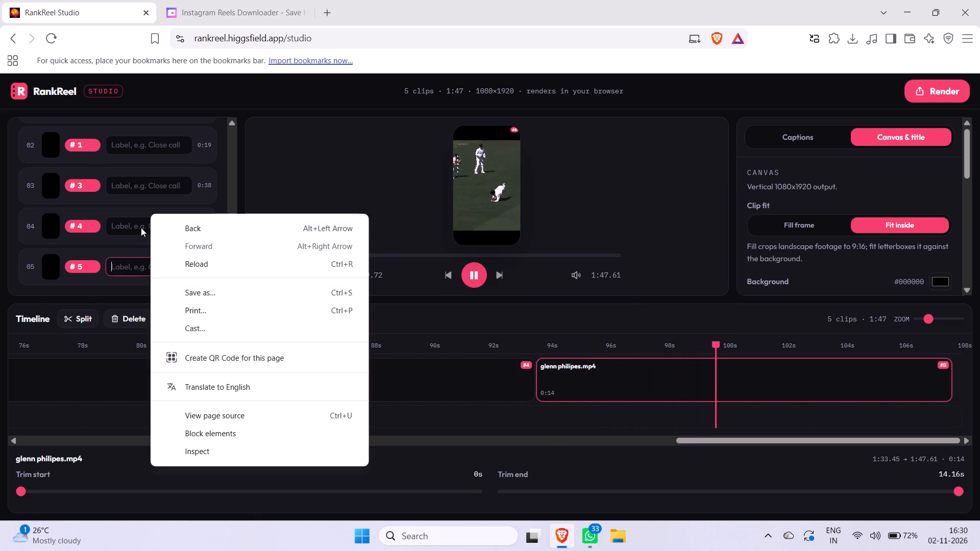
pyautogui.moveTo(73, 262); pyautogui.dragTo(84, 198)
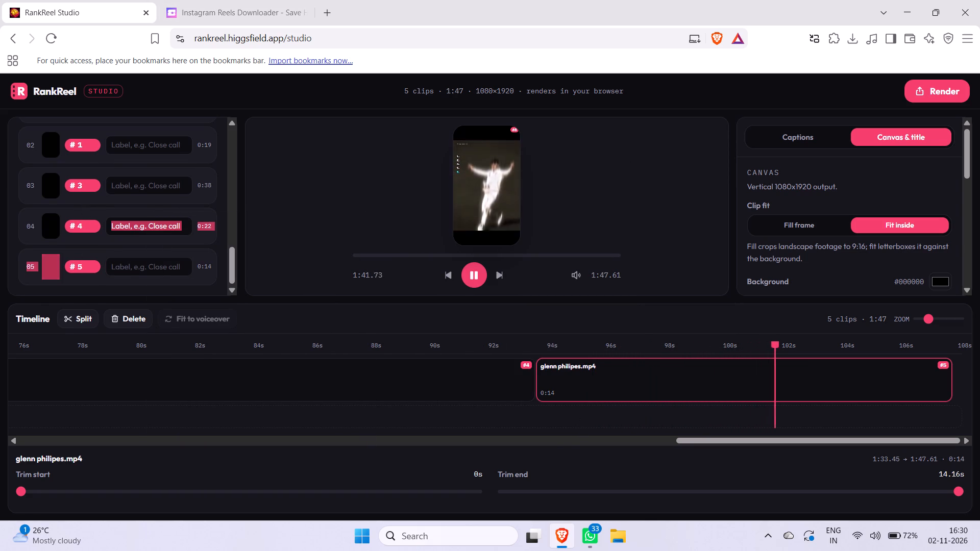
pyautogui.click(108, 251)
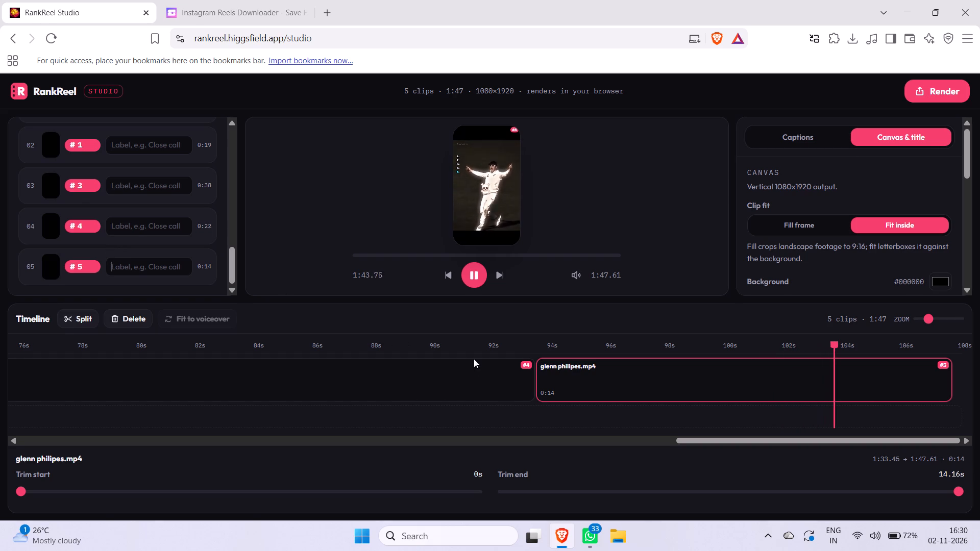
# Move the "glenn philipes" clip on the timeline ahead of the "against gravity" and "caught flying" clips.
pyautogui.moveTo(568, 369); pyautogui.dragTo(150, 400)
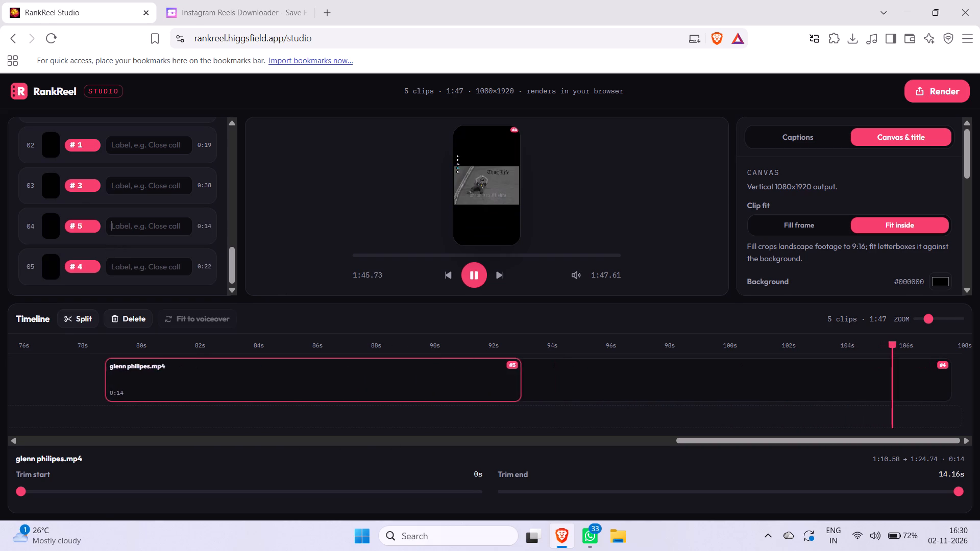
pyautogui.hscroll(6, 202, 389)
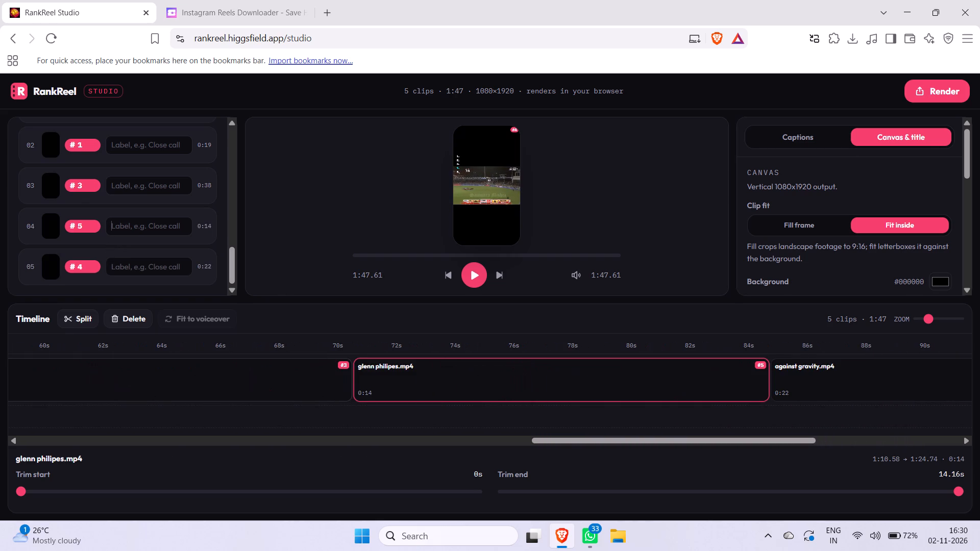
pyautogui.moveTo(381, 390); pyautogui.dragTo(0, 371)
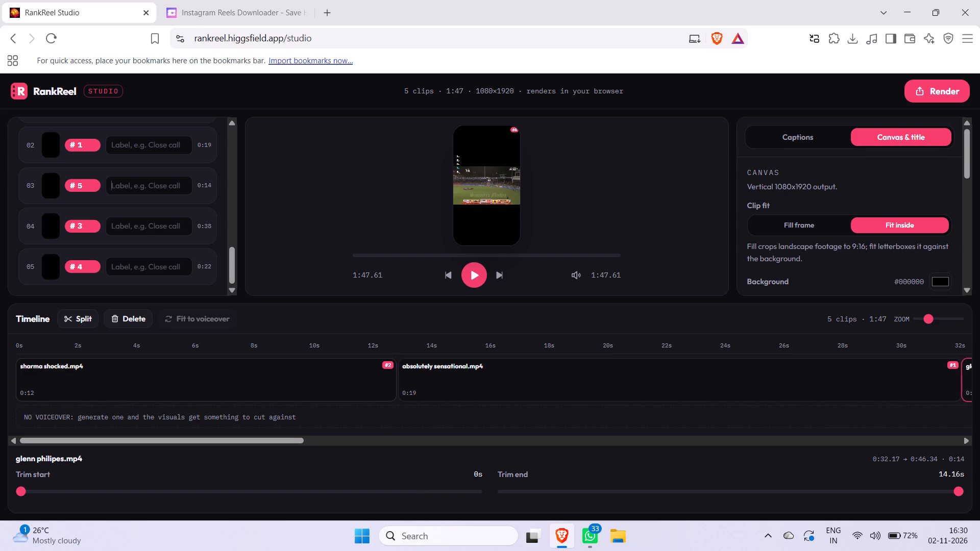
# Move the "glenn philipes" clip ahead of "absolutely sensational" on the timeline, directly after "sharma shocked".
pyautogui.scroll(2, 166, 188)
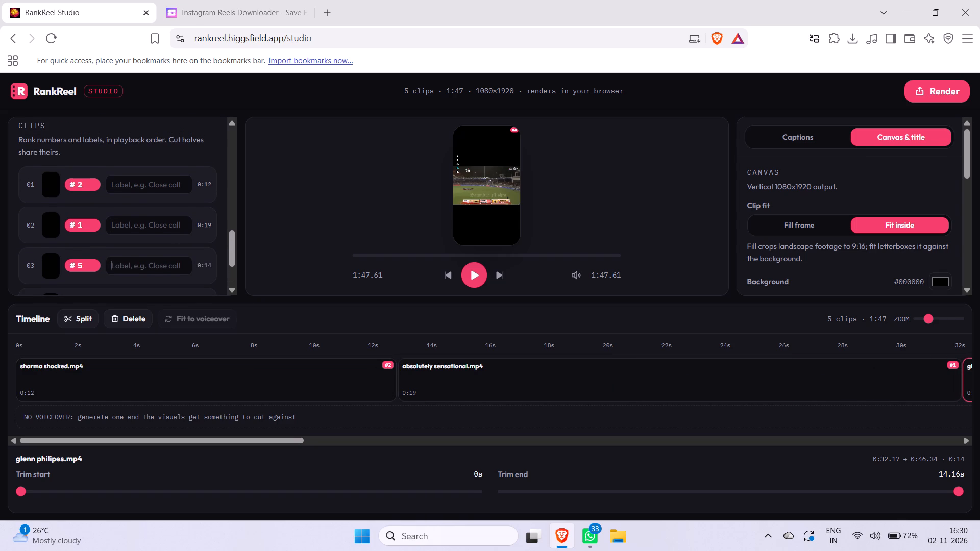
pyautogui.scroll(-2, 166, 188)
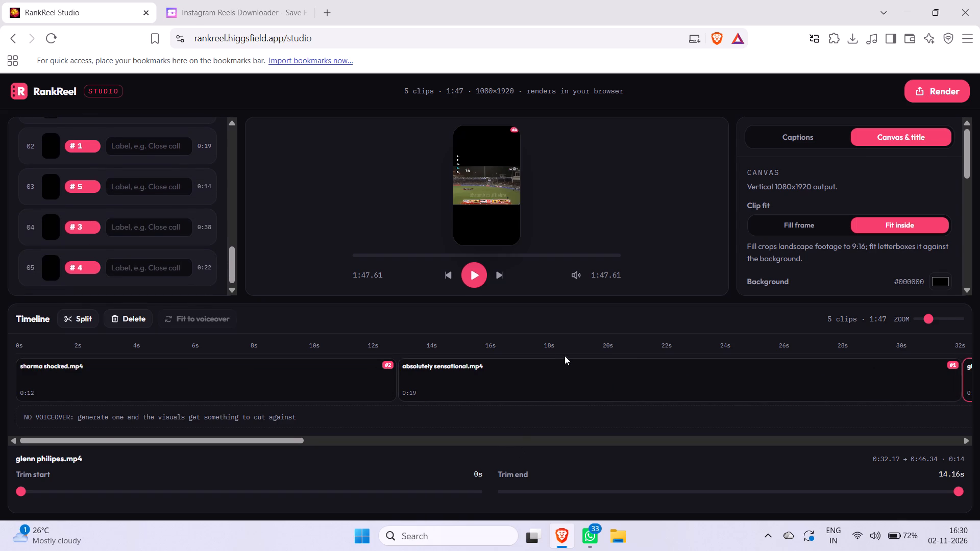
pyautogui.hscroll(-6, 536, 366)
pyautogui.hscroll(-2, 478, 373)
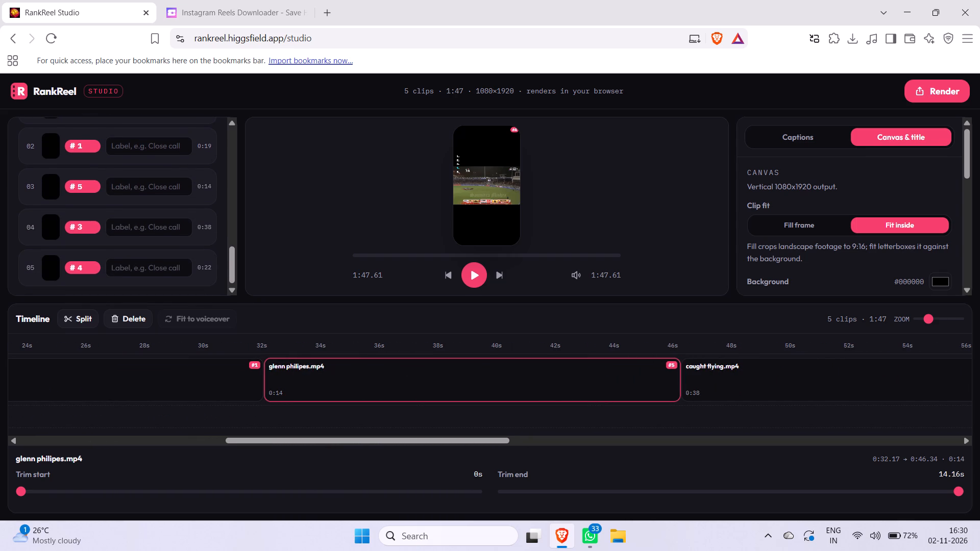
pyautogui.moveTo(609, 377); pyautogui.dragTo(222, 390, button='right')
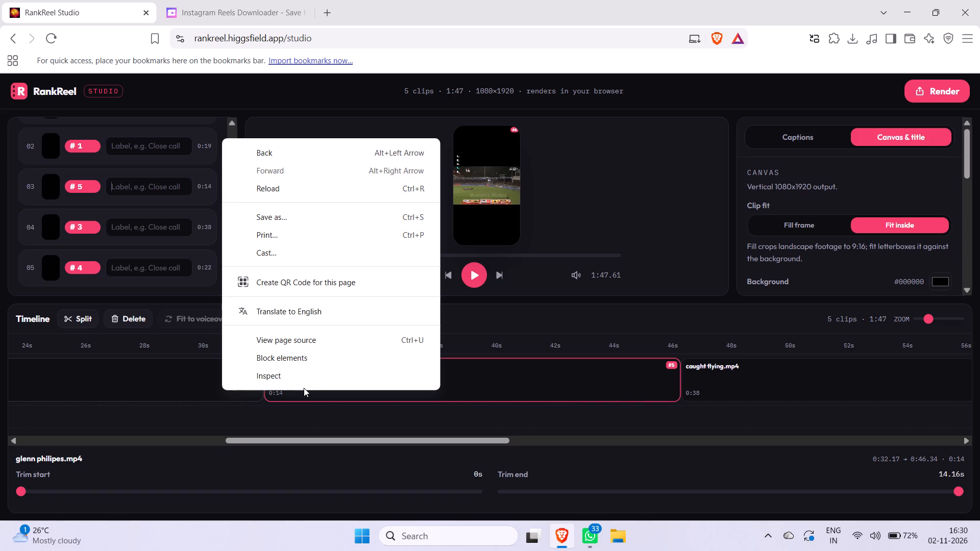
pyautogui.click(304, 394)
pyautogui.moveTo(304, 394); pyautogui.dragTo(54, 388, button='right')
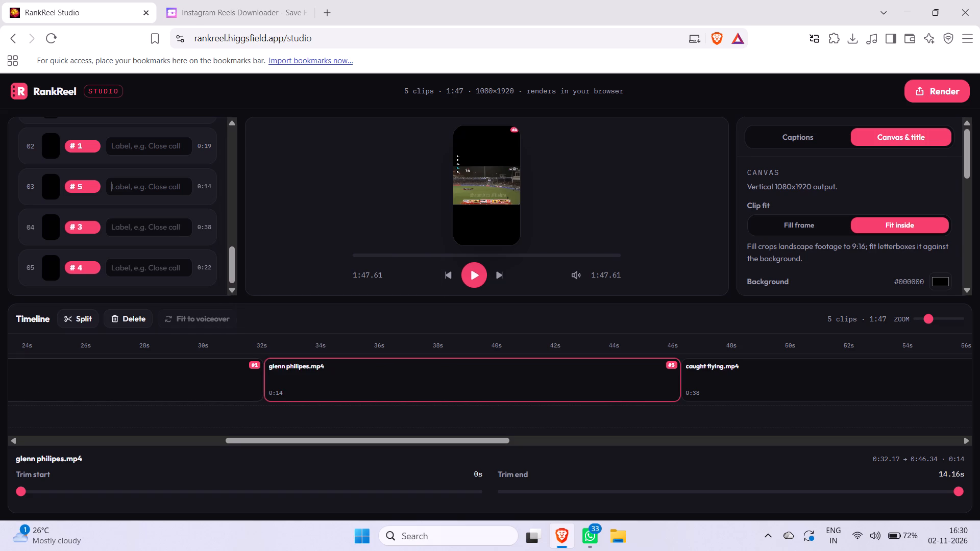
pyautogui.moveTo(54, 388); pyautogui.dragTo(40, 383, button='right')
pyautogui.moveTo(317, 377); pyautogui.dragTo(0, 371)
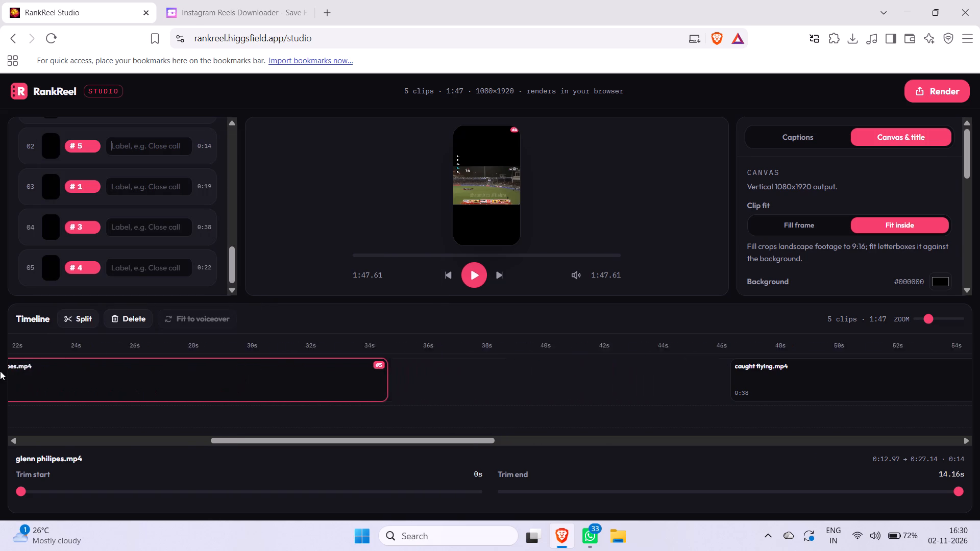
pyautogui.moveTo(0, 371); pyautogui.dragTo(1, 372)
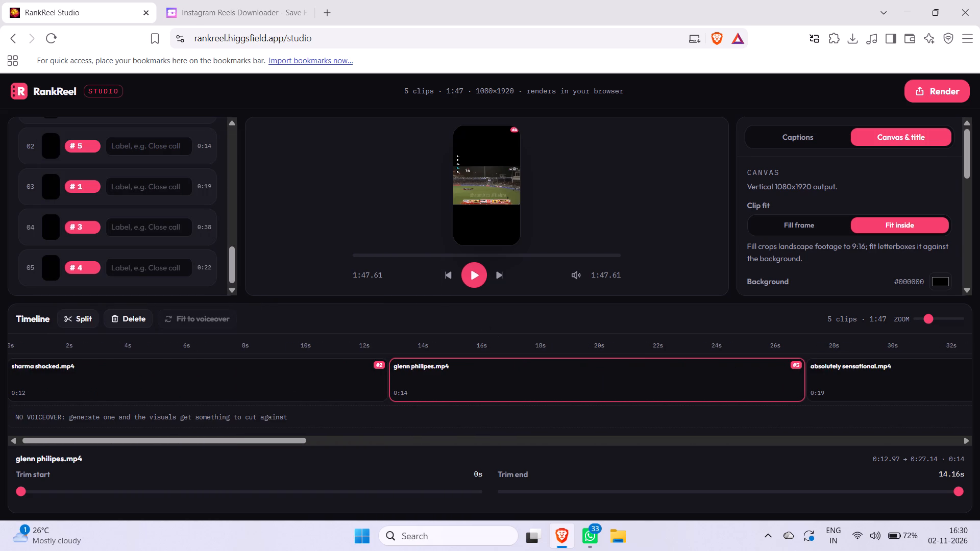
# Move the "glenn philipes" clip ahead of "sharma shocked" to the very start of the timeline.
pyautogui.moveTo(477, 391); pyautogui.dragTo(114, 375)
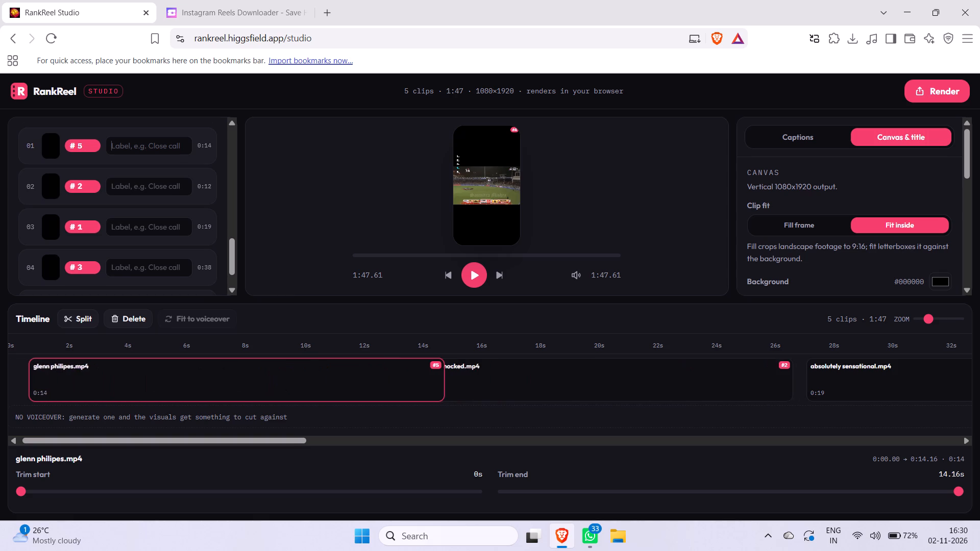
pyautogui.moveTo(114, 375); pyautogui.dragTo(115, 377)
pyautogui.hscroll(5, 218, 356)
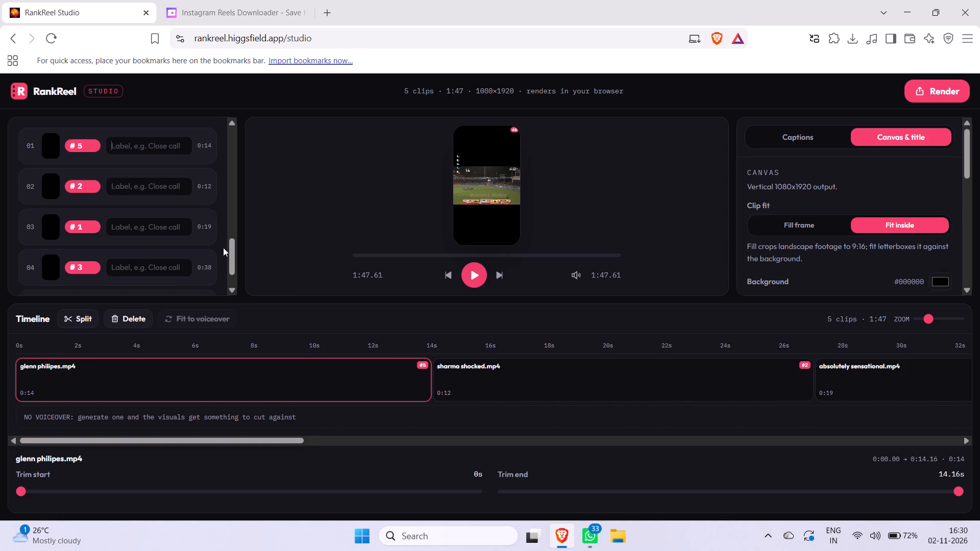
# Set the rank number of the first clip, "glenn philipes", to 1 in the clip list.
pyautogui.scroll(2, 218, 260)
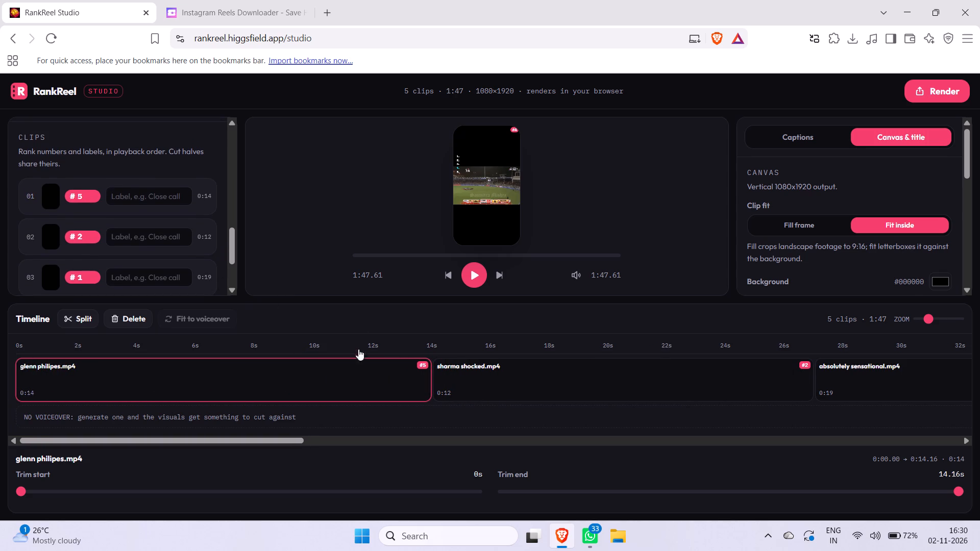
pyautogui.click(82, 194)
pyautogui.press('y')
pyautogui.press('BackSpace')
pyautogui.press('7')
pyautogui.press('BackSpace')
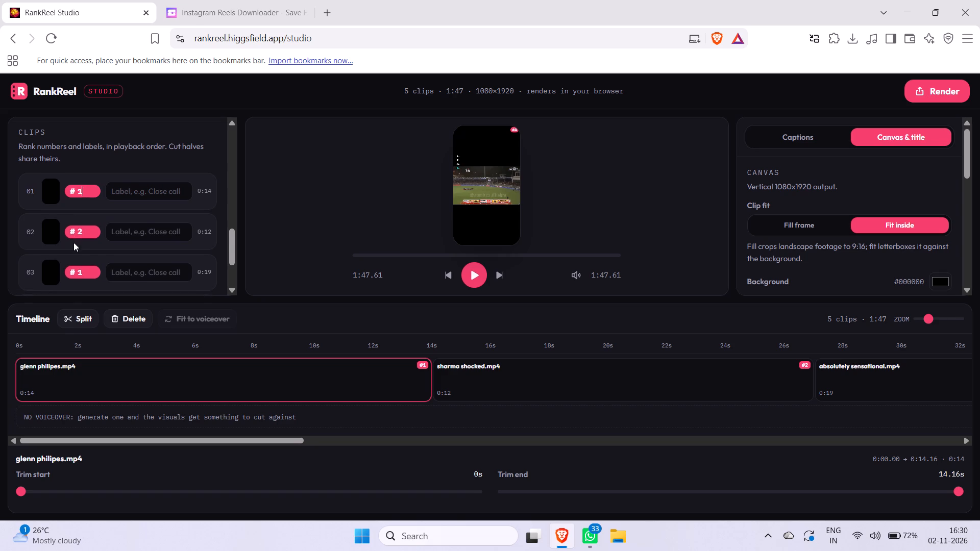
# Change the rank number of the third clip, "absolutely sensational", to 5 in the clip list.
pyautogui.scroll(-2, 86, 258)
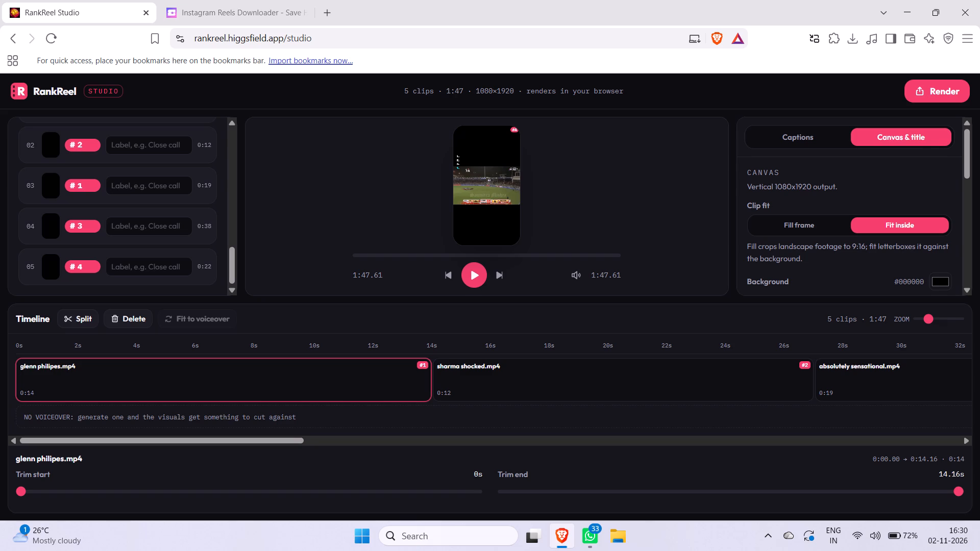
pyautogui.rightClick(88, 187)
pyautogui.press('BackSpace')
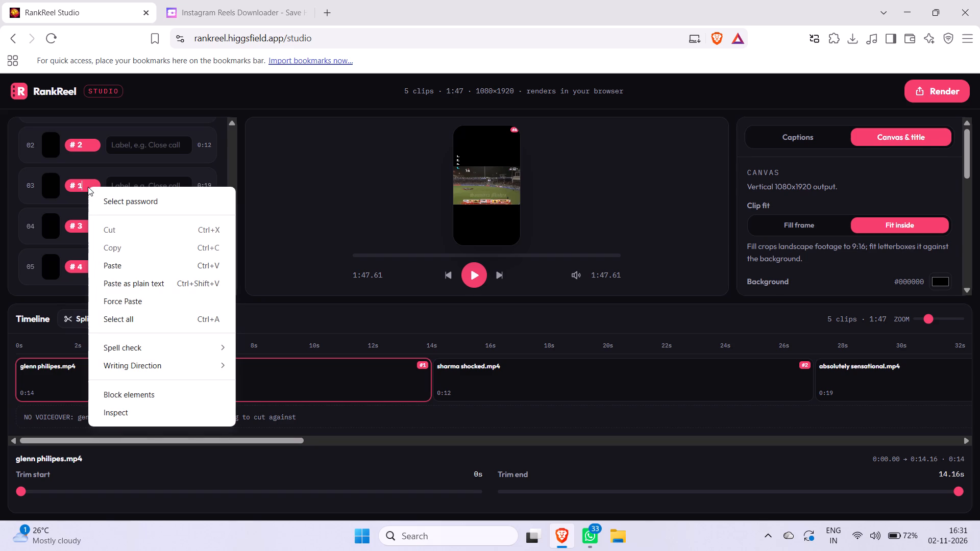
pyautogui.press('5')
pyautogui.write('667')
pyautogui.moveTo(79, 185); pyautogui.dragTo(91, 186)
pyautogui.press('7')
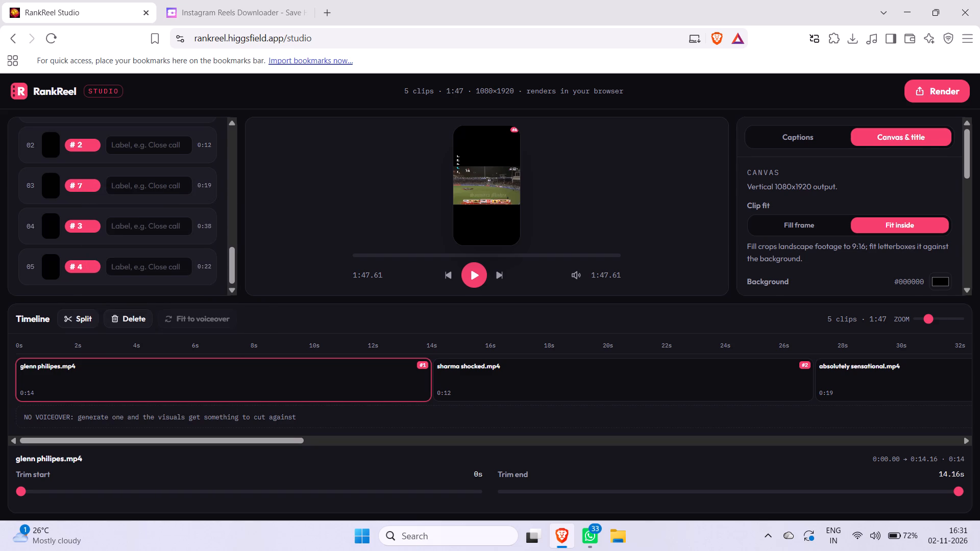
pyautogui.press('5')
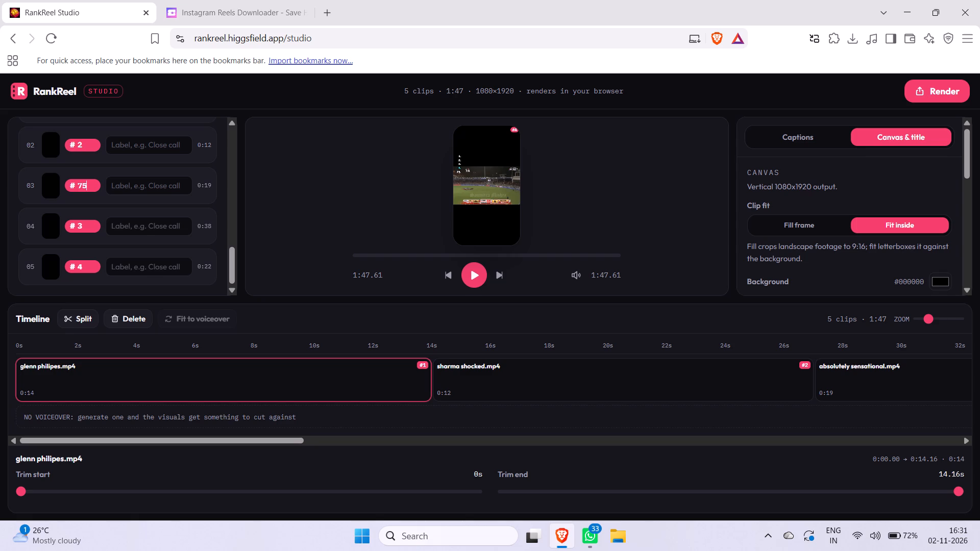
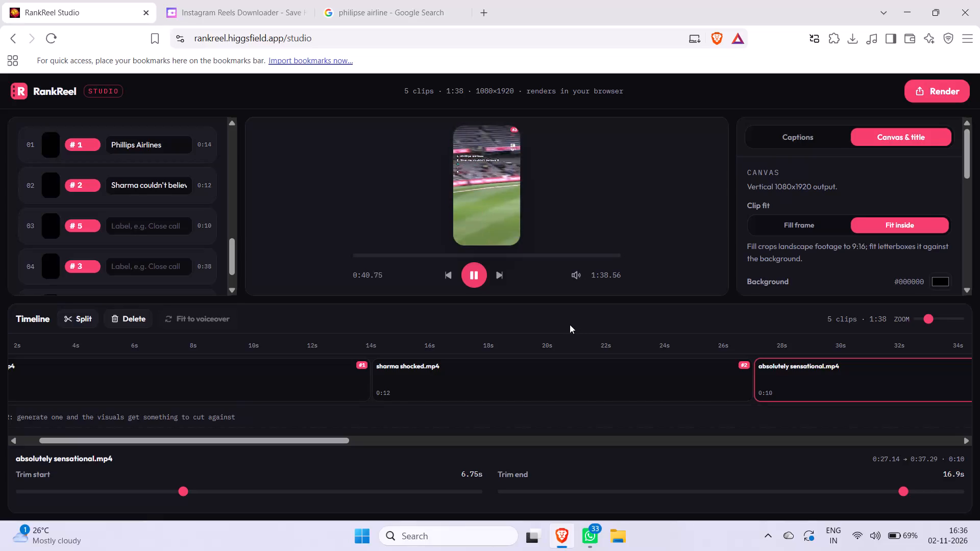
# Replay the preview from within the "sharma shocked" clip to review the "absolutely sensational" clip that follows.
pyautogui.press('Left')
pyautogui.press('Left')
pyautogui.press('Left')
pyautogui.press('Left')
pyautogui.press('Left')
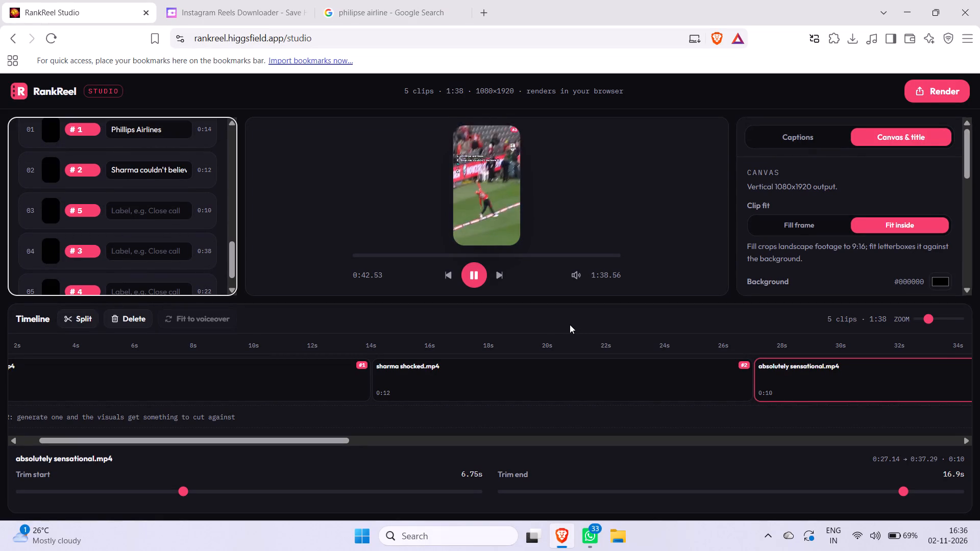
pyautogui.press('Left')
pyautogui.press('Left')
pyautogui.press('Left')
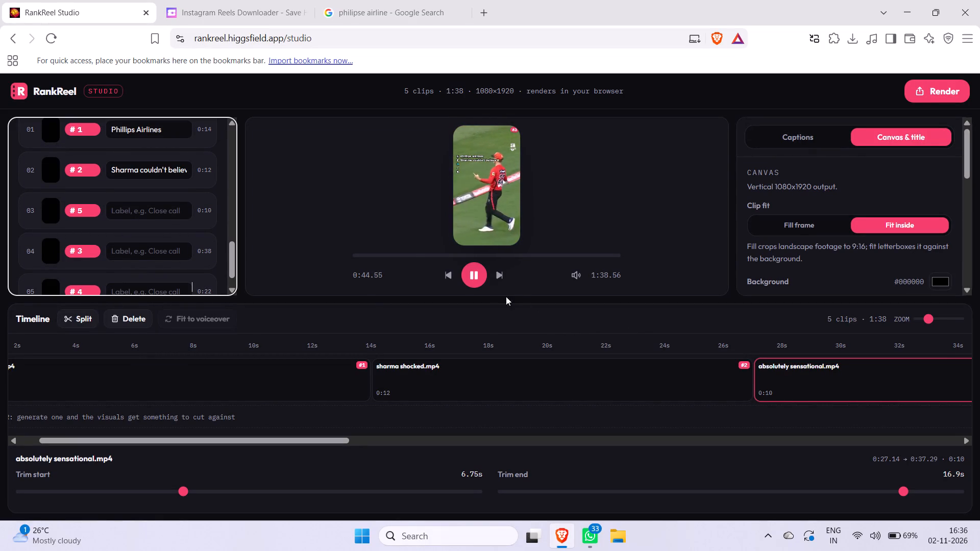
pyautogui.click(410, 256)
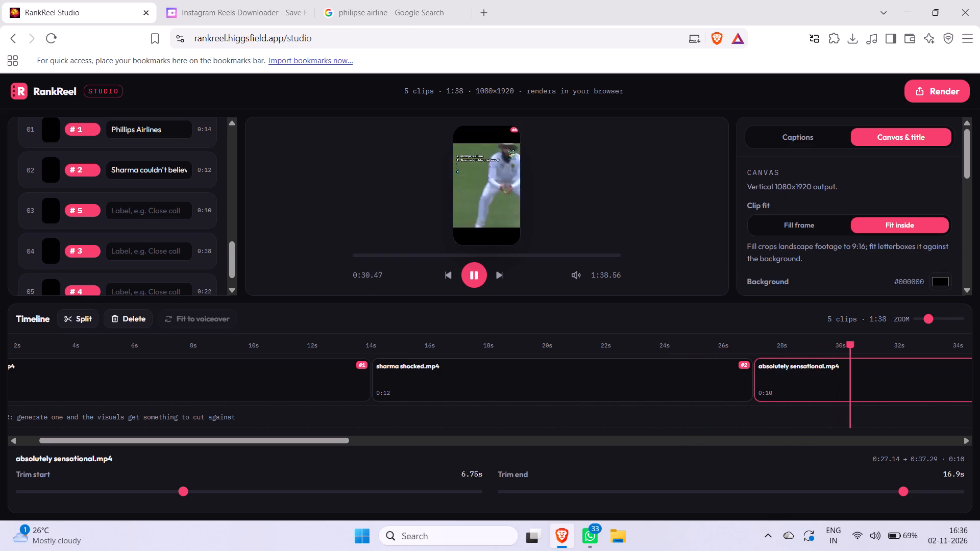
pyautogui.hscroll(-5, 485, 380)
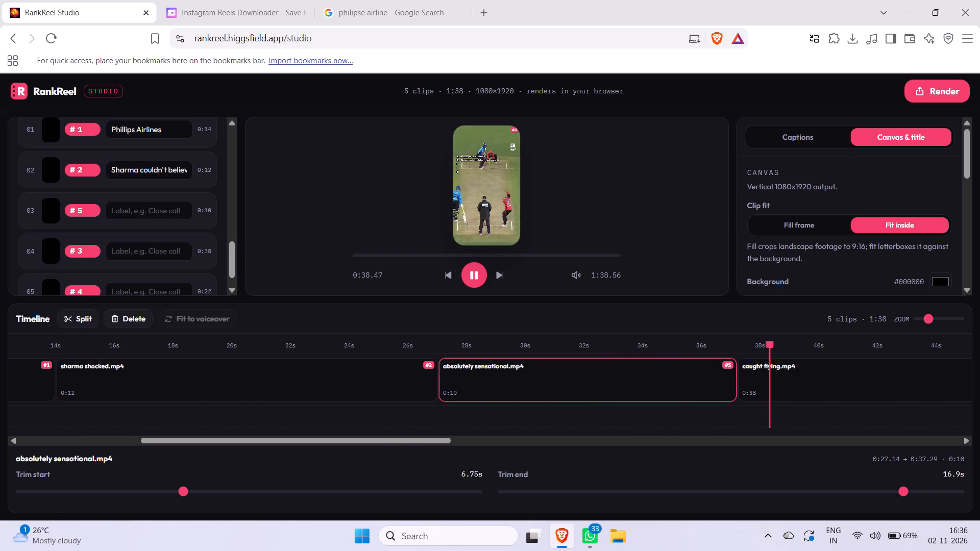
# Label the third clip in the clip list, ranked 5, as "Absolutely sensational".
pyautogui.click(131, 211)
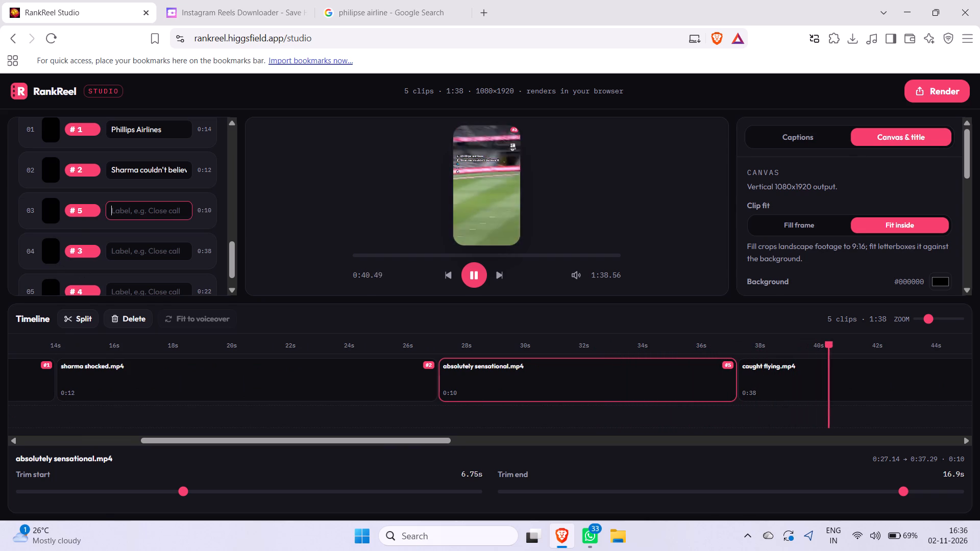
pyautogui.write('absolu')
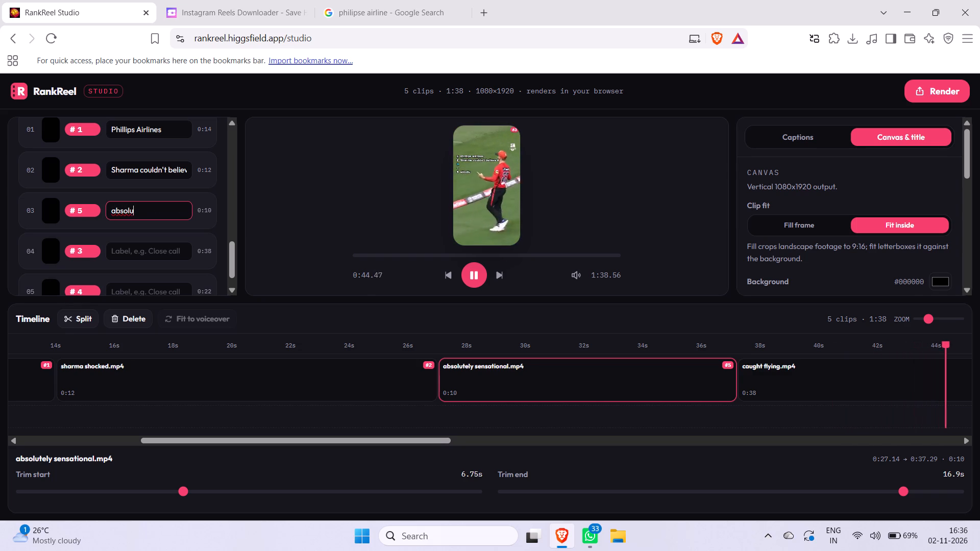
pyautogui.press('BackSpace')
pyautogui.press('BackSpace')
pyautogui.press('BackSpace')
pyautogui.press('BackSpace')
pyautogui.press('BackSpace')
pyautogui.press('BackSpace')
pyautogui.press('BackSpace')
pyautogui.press('BackSpace')
pyautogui.press('BackSpace')
pyautogui.press('BackSpace')
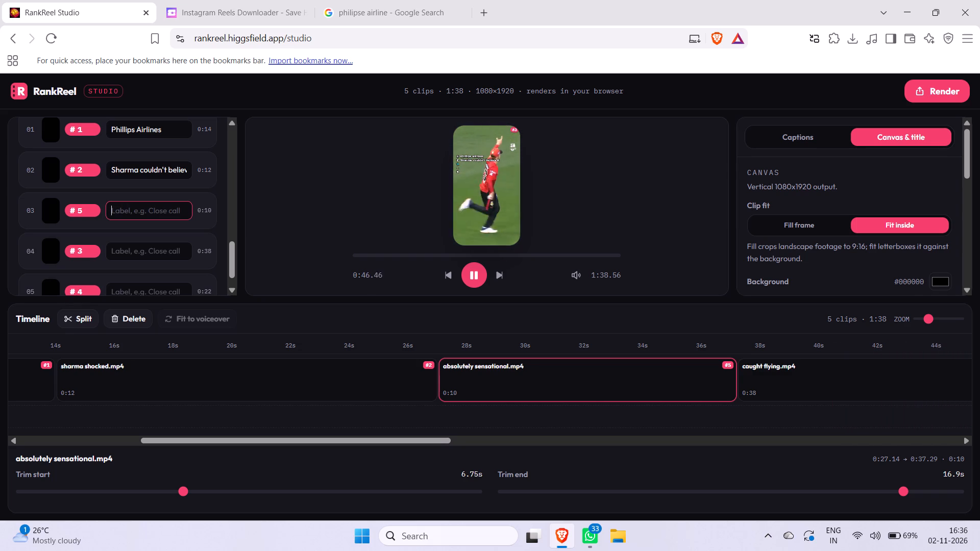
pyautogui.write('ABsolutely')
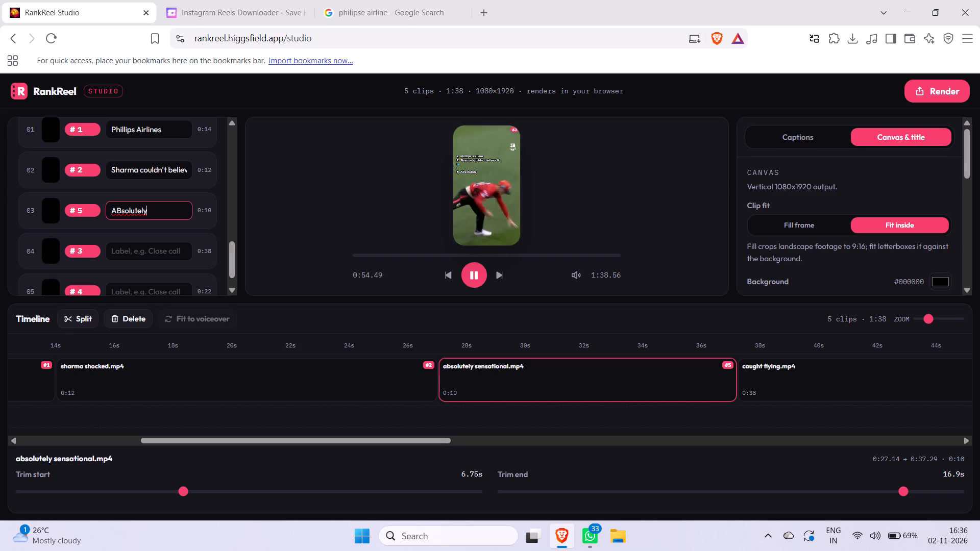
pyautogui.rightClick(118, 211)
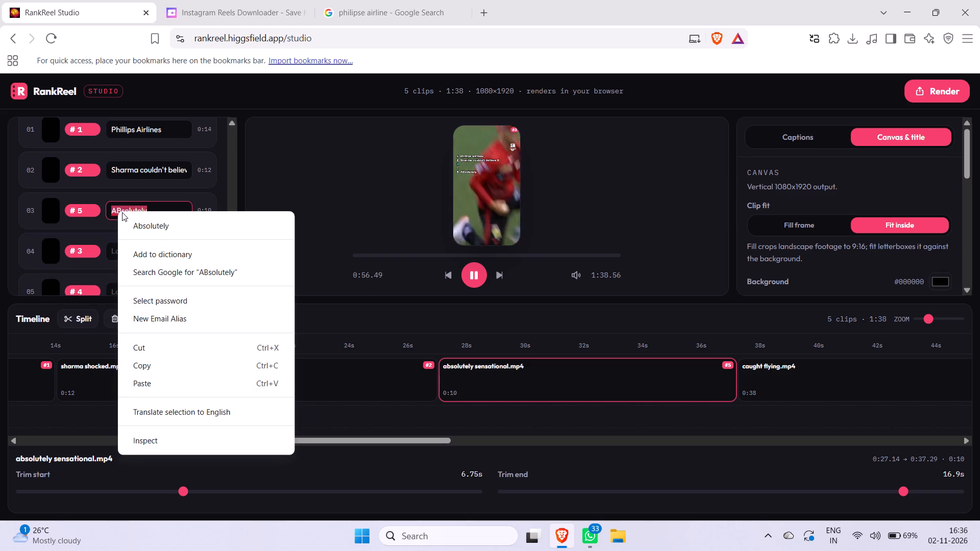
pyautogui.click(133, 219)
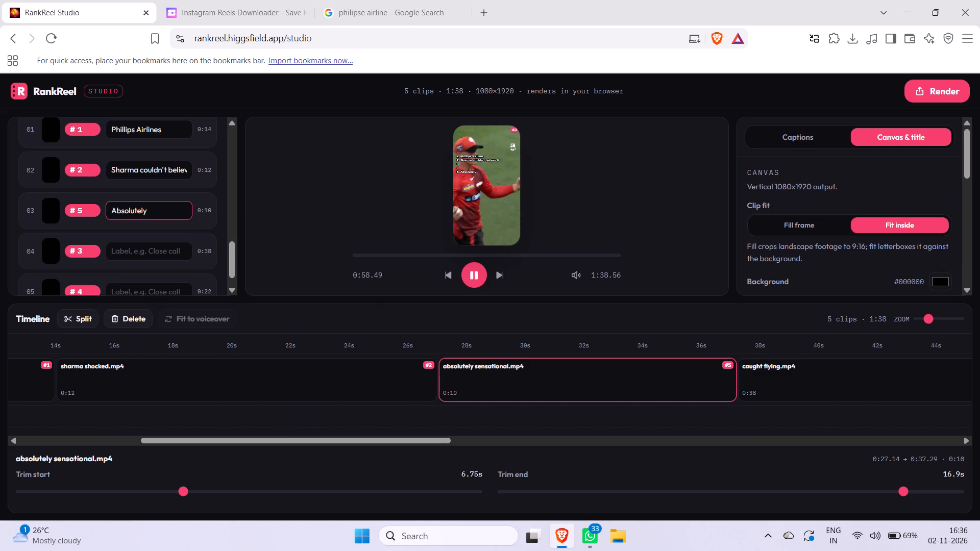
pyautogui.press('space')
pyautogui.write('sensatin')
pyautogui.press('BackSpace')
pyautogui.write('onal from faf')
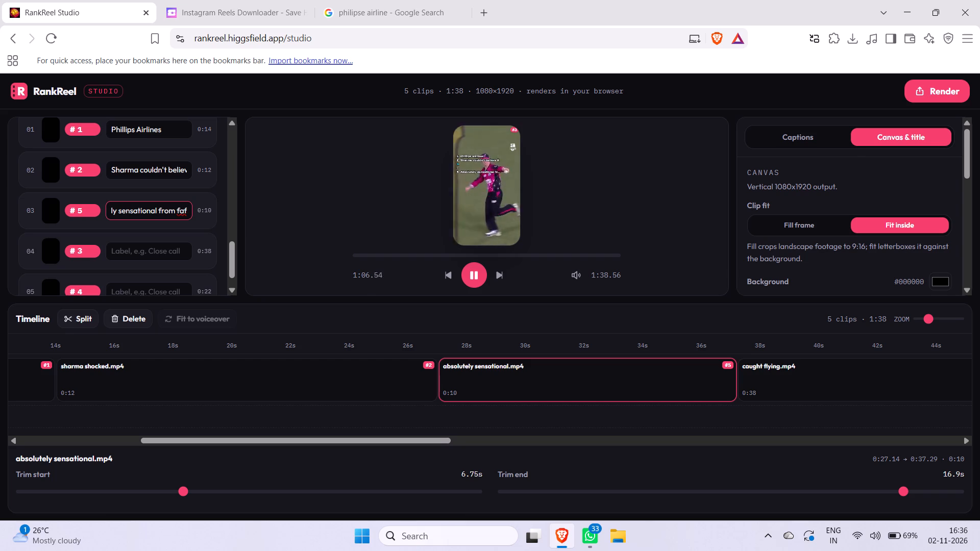
pyautogui.press('BackSpace')
pyautogui.press('BackSpace')
pyautogui.press('BackSpace')
pyautogui.press('BackSpace')
pyautogui.press('BackSpace')
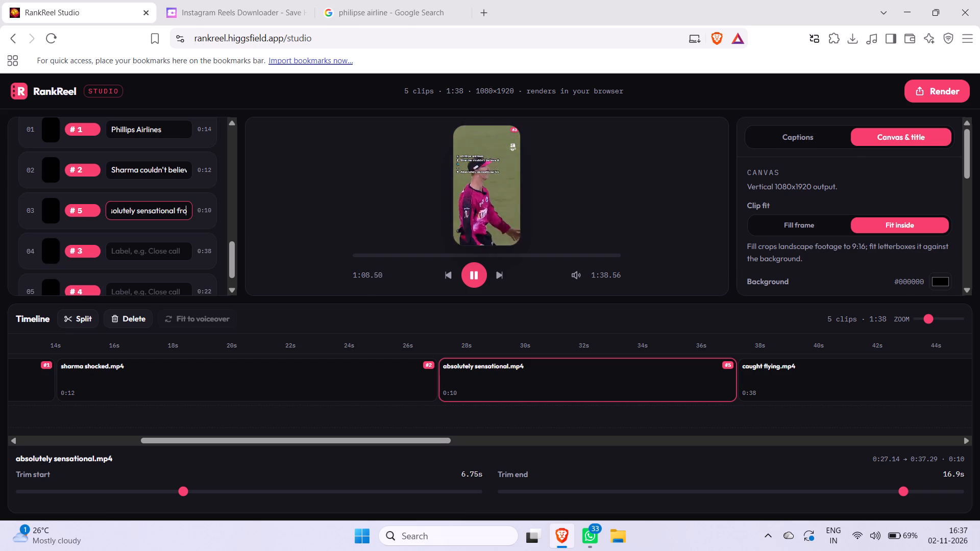
pyautogui.press('BackSpace')
pyautogui.press('BackSpace')
pyautogui.press('BackSpace')
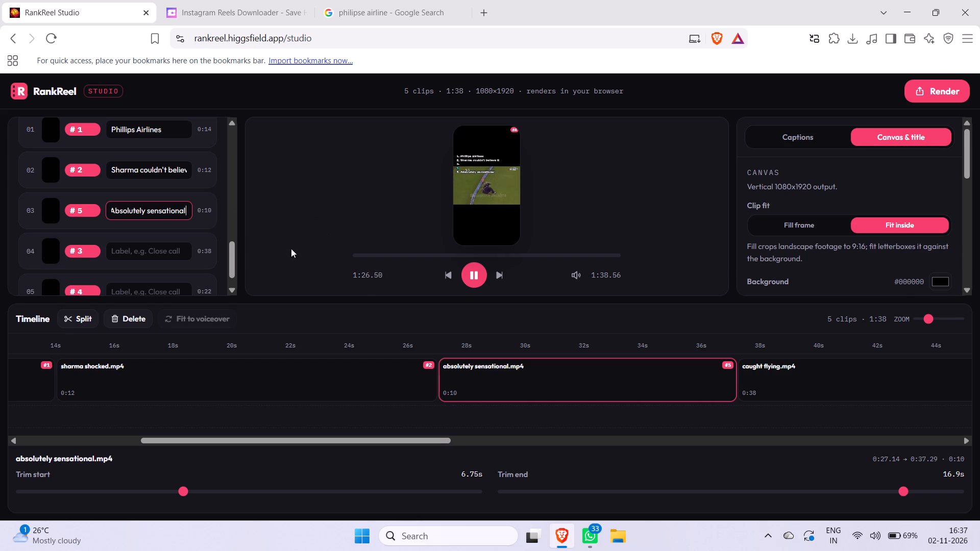
# Replay the preview from about 0:17, within the "sharma shocked" clip.
pyautogui.scroll(-1, 150, 237)
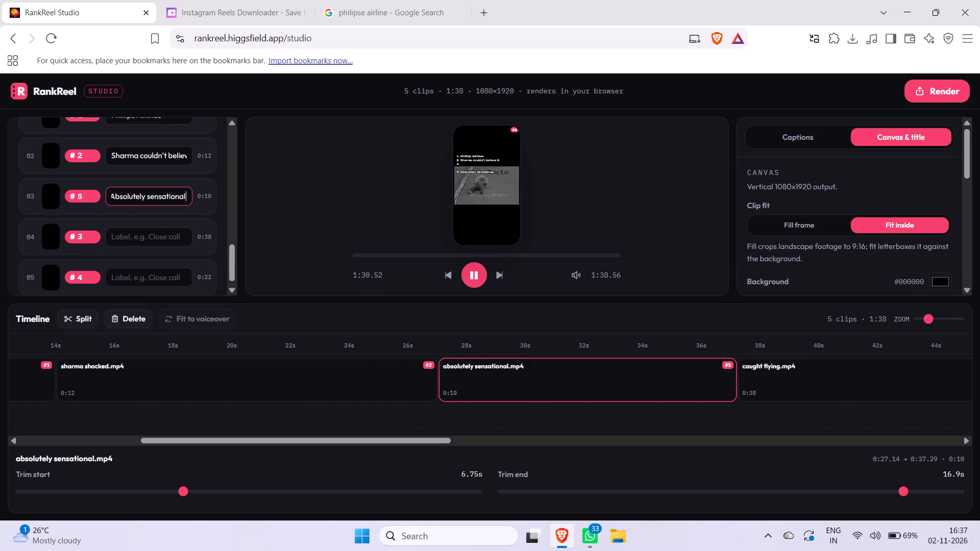
pyautogui.click(155, 239)
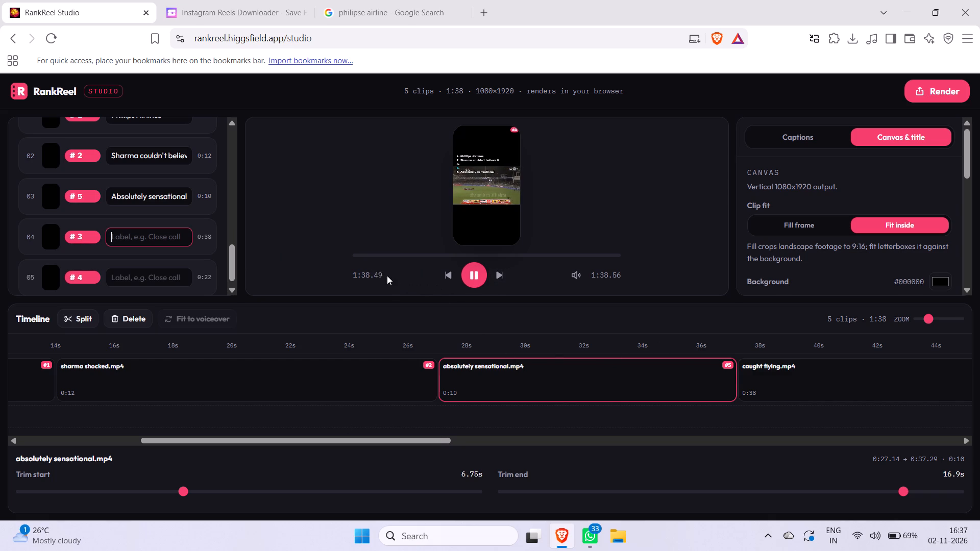
pyautogui.click(379, 256)
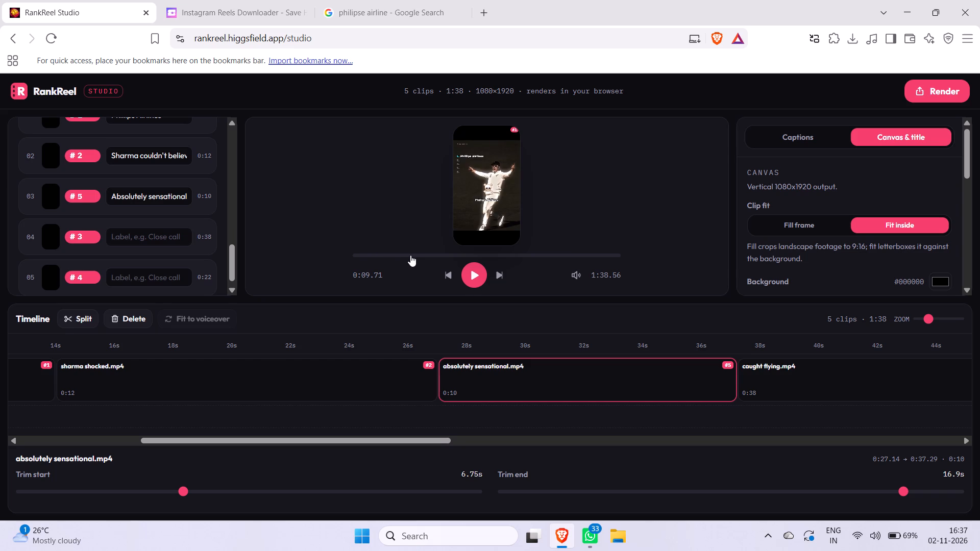
pyautogui.click(410, 255)
pyautogui.click(419, 254)
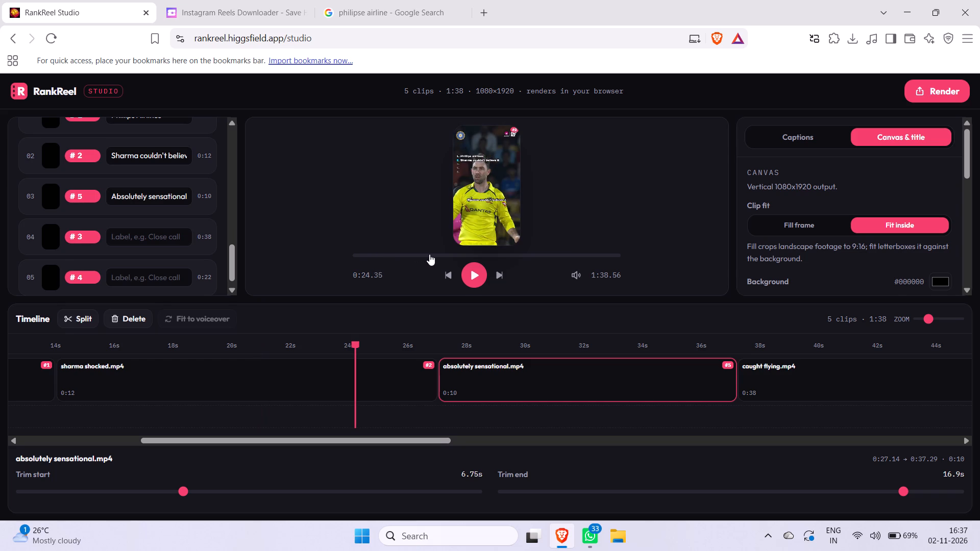
pyautogui.moveTo(429, 254); pyautogui.dragTo(400, 232)
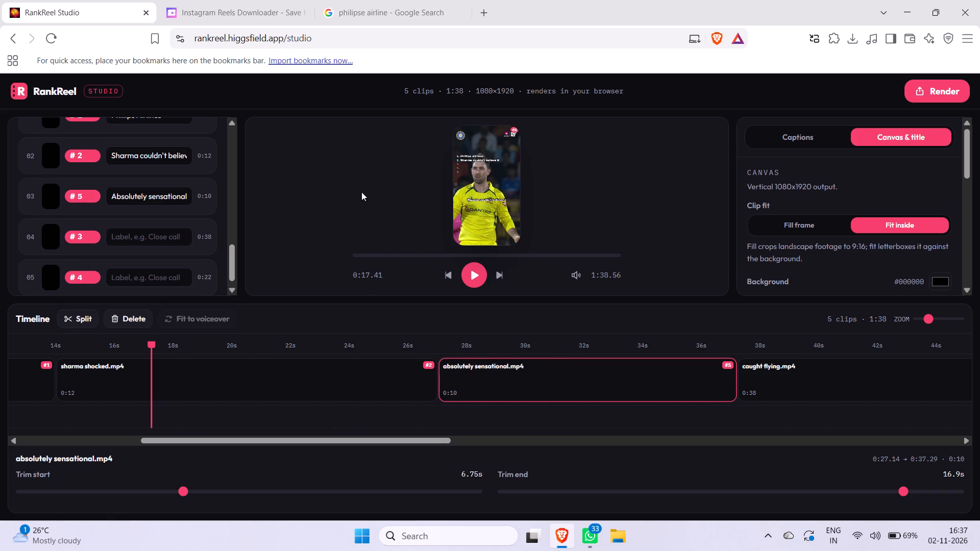
pyautogui.click(472, 270)
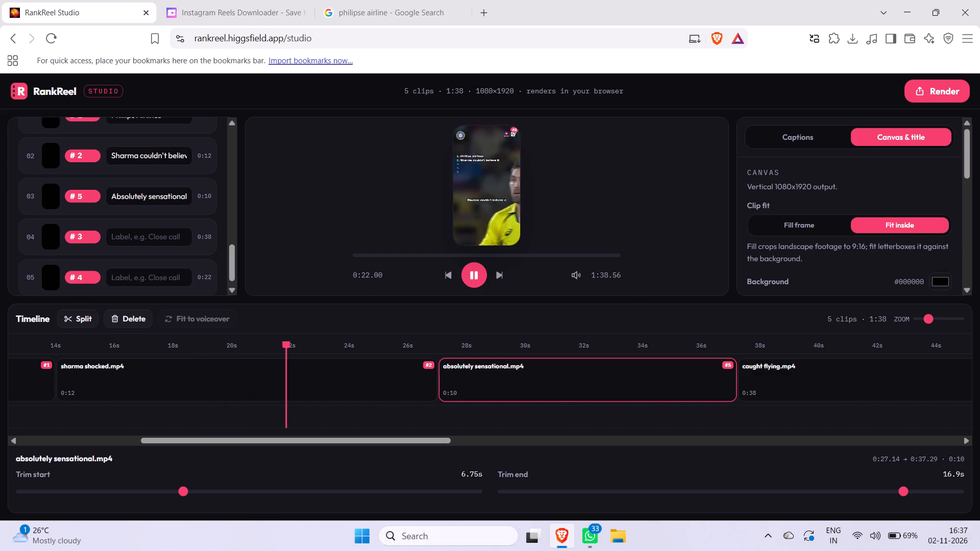
# Set the trim start of the "caught flying" clip on the timeline to 11.2 s.
pyautogui.hscroll(-8, 698, 375)
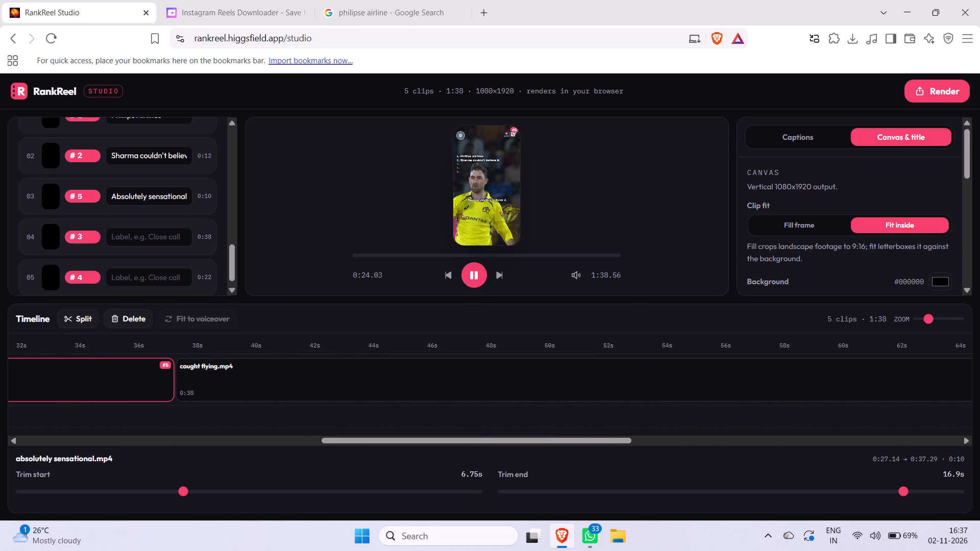
pyautogui.hscroll(-9, 698, 375)
pyautogui.hscroll(1, 698, 375)
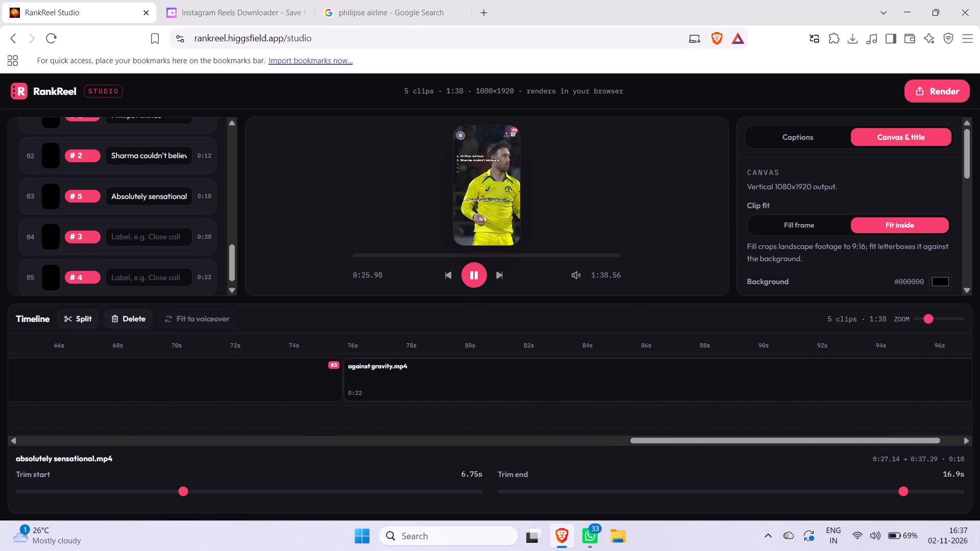
pyautogui.hscroll(2, 698, 375)
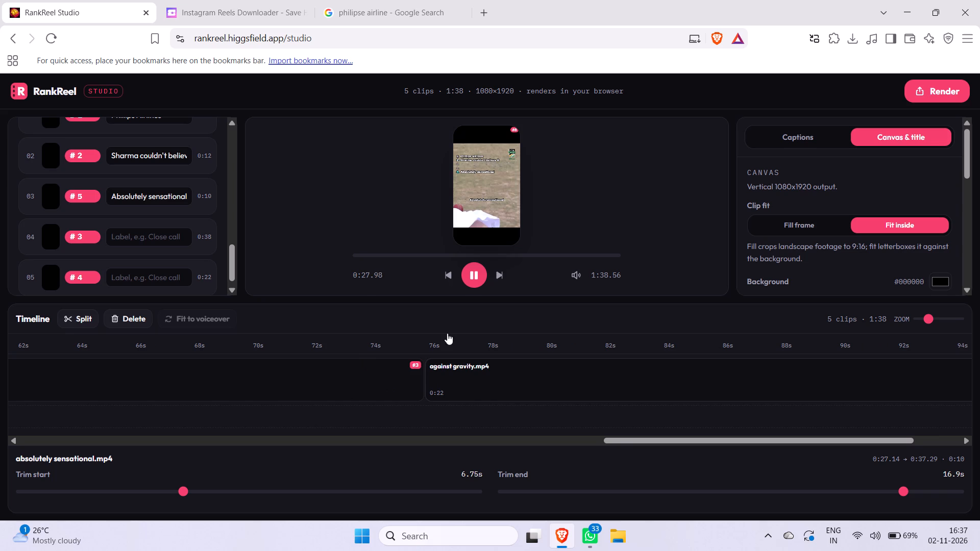
pyautogui.hscroll(2, 414, 380)
pyautogui.hscroll(2, 495, 378)
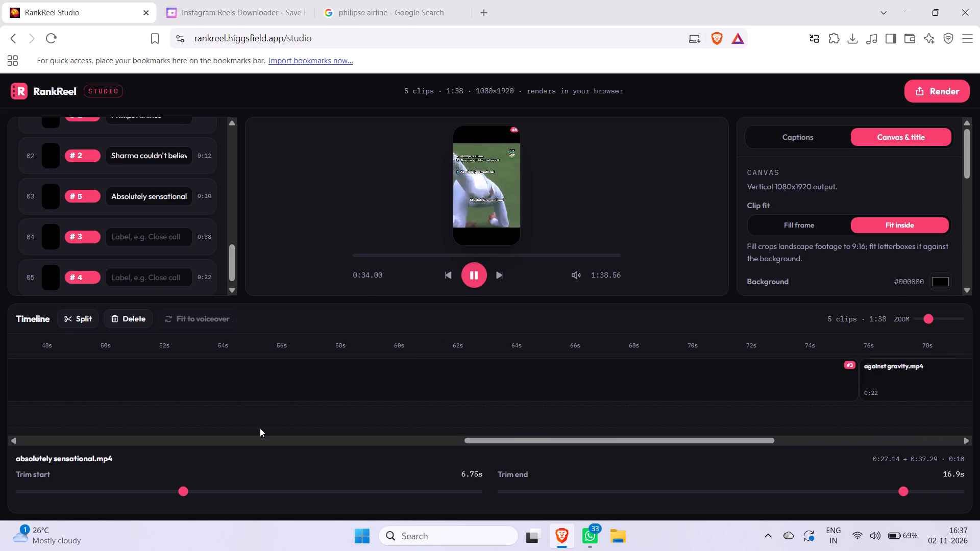
pyautogui.hscroll(1, 411, 417)
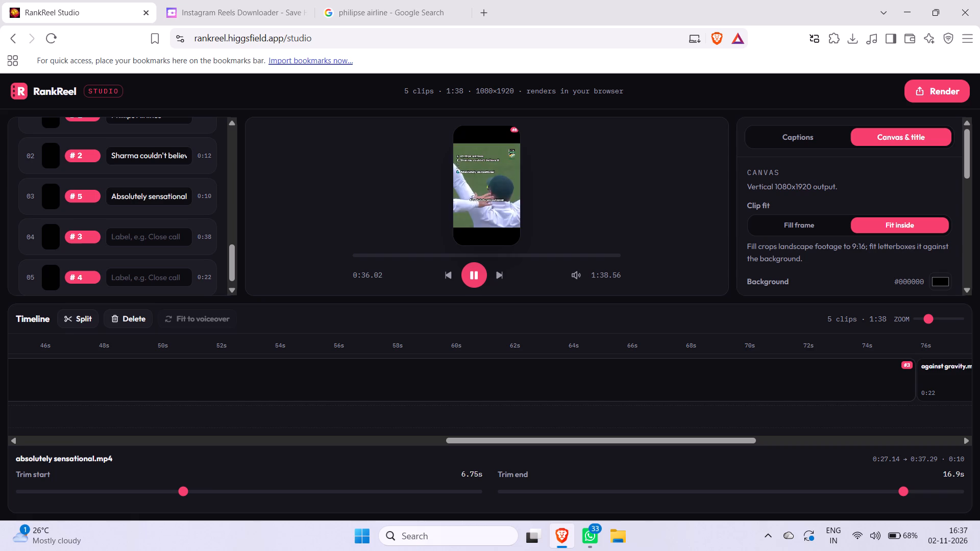
pyautogui.click(406, 384)
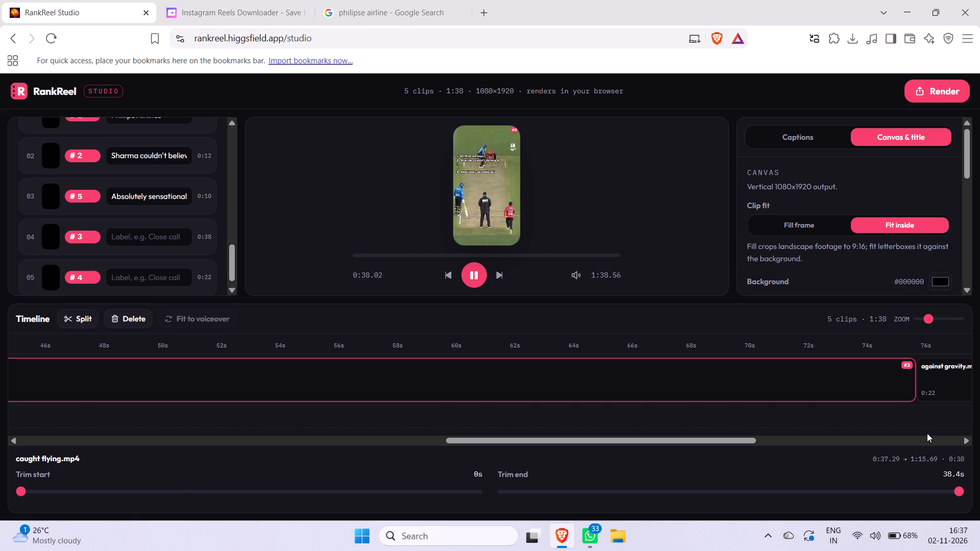
pyautogui.click(481, 278)
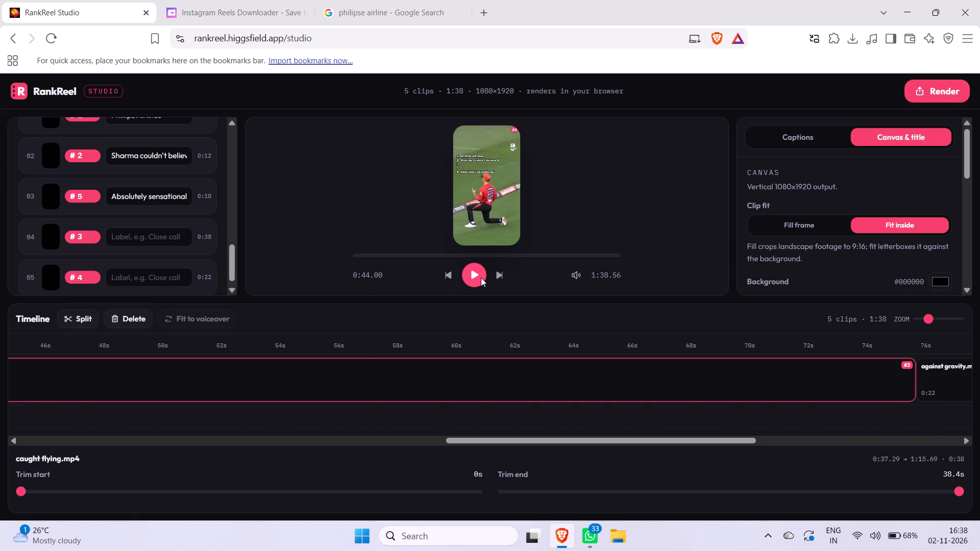
pyautogui.hscroll(2, 320, 437)
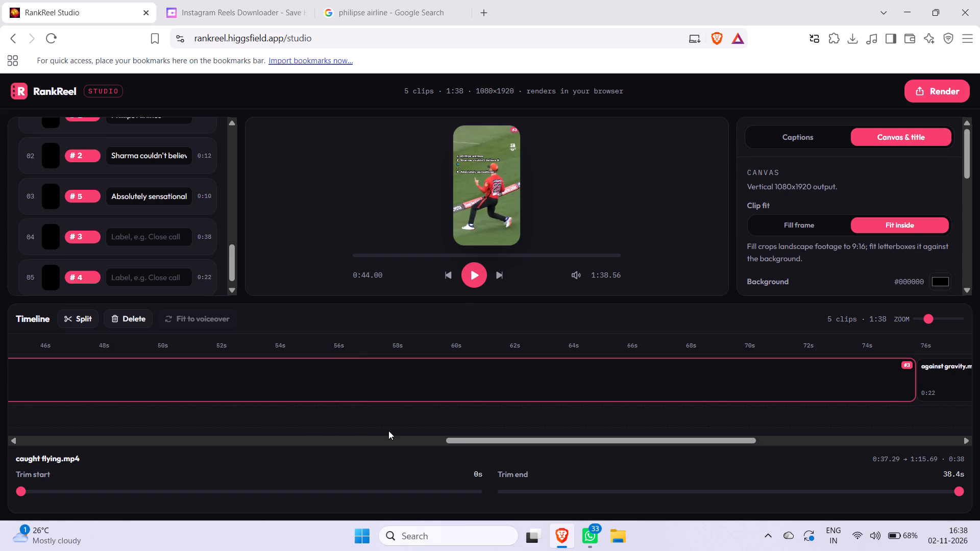
pyautogui.click(157, 488)
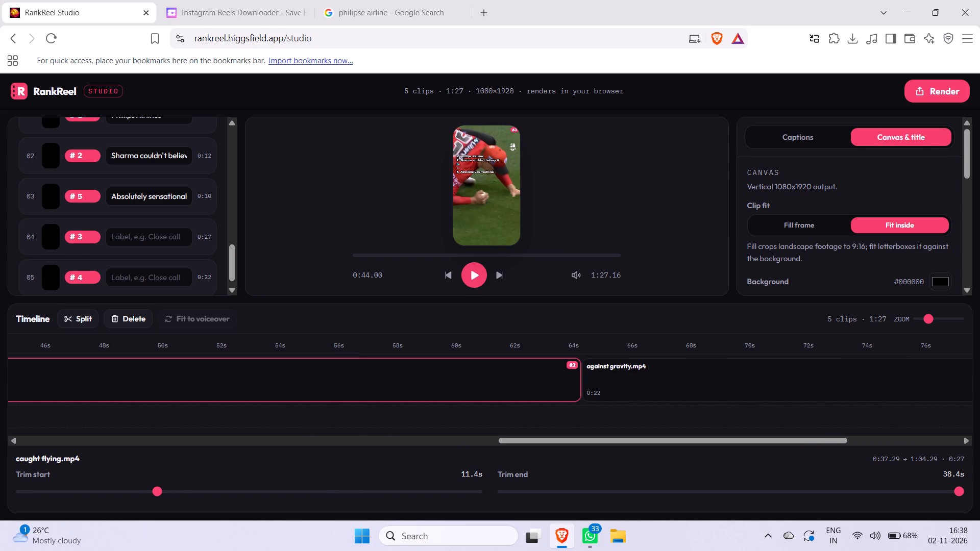
pyautogui.press('Left')
pyautogui.press('Left')
pyautogui.press('Left')
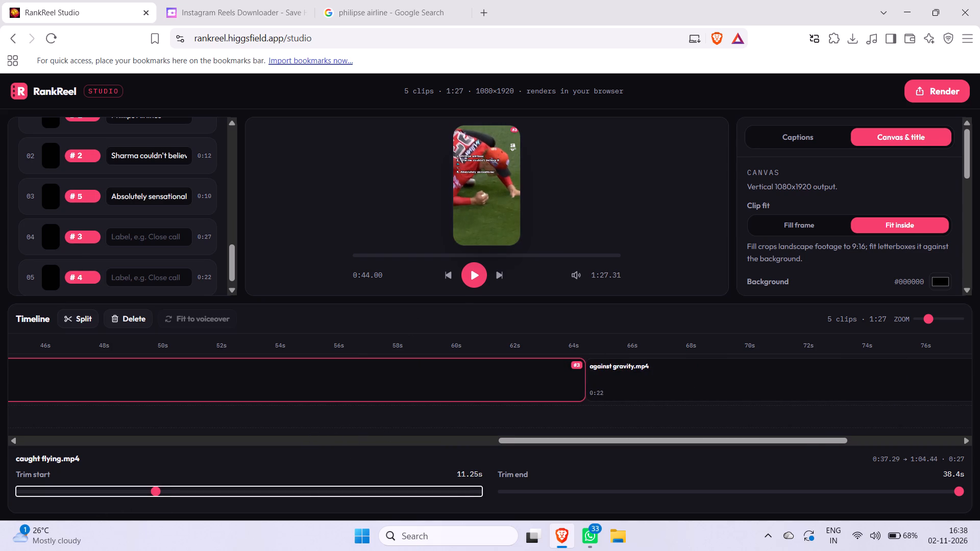
pyautogui.press('Left')
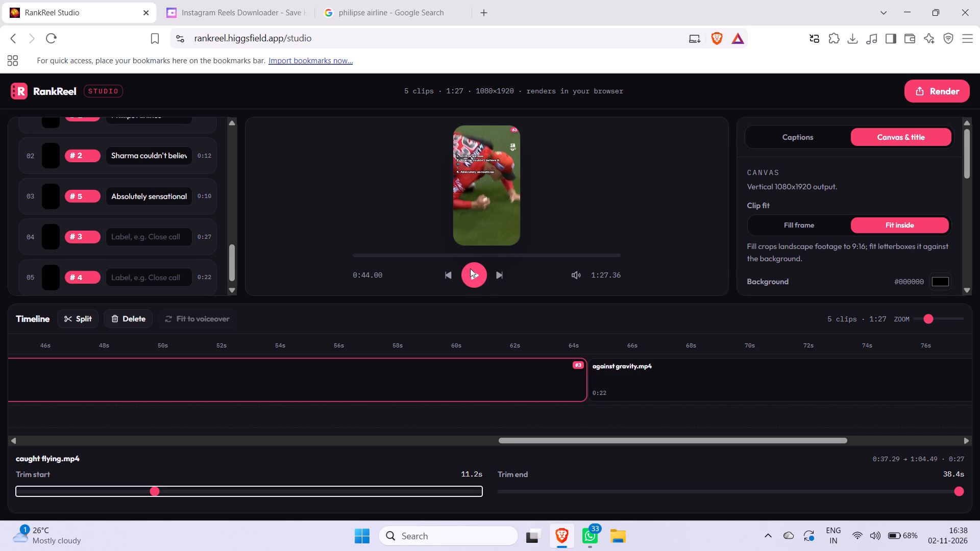
# Replay the "caught flying" clip in the preview from about 0:44 to examine the footage up to about 0:51.
pyautogui.click(470, 268)
pyautogui.click(470, 268)
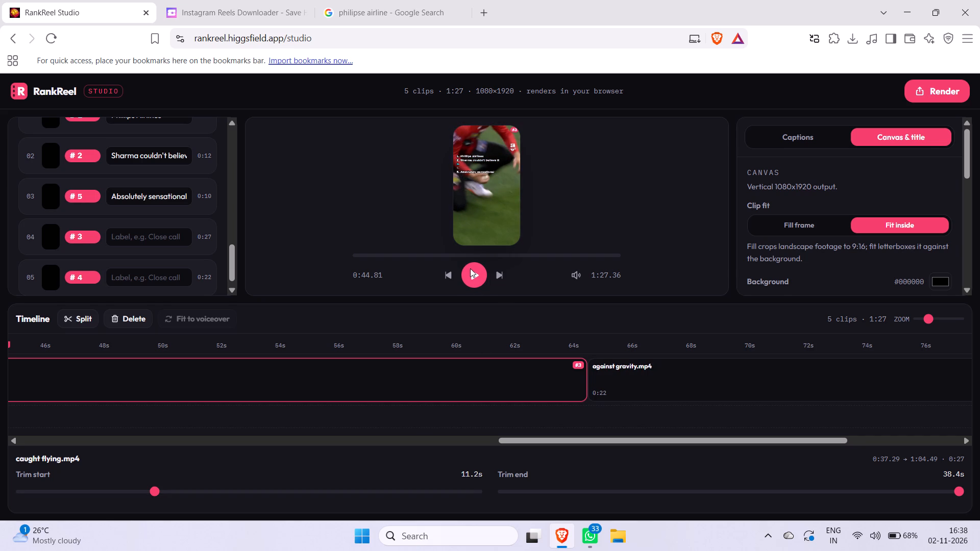
pyautogui.press('Left')
pyautogui.press('Left')
pyautogui.press('Left')
pyautogui.press('Left')
pyautogui.press('Left')
pyautogui.press('Left')
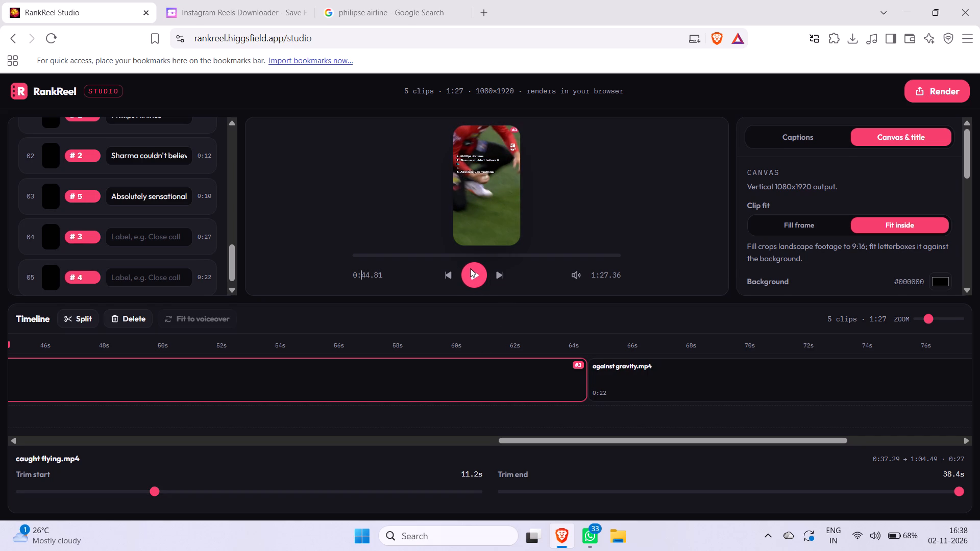
pyautogui.press('Left')
pyautogui.press('Left')
pyautogui.click(470, 268)
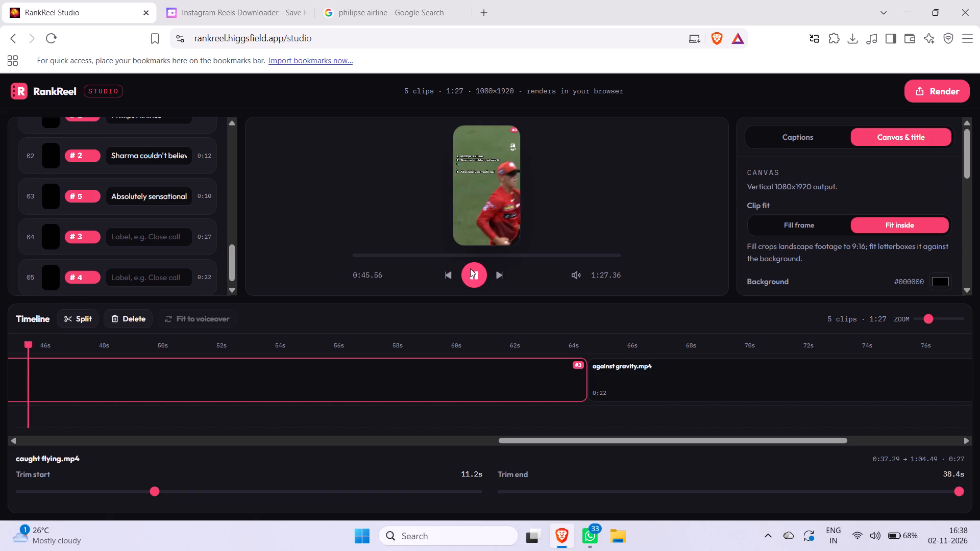
pyautogui.press('Left')
pyautogui.press('Left')
pyautogui.press('Left')
pyautogui.press('Left')
pyautogui.press('Left')
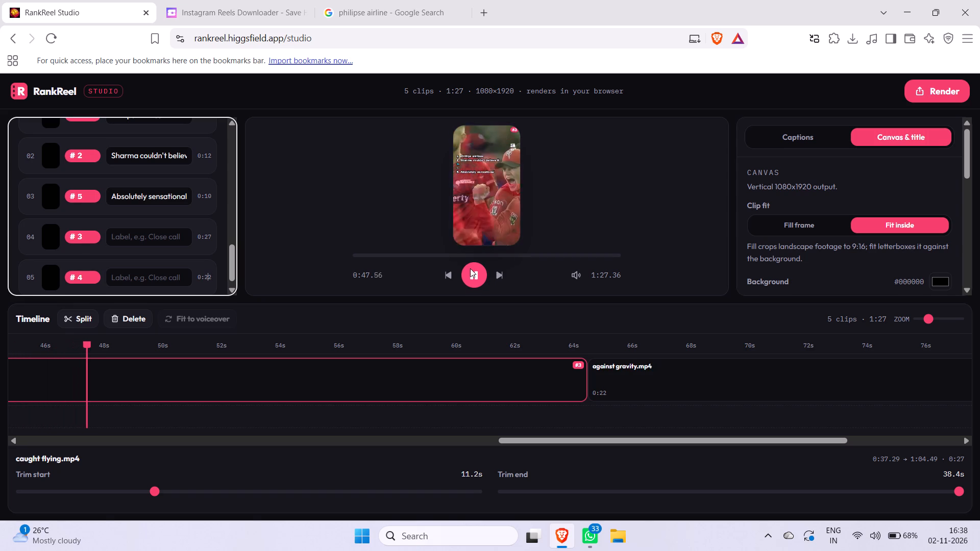
pyautogui.press('Left')
pyautogui.press('Left')
pyautogui.press('Left')
pyautogui.click(470, 268)
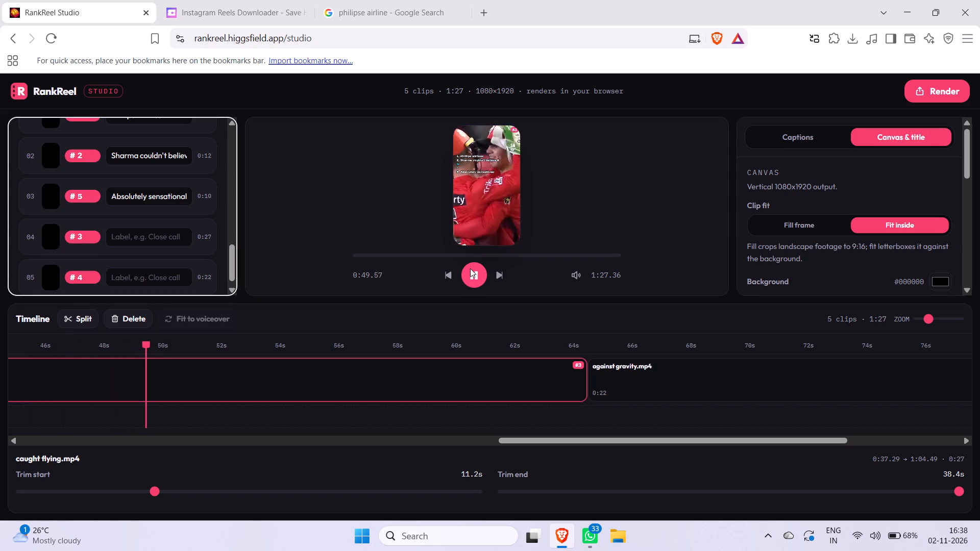
pyautogui.click(470, 268)
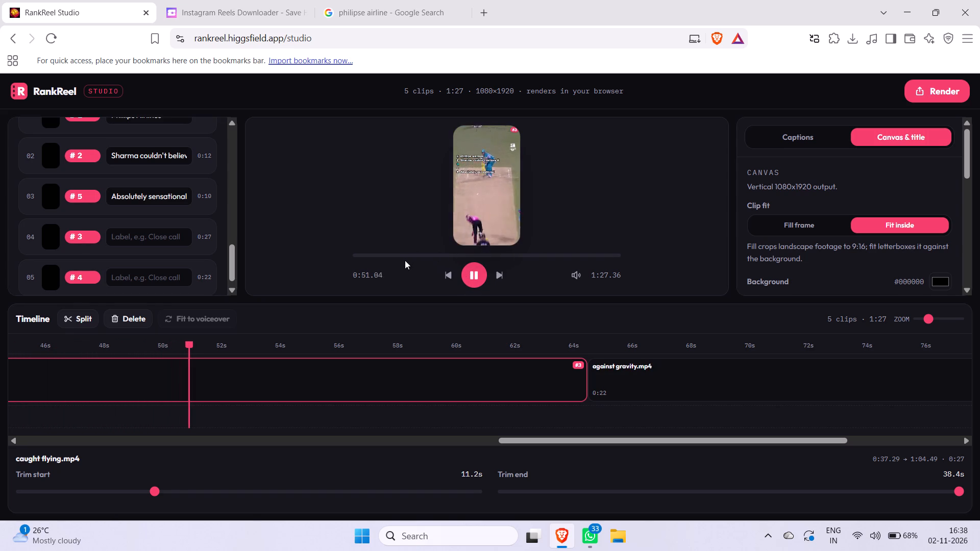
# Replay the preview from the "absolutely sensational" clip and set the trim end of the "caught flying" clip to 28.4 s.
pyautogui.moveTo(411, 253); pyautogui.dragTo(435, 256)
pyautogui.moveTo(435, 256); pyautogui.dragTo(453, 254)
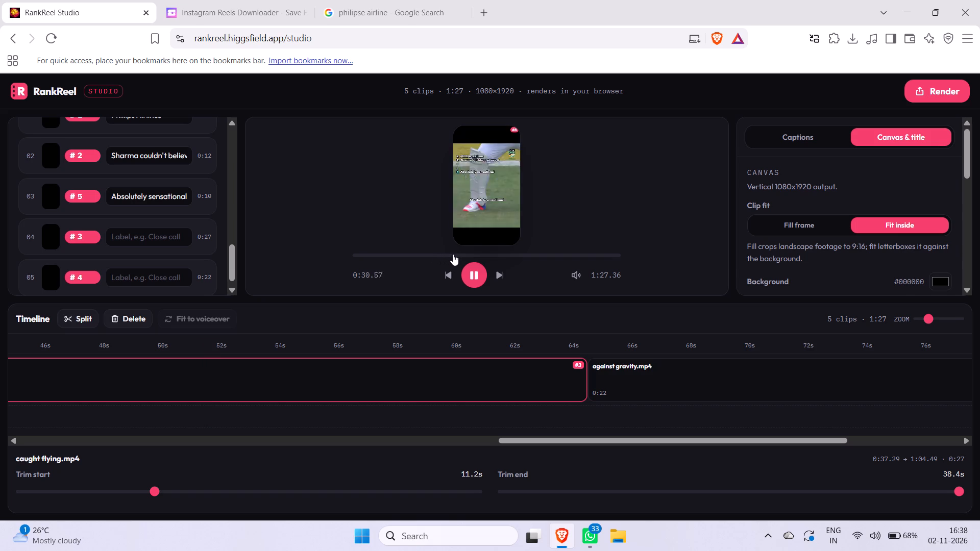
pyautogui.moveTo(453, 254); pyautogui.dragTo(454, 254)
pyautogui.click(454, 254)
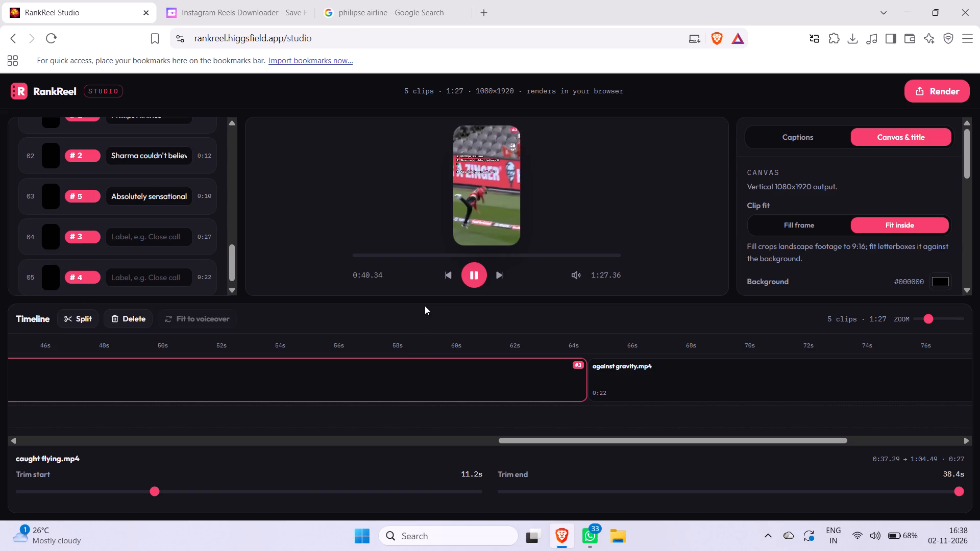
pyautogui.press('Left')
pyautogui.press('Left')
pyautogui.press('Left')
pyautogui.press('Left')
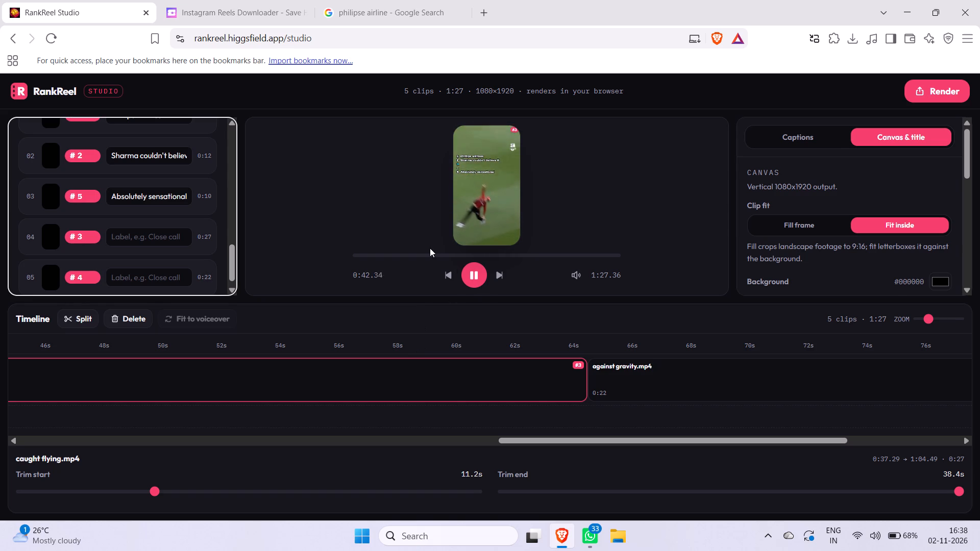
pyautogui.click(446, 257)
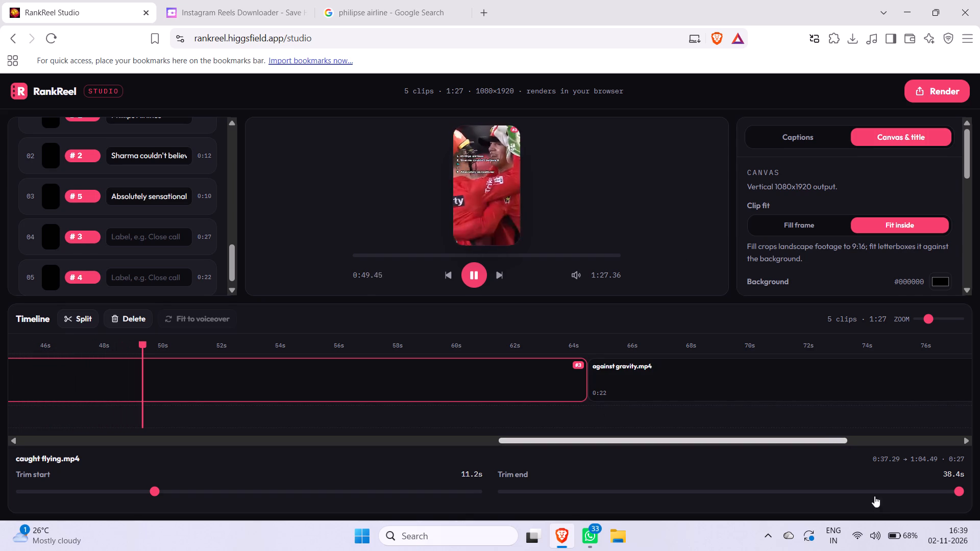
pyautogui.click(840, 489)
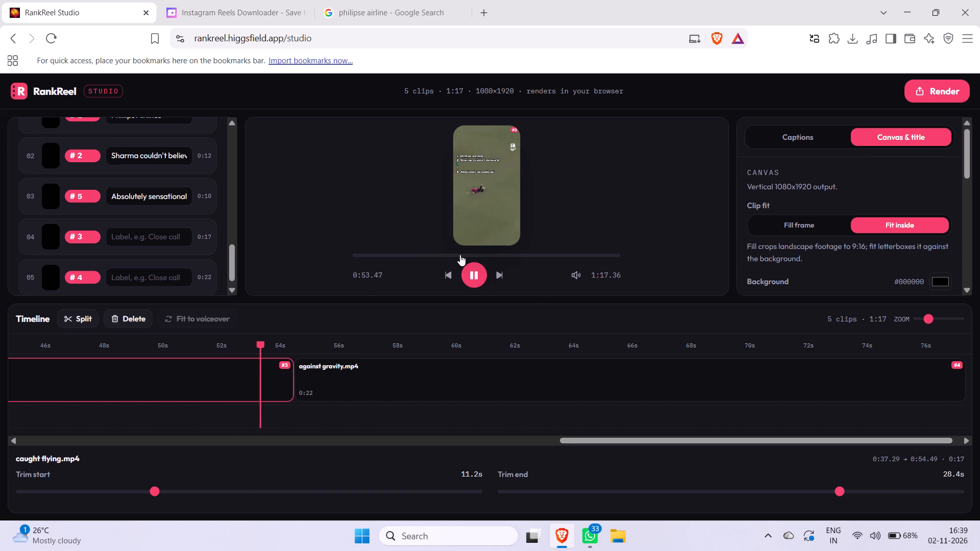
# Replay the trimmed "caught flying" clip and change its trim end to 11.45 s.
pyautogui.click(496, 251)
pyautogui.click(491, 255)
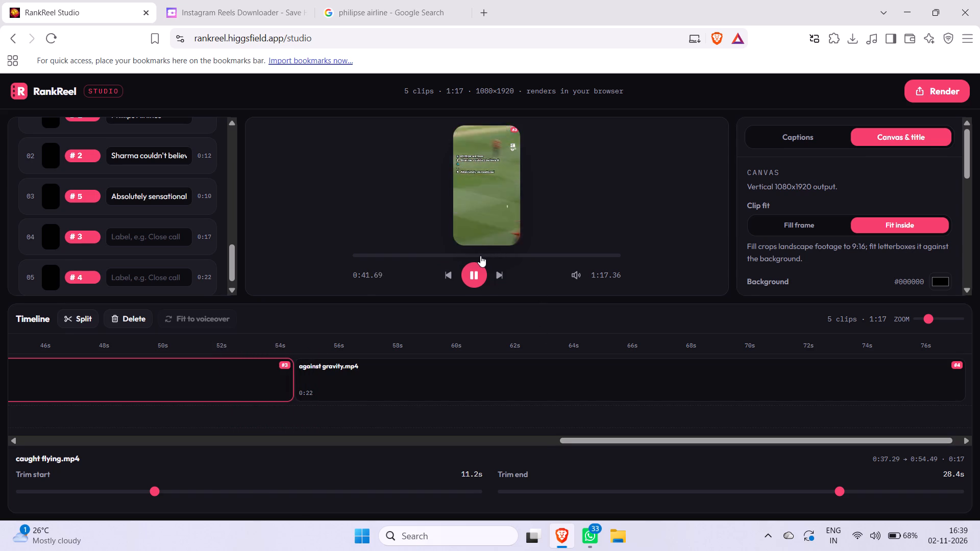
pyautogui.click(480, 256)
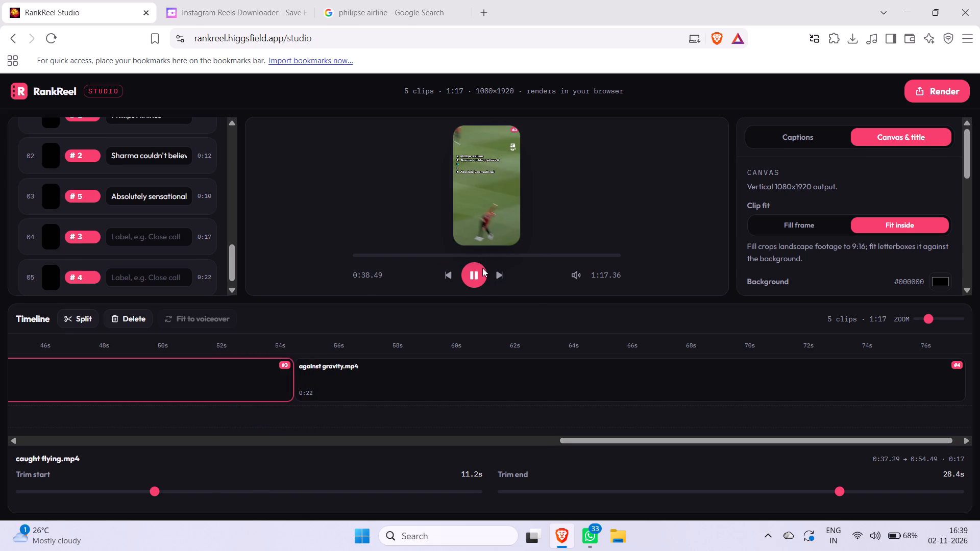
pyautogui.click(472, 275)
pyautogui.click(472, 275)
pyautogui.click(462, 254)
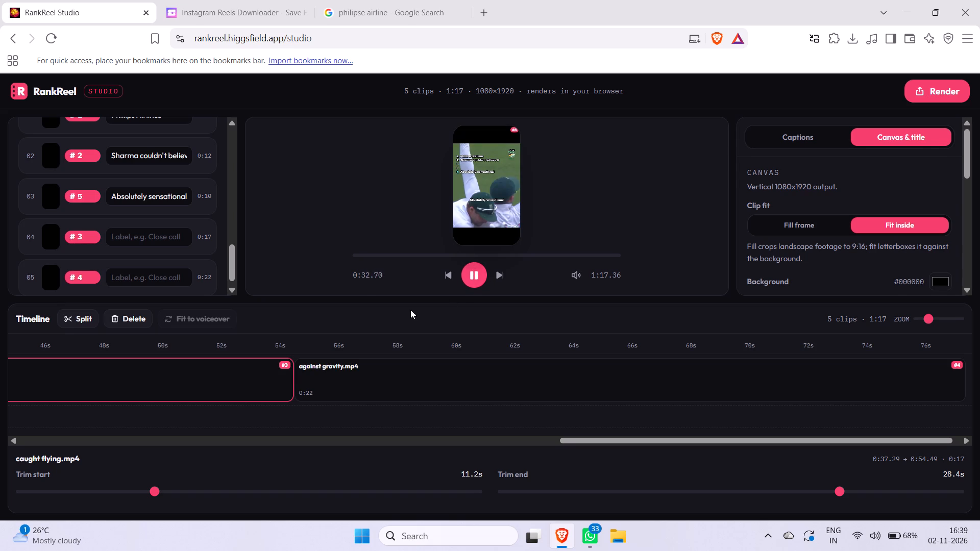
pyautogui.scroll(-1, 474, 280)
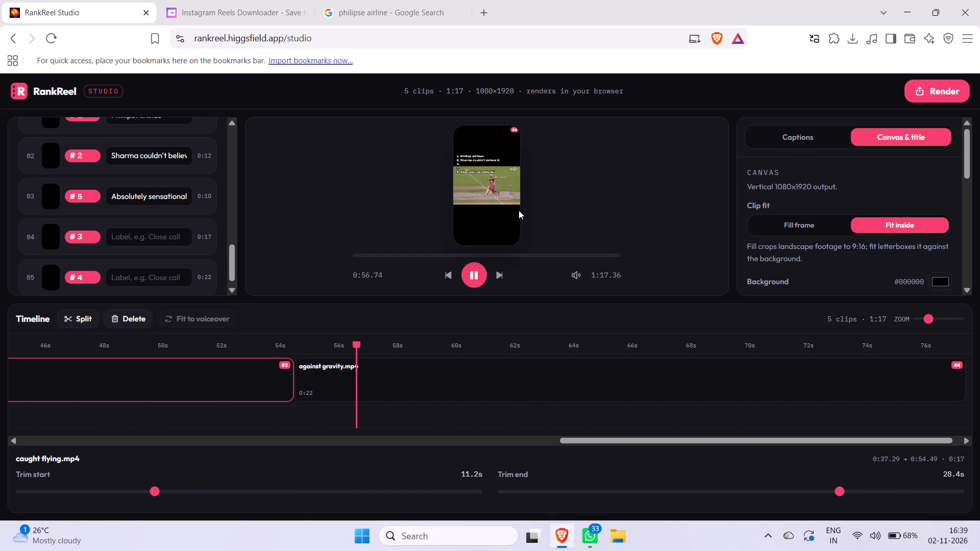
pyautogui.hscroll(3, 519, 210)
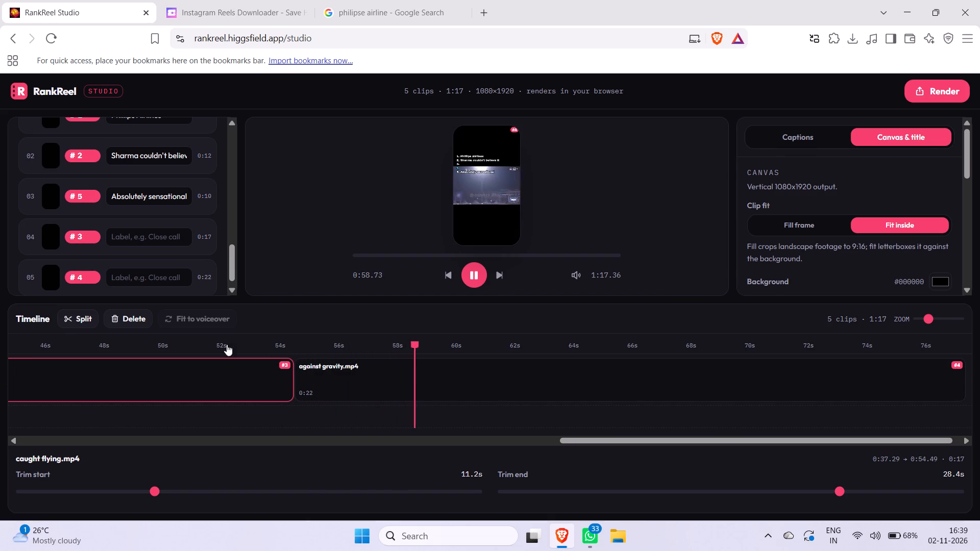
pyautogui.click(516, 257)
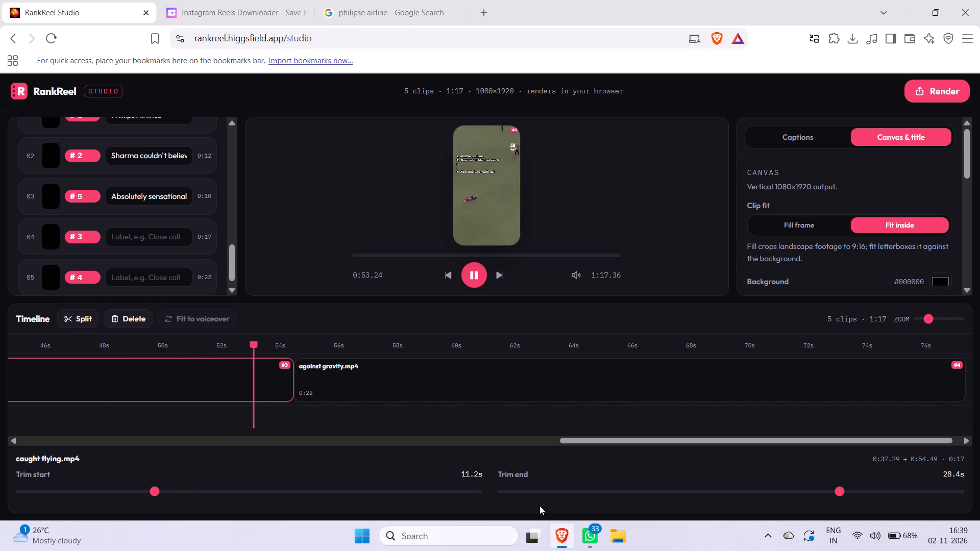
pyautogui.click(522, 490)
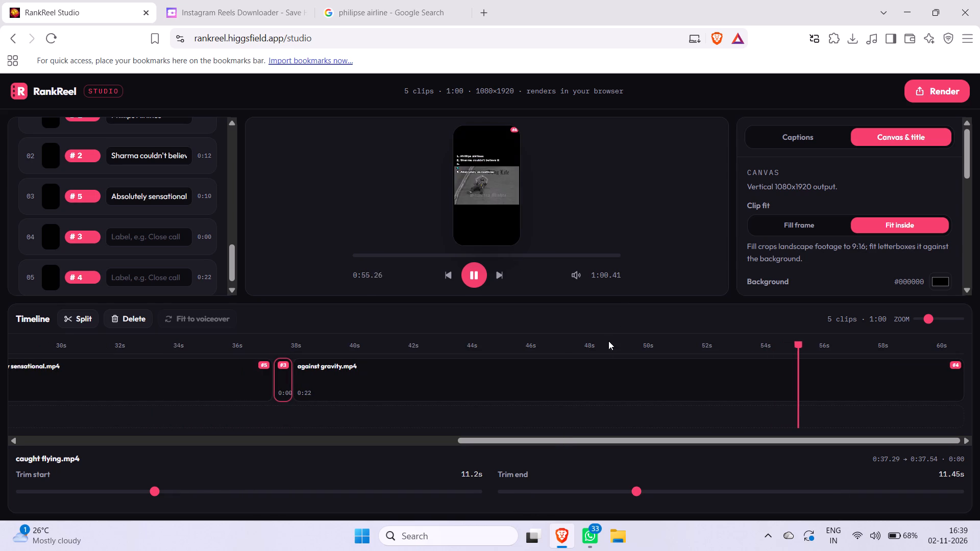
# Replay the preview around the "caught flying" clip and adjust its trim end to 19.65 s.
pyautogui.click(472, 274)
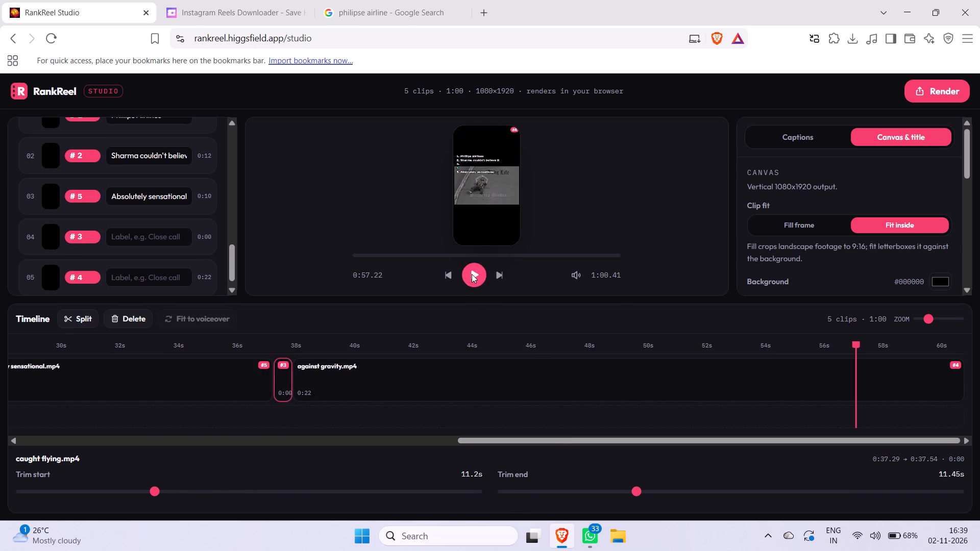
pyautogui.click(472, 274)
pyautogui.click(691, 495)
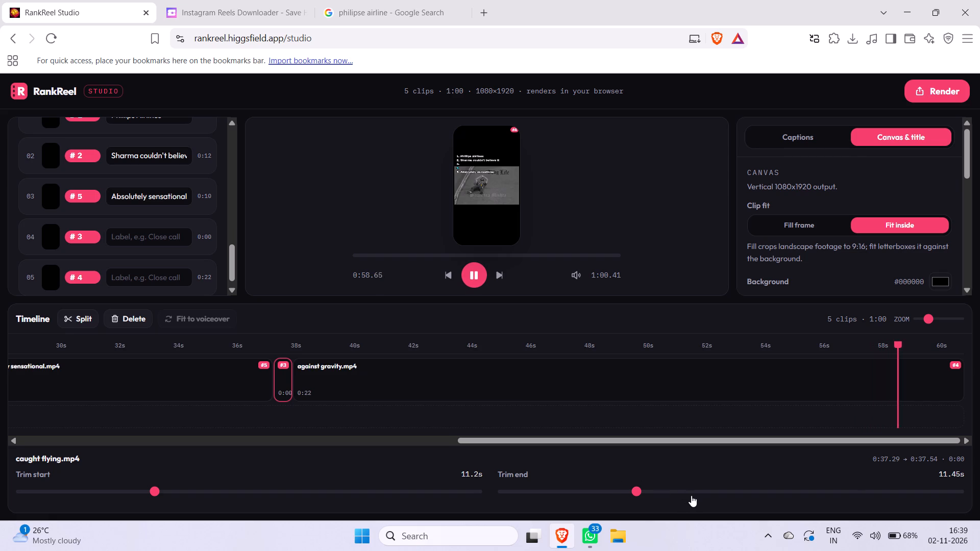
pyautogui.moveTo(751, 493); pyautogui.dragTo(486, 306)
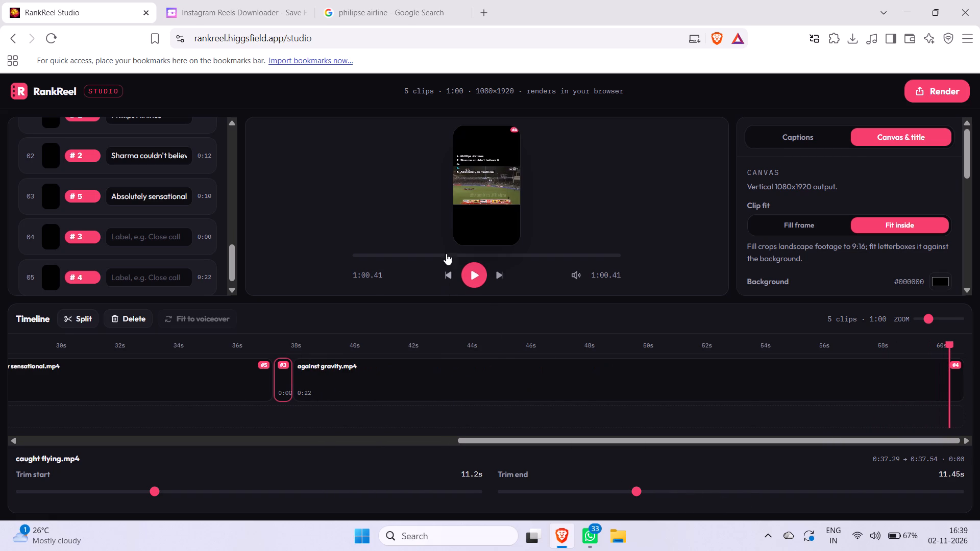
pyautogui.click(458, 254)
pyautogui.click(465, 264)
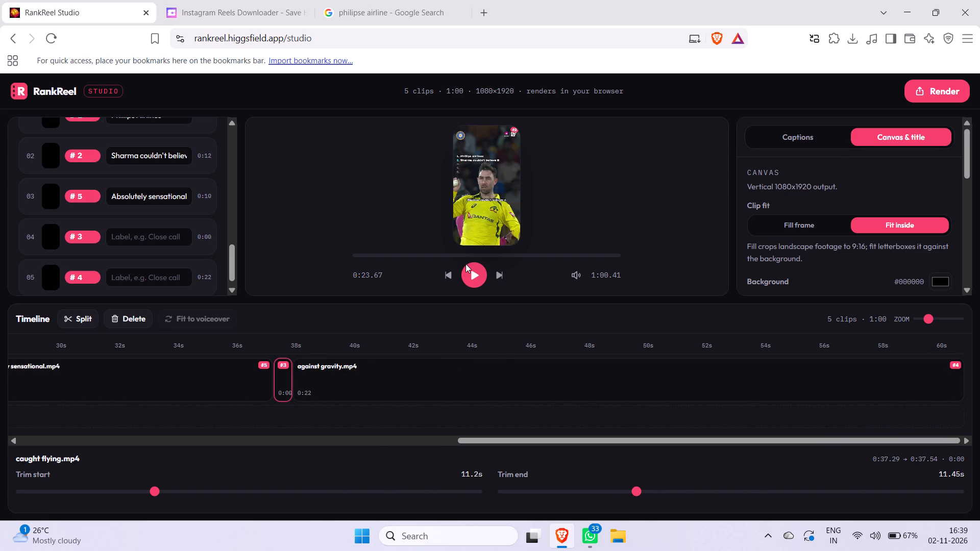
pyautogui.moveTo(477, 253); pyautogui.dragTo(474, 267)
pyautogui.click(474, 267)
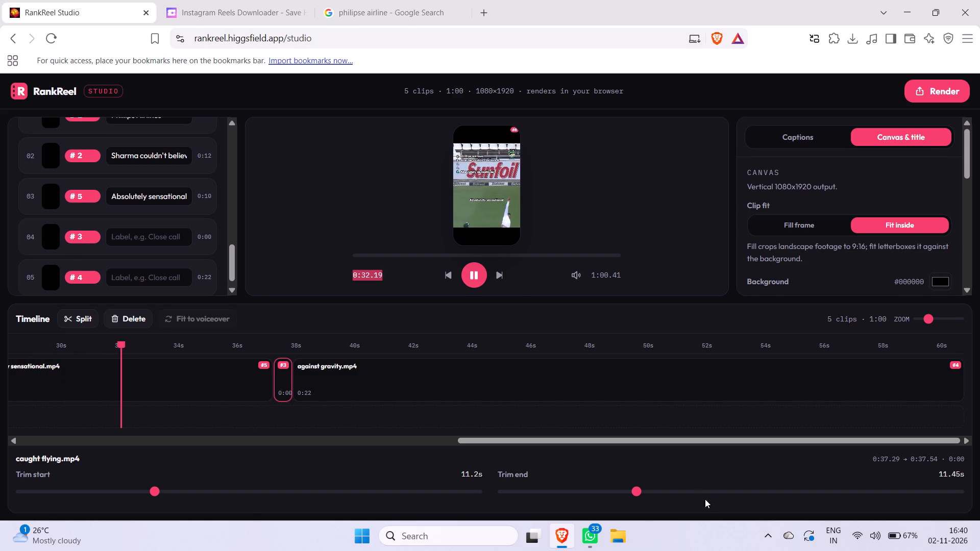
pyautogui.click(718, 489)
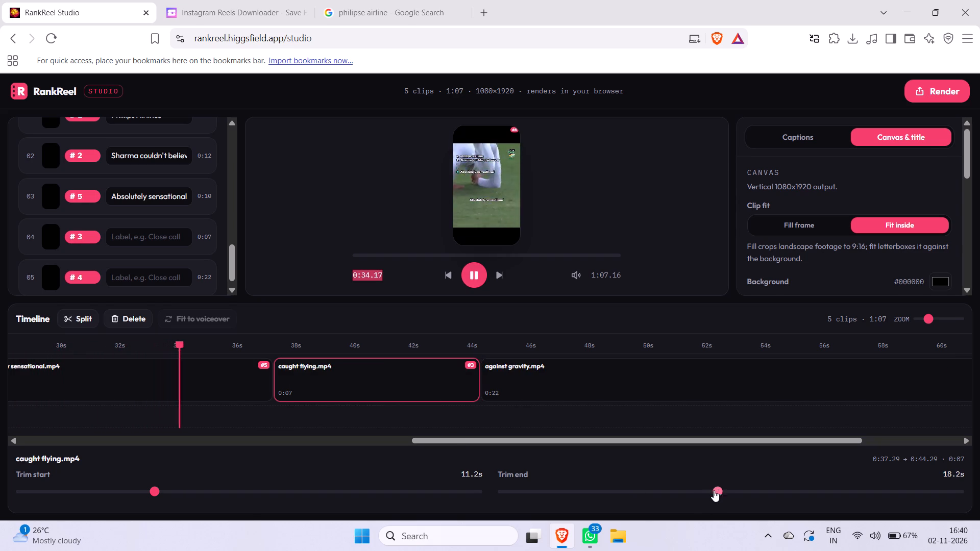
pyautogui.click(700, 492)
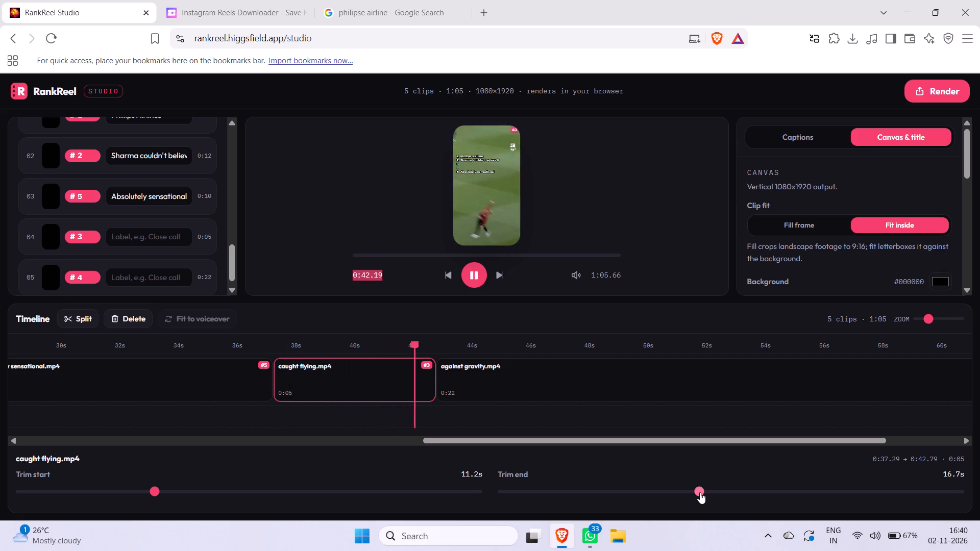
pyautogui.click(720, 492)
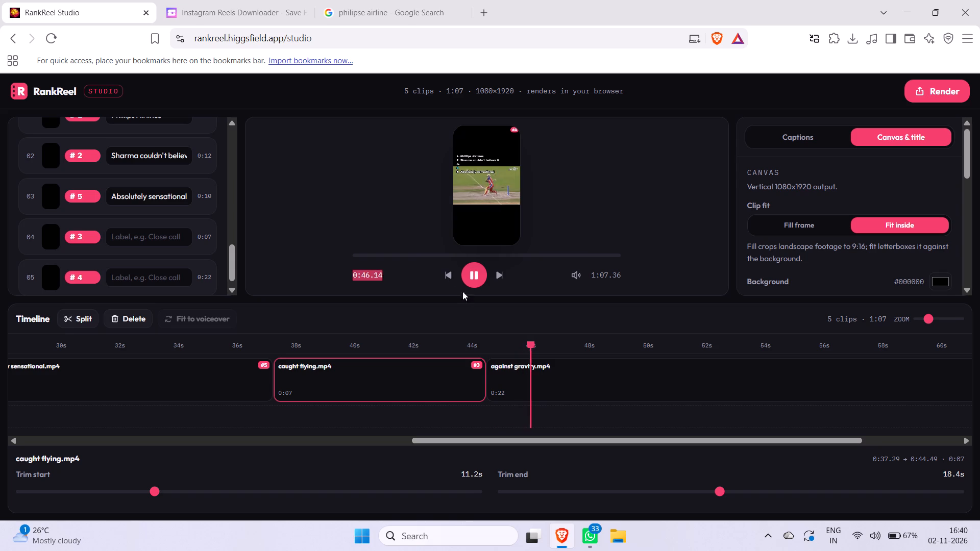
pyautogui.click(486, 254)
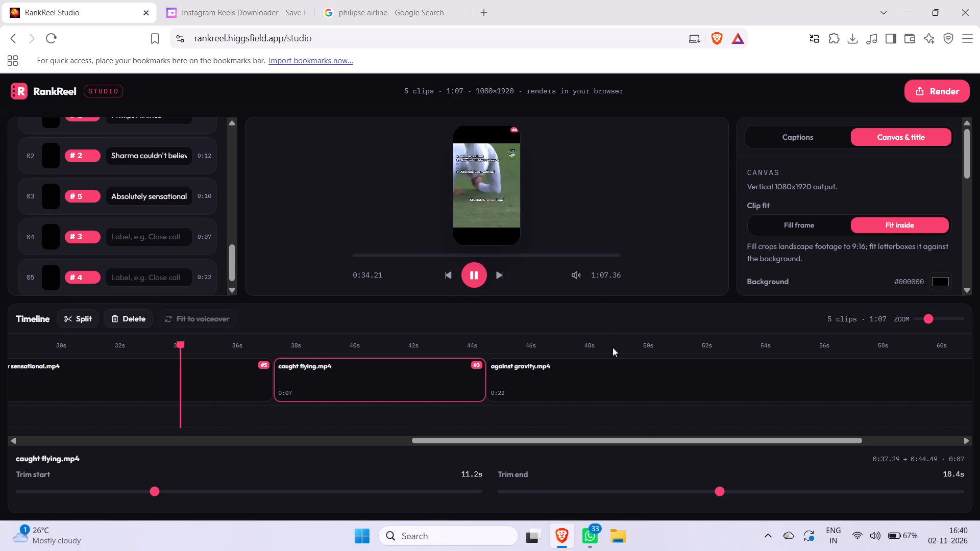
pyautogui.click(734, 487)
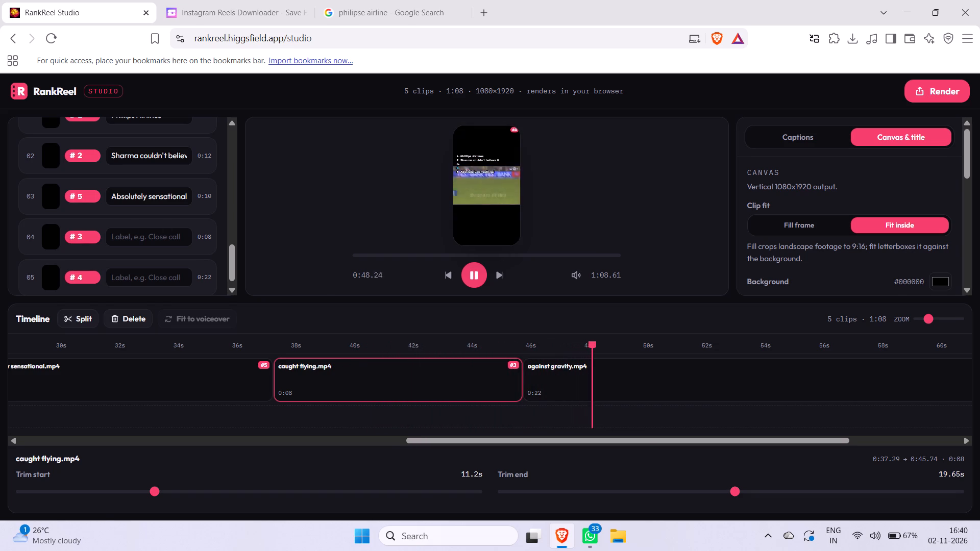
# Label the fourth clip in the clip list, ranked 3, as "Caught Flying".
pyautogui.click(153, 233)
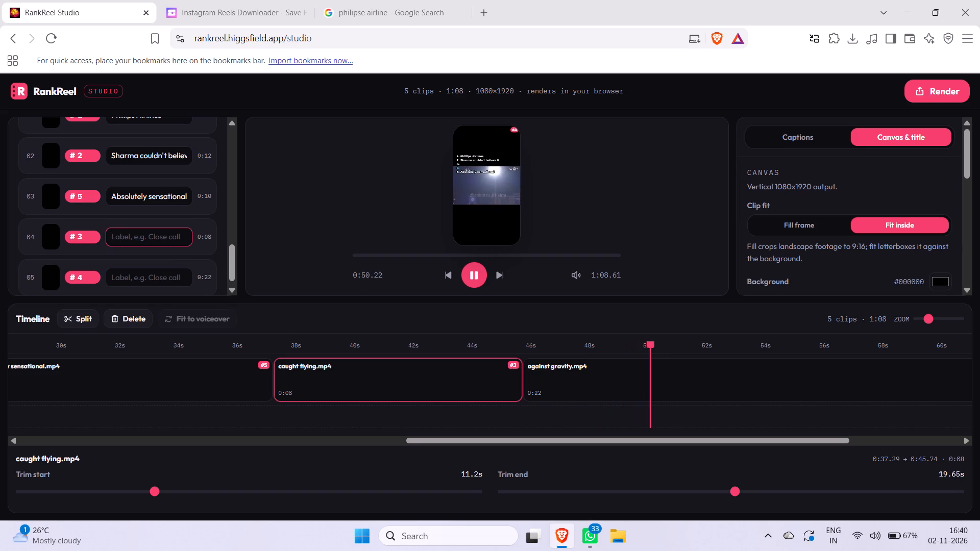
pyautogui.hotkey('shift', 'c')
pyautogui.write('auh')
pyautogui.press('BackSpace')
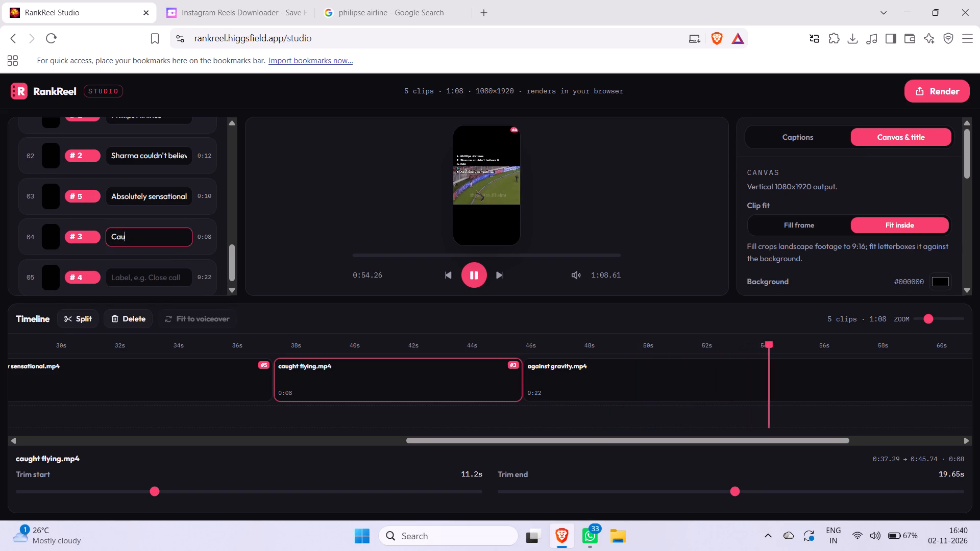
pyautogui.write('ht')
pyautogui.press('space')
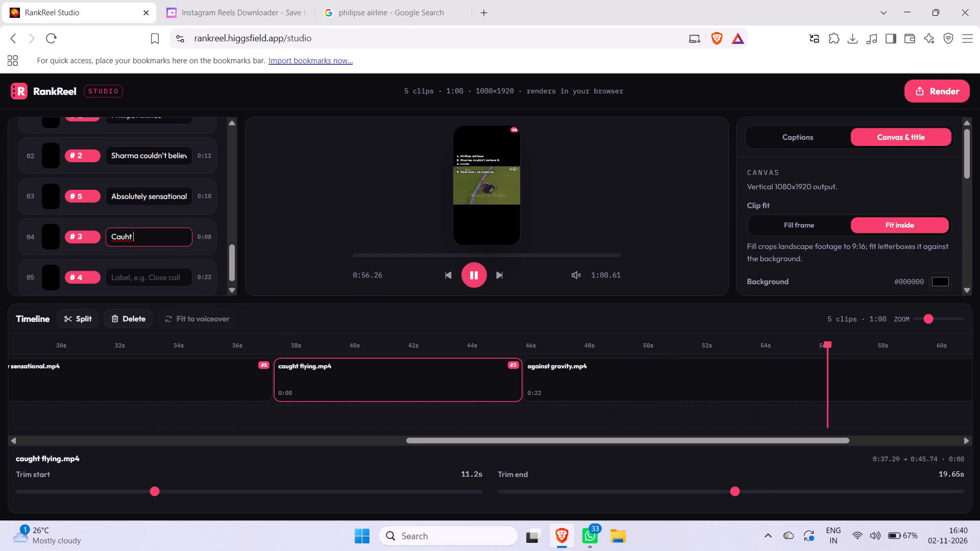
pyautogui.press('BackSpace')
pyautogui.press('BackSpace')
pyautogui.press('BackSpace')
pyautogui.press('BackSpace')
pyautogui.write('ught')
pyautogui.press('space')
pyautogui.write('Flying')
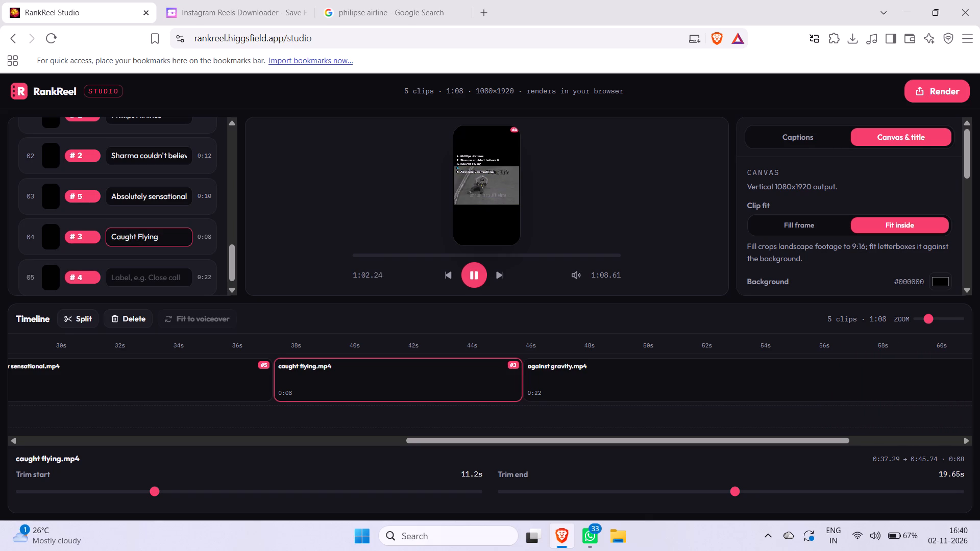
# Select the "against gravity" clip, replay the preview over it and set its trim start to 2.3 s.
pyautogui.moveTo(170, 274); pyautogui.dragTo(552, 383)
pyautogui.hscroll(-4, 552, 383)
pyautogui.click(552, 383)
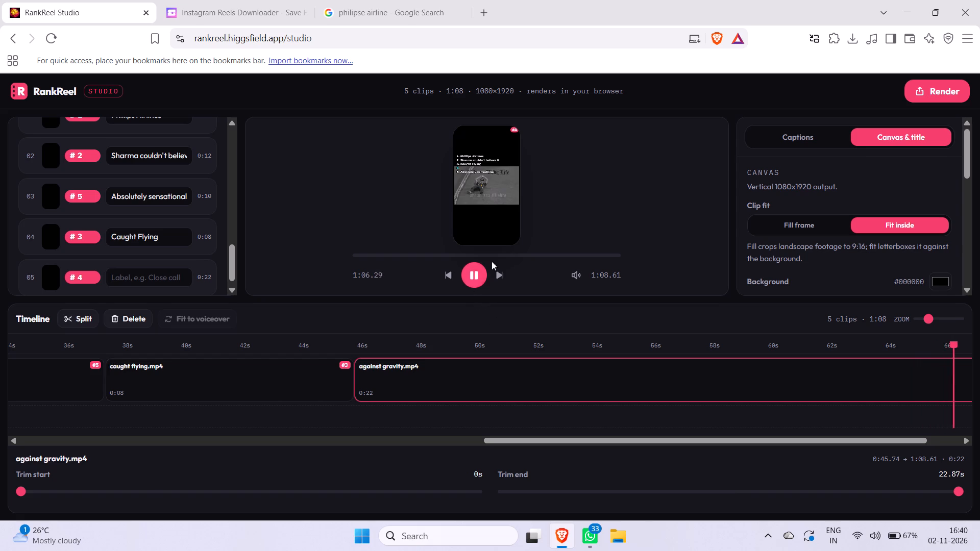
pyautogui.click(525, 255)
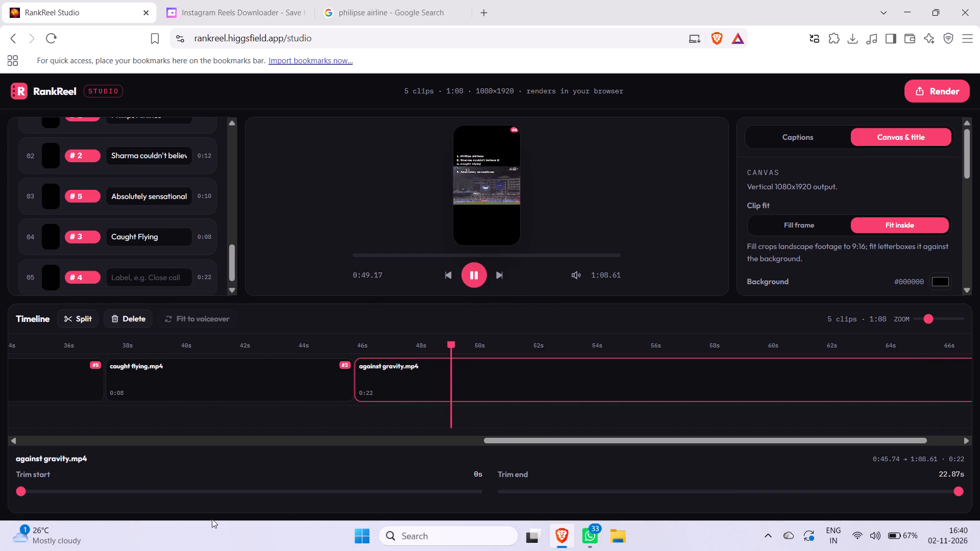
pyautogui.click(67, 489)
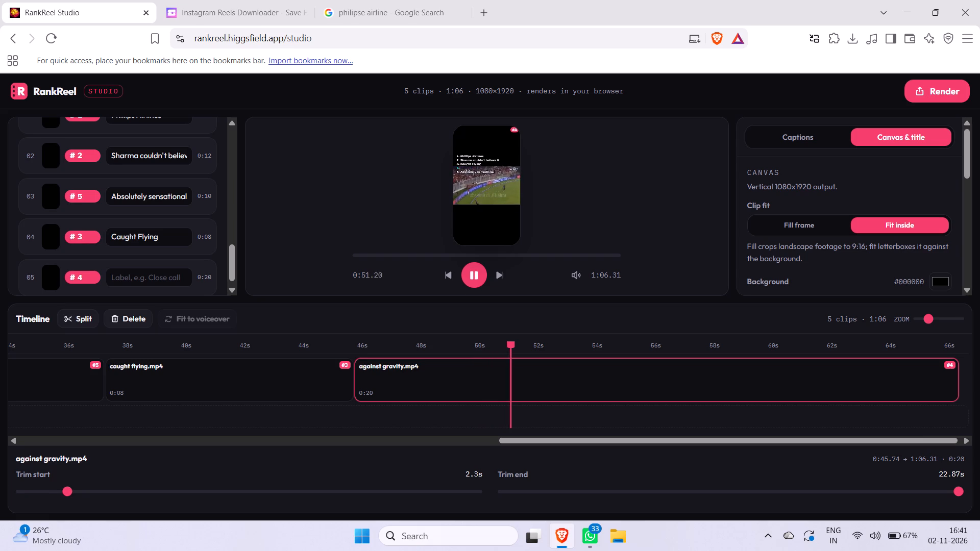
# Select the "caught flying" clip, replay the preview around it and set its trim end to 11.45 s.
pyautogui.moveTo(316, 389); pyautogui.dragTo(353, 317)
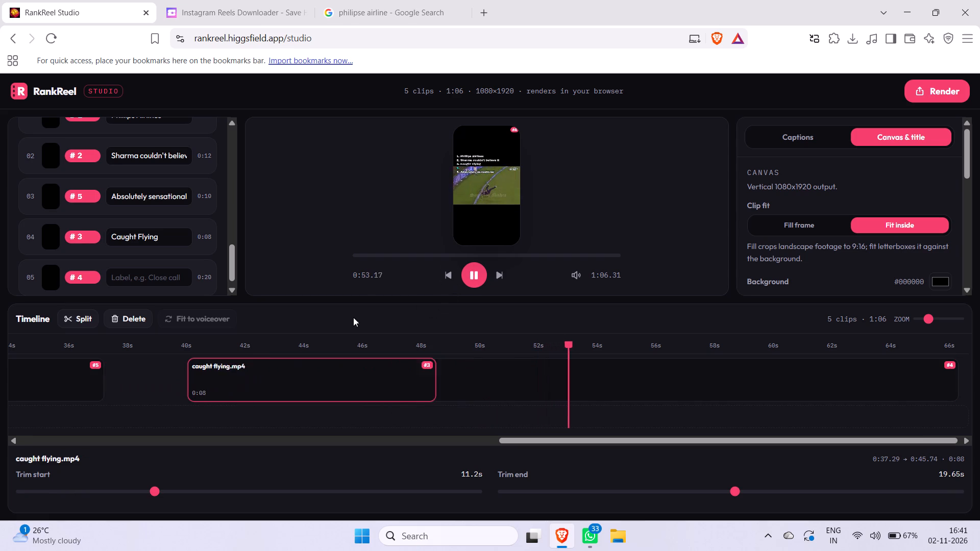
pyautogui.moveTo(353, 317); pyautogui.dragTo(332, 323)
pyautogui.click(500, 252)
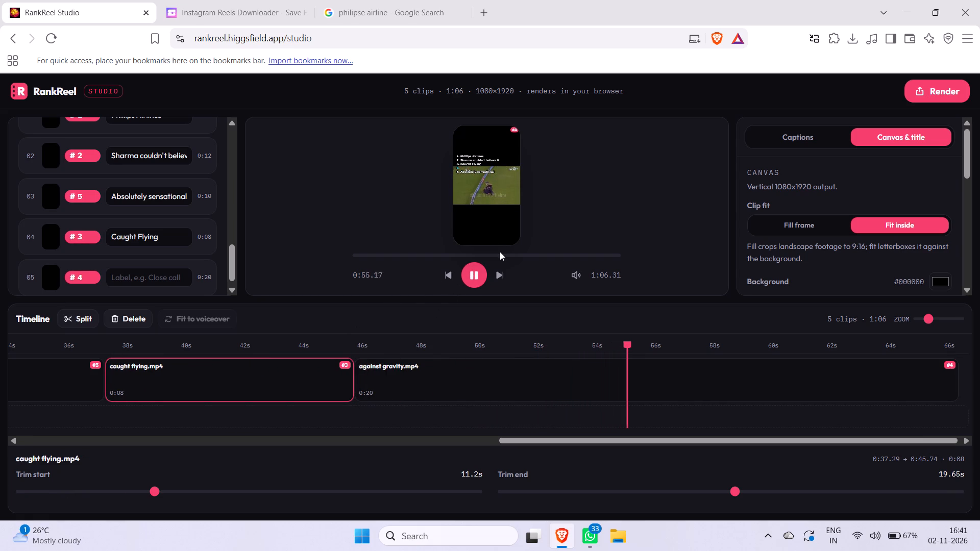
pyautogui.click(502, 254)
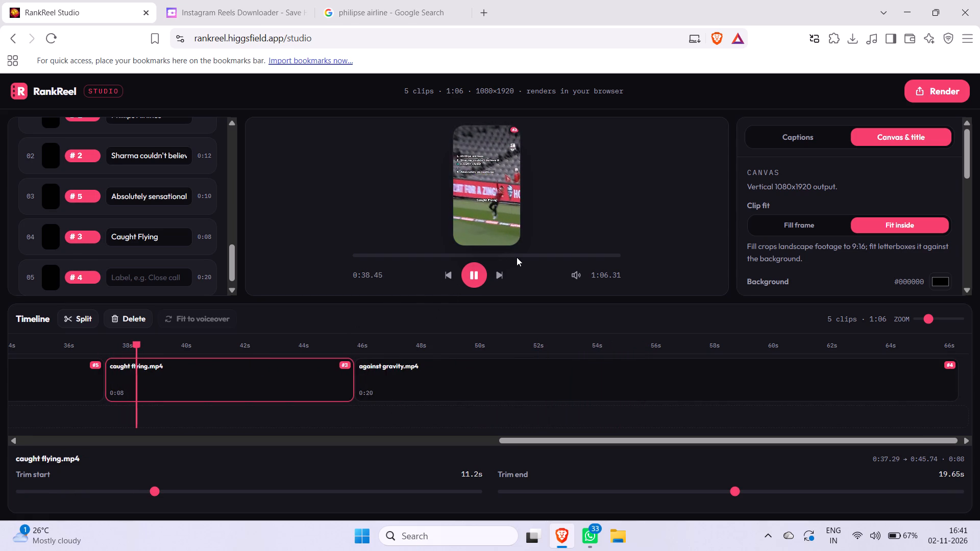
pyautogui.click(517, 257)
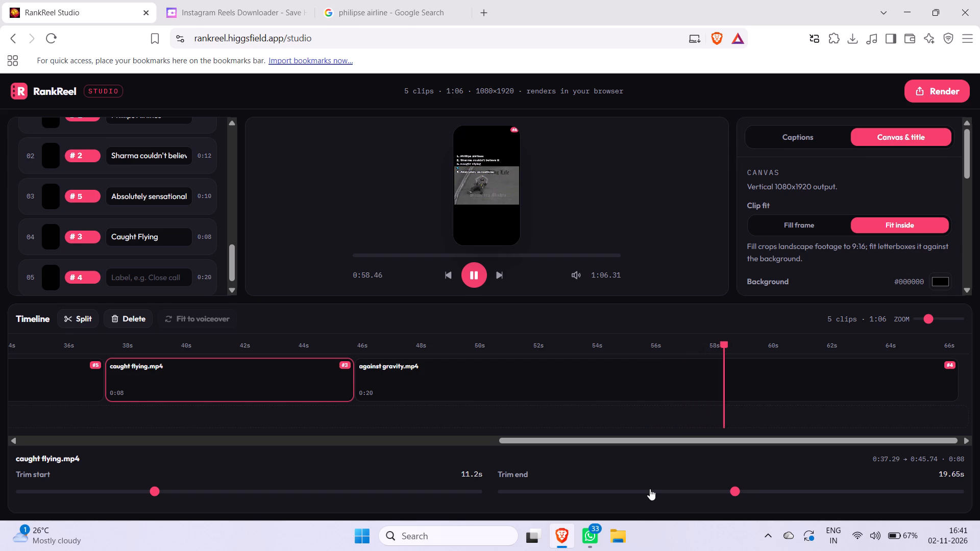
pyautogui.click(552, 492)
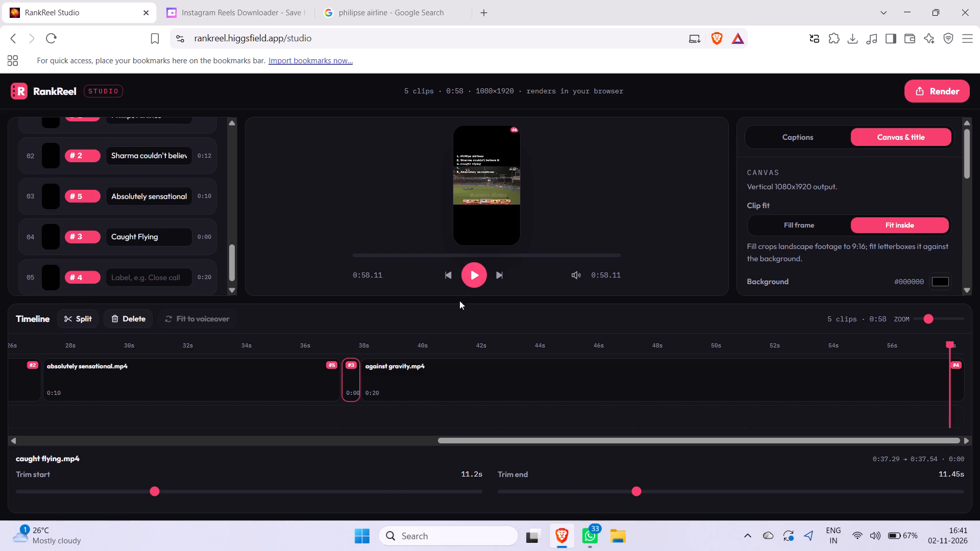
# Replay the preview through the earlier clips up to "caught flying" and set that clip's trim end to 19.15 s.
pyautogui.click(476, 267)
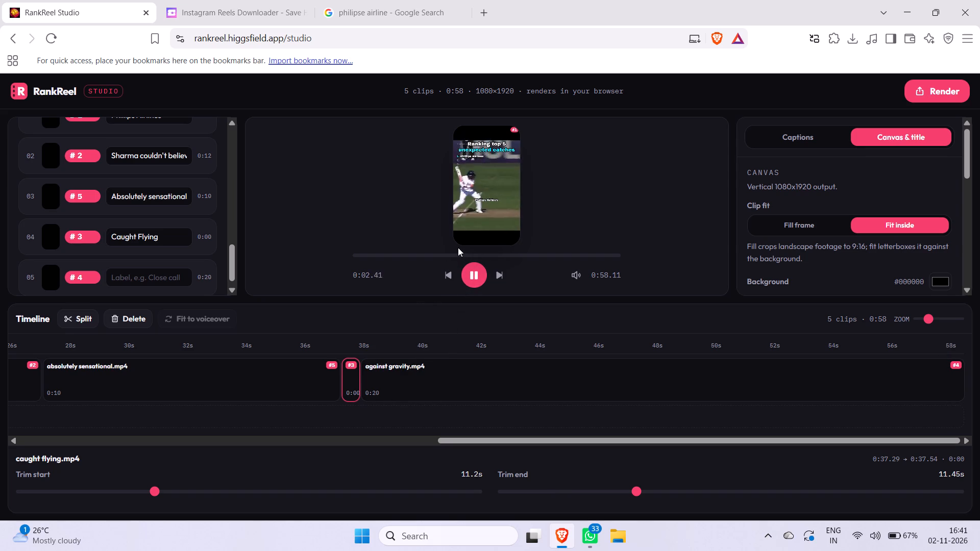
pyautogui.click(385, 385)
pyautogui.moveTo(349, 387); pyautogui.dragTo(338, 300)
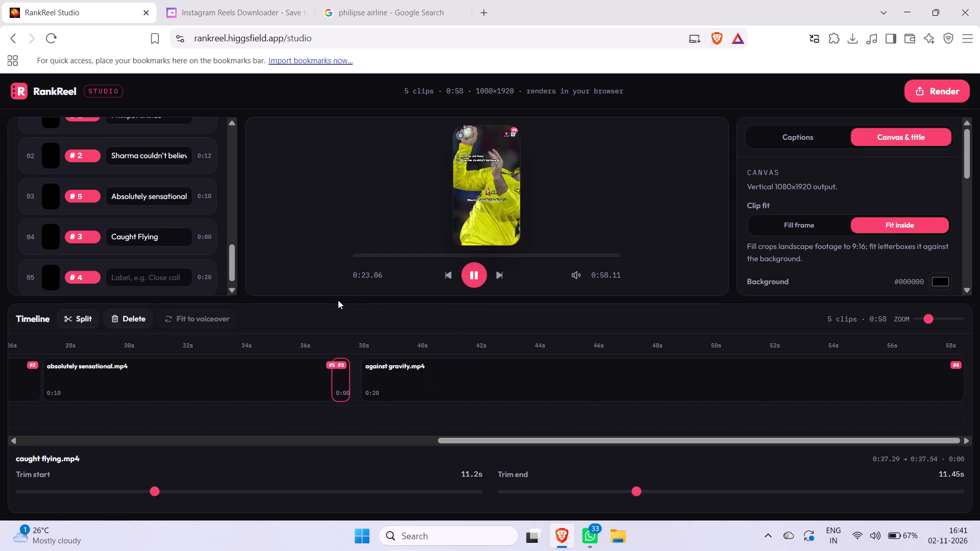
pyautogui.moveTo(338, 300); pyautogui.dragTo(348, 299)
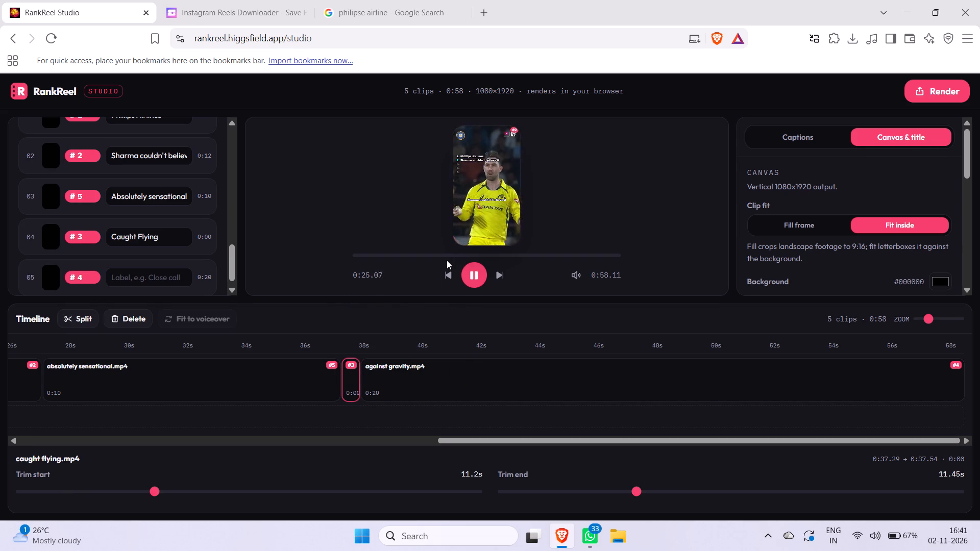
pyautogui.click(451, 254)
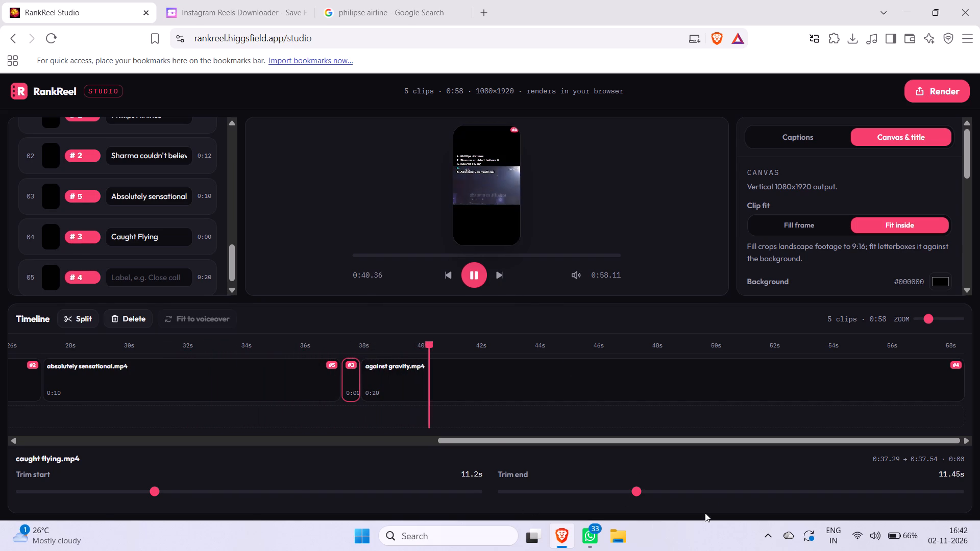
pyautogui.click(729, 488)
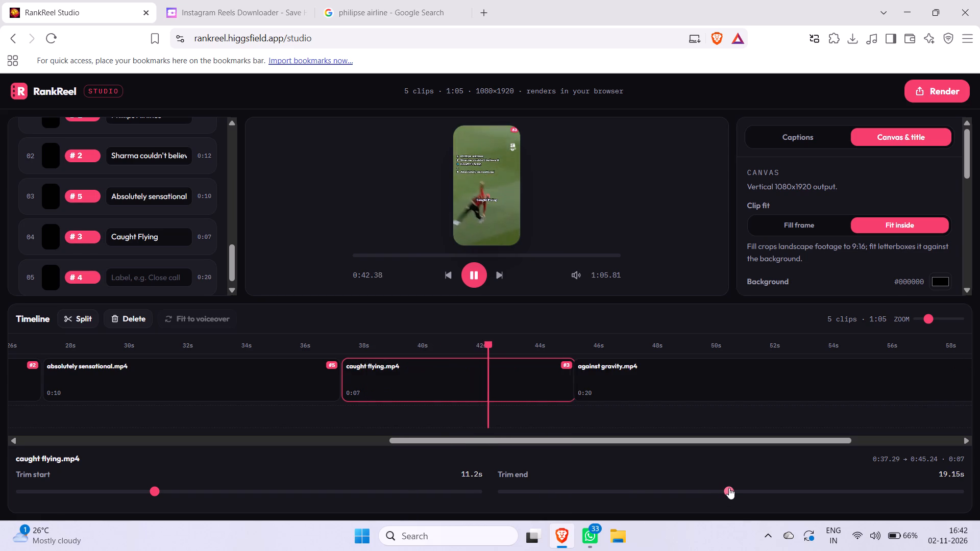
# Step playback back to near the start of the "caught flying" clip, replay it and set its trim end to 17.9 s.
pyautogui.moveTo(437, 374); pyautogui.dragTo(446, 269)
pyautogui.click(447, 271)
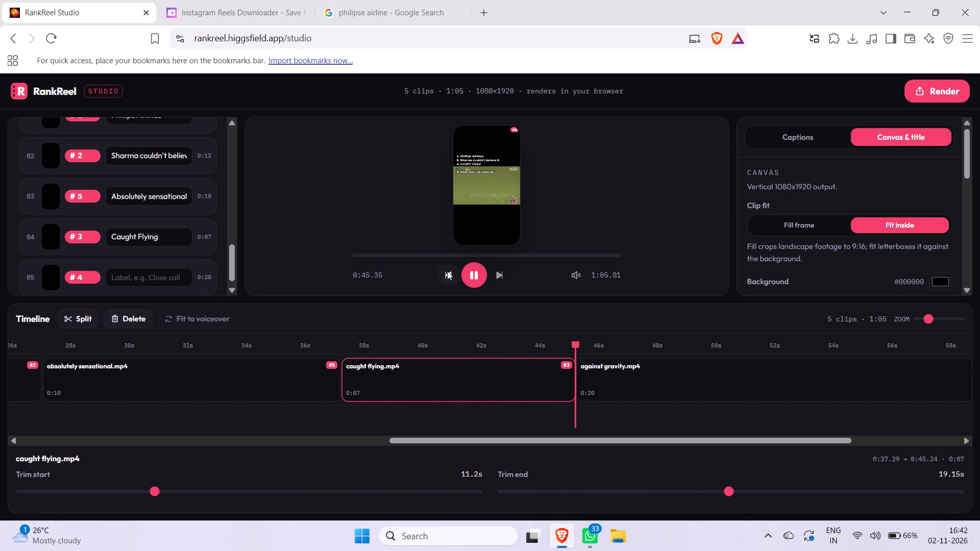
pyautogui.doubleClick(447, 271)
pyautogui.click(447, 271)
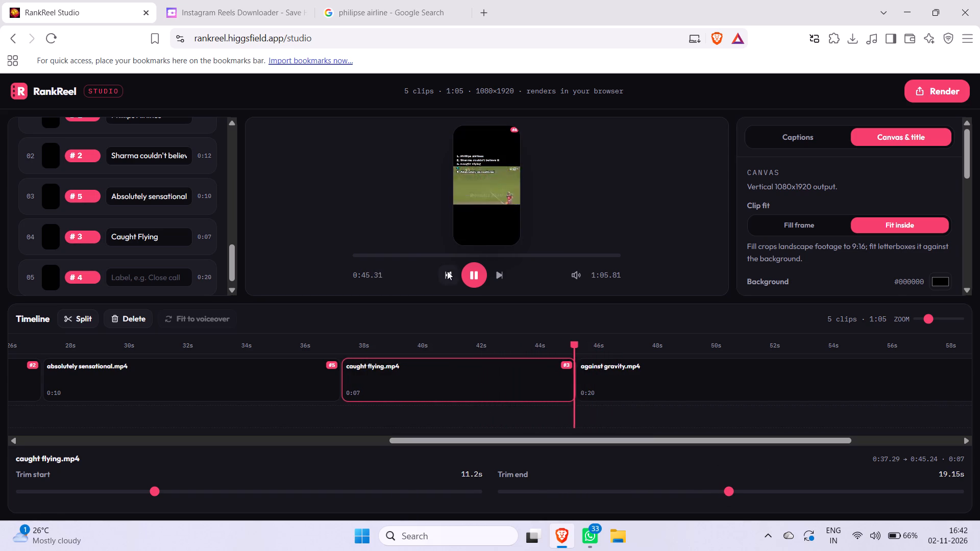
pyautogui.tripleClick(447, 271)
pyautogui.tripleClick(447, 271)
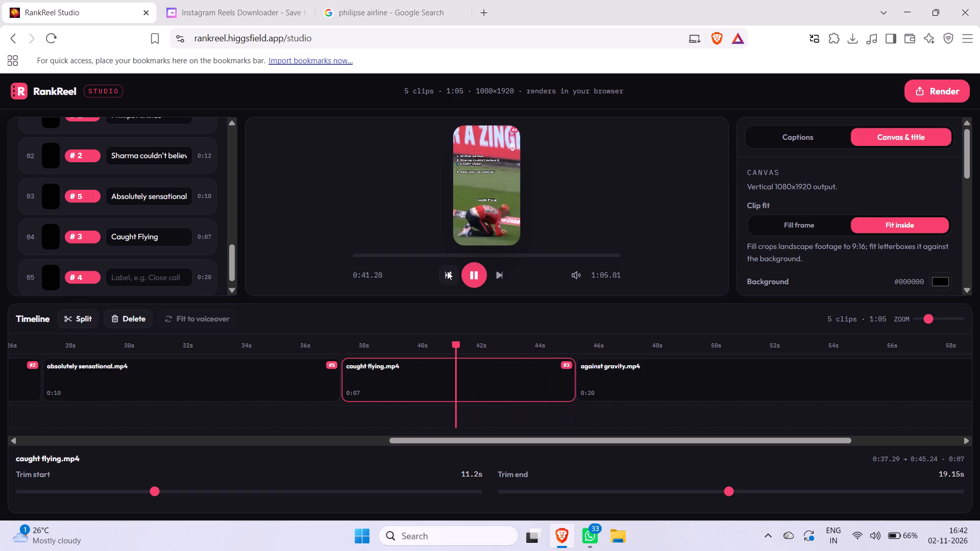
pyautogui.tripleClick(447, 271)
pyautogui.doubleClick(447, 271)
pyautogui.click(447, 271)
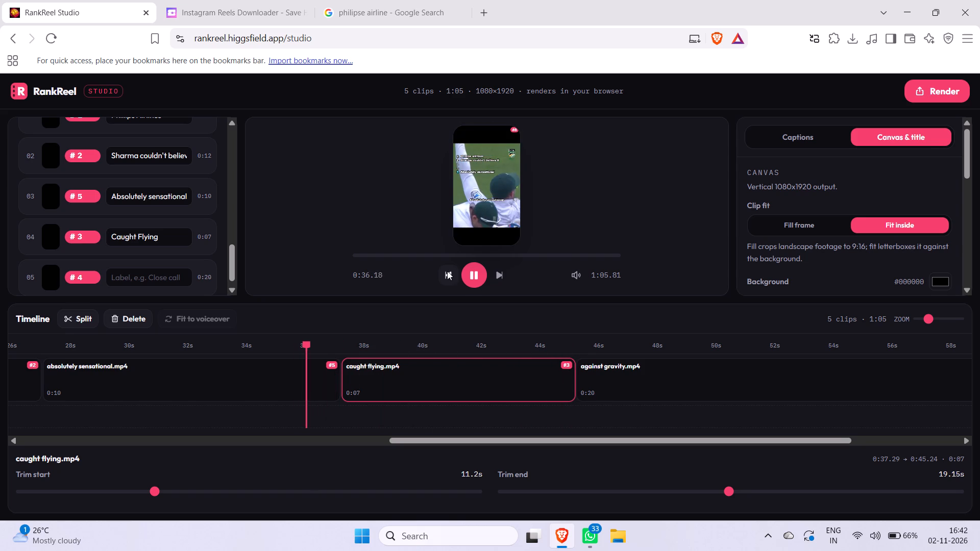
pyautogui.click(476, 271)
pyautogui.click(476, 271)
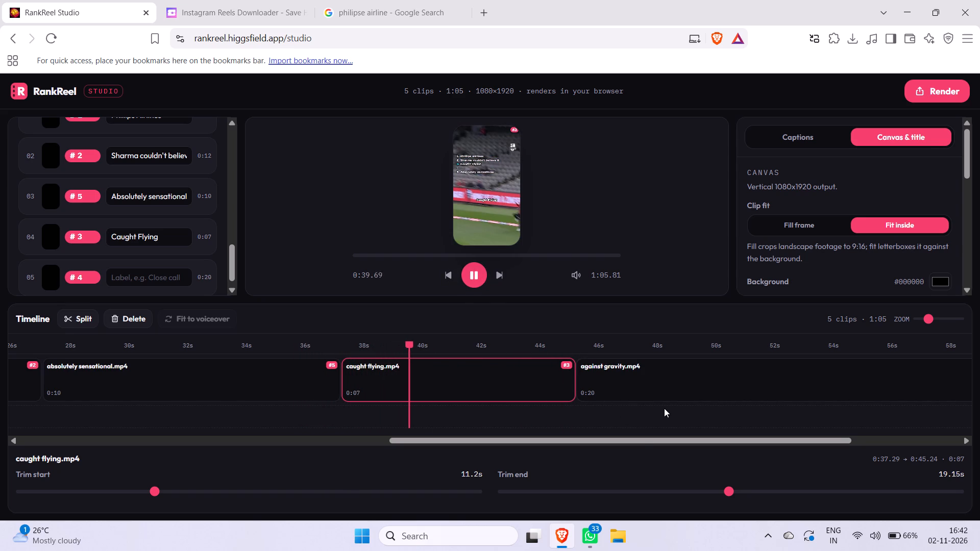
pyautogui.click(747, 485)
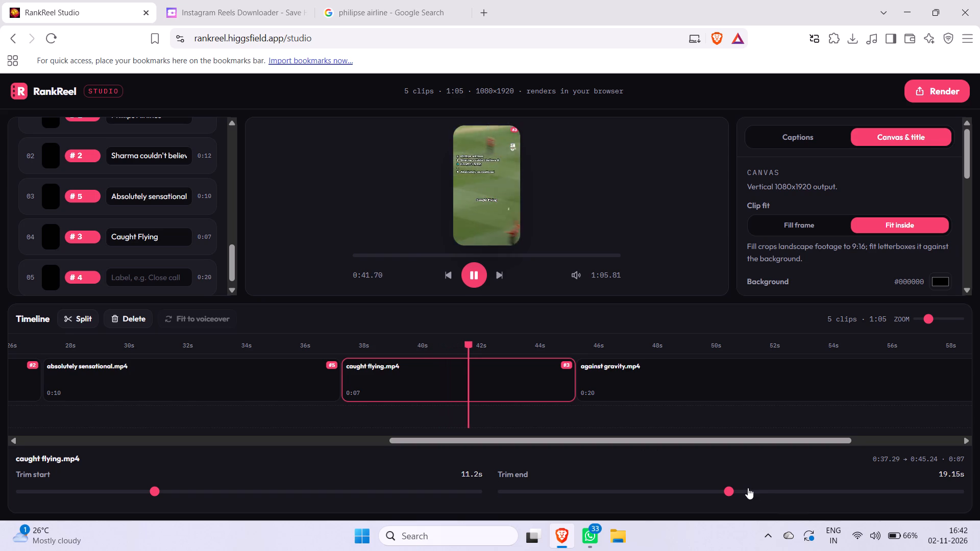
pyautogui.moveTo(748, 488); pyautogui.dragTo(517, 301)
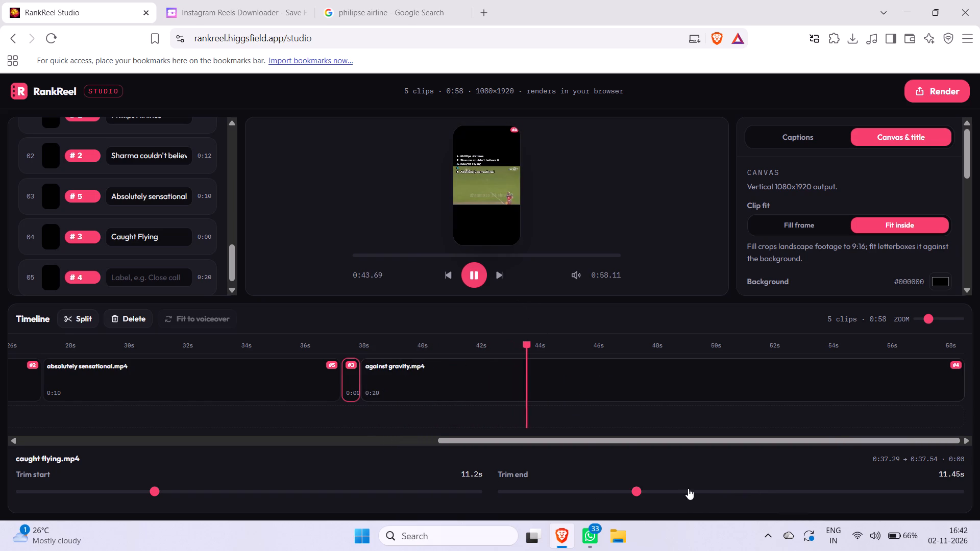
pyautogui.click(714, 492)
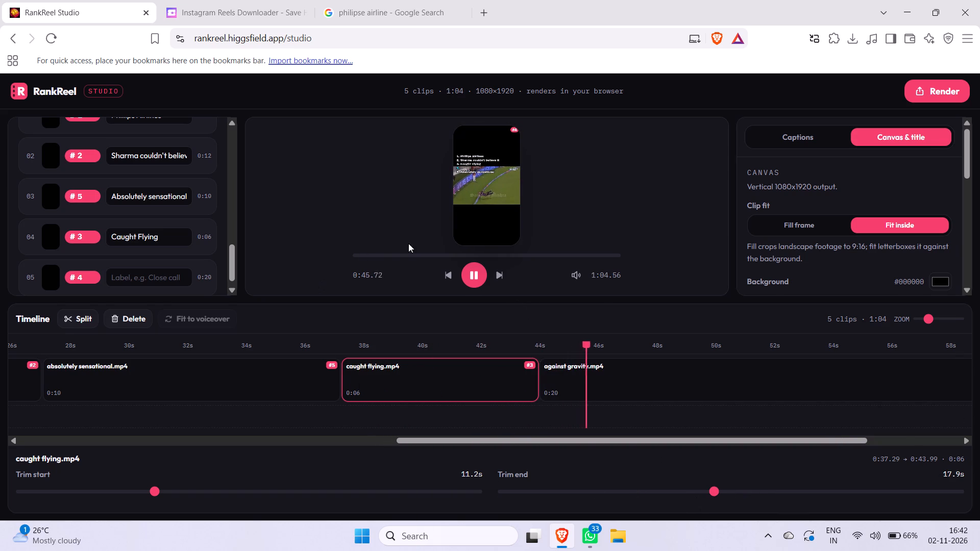
# Replay the preview across the trimmed "caught flying" clip and the clips before it, pause playback, and reselect "caught flying".
pyautogui.click(455, 253)
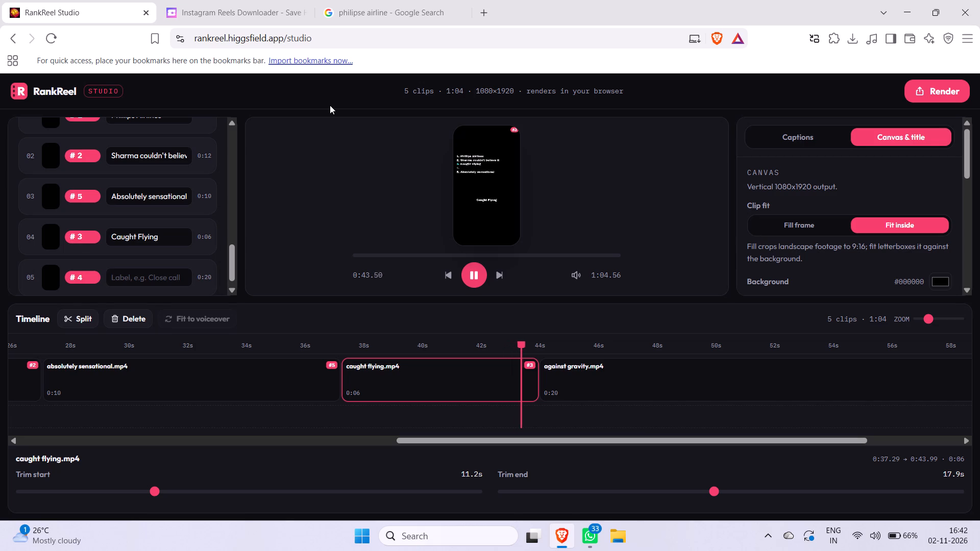
pyautogui.click(442, 364)
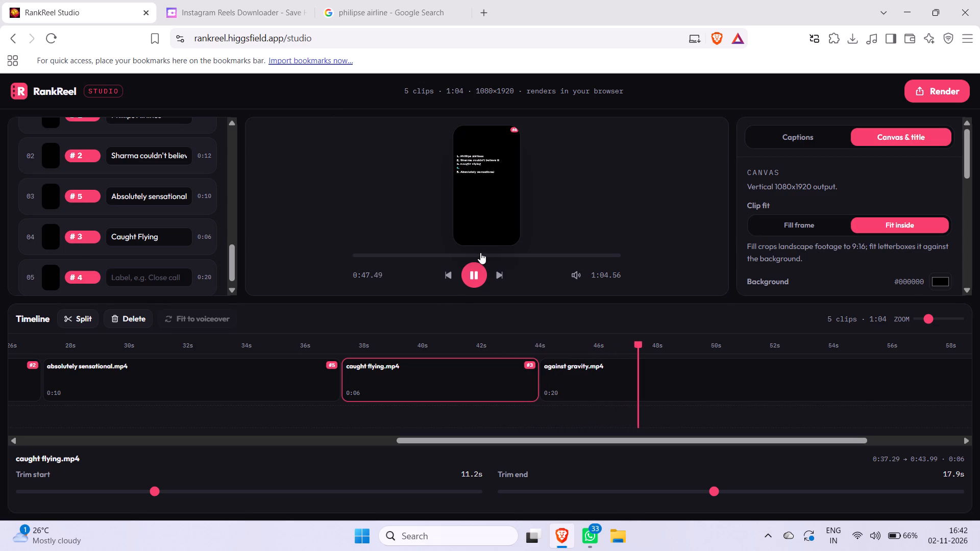
pyautogui.click(480, 253)
pyautogui.rightClick(480, 254)
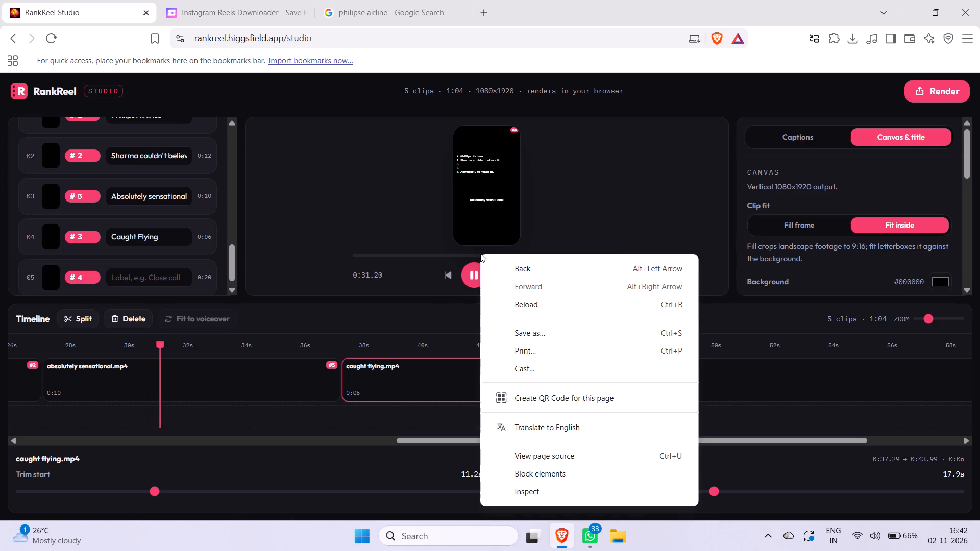
pyautogui.moveTo(434, 251); pyautogui.dragTo(479, 279)
pyautogui.click(479, 279)
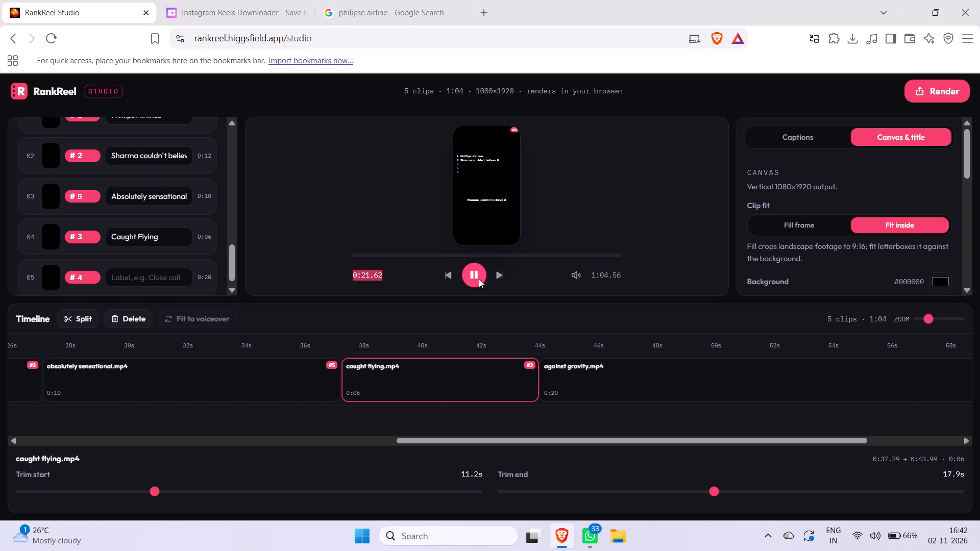
pyautogui.click(416, 216)
pyautogui.scroll(-2, 416, 216)
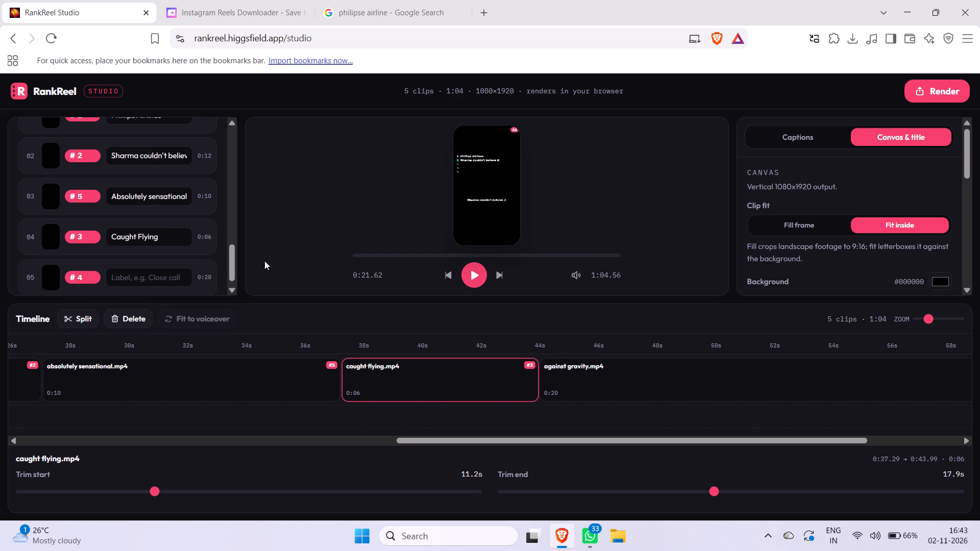
pyautogui.click(587, 393)
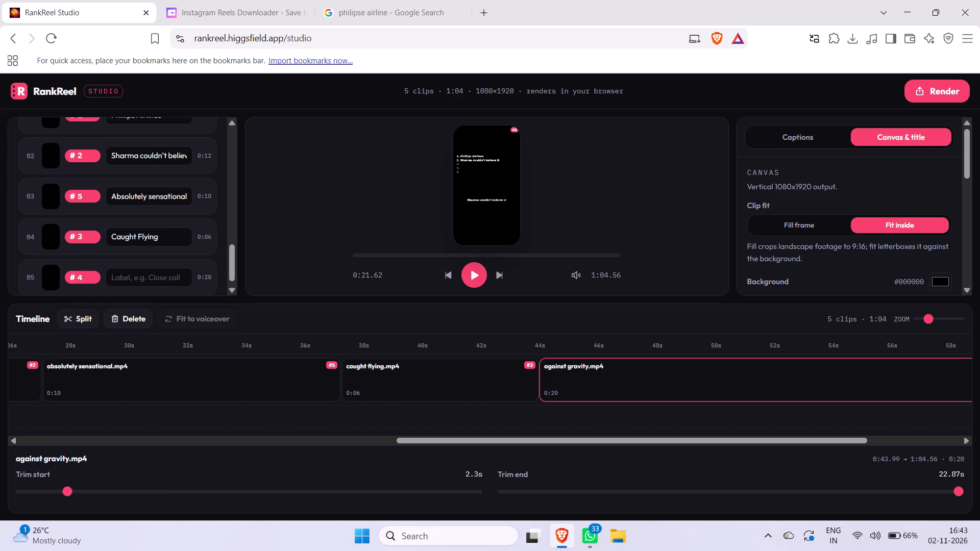
pyautogui.click(452, 372)
pyautogui.scroll(2, 320, 224)
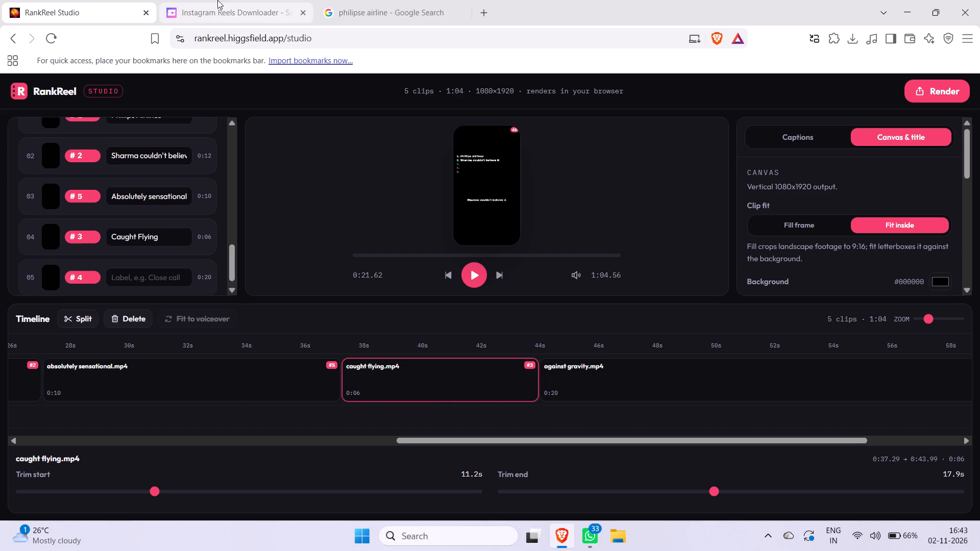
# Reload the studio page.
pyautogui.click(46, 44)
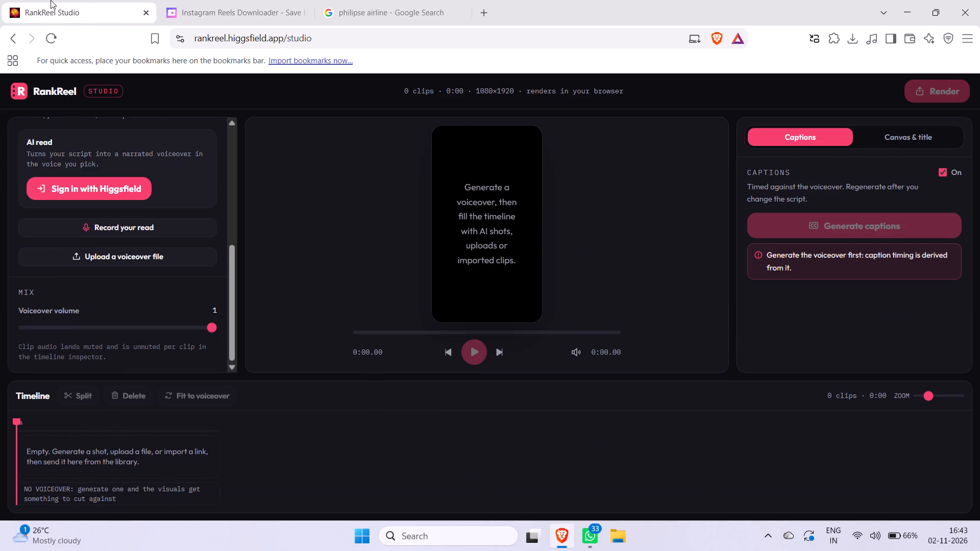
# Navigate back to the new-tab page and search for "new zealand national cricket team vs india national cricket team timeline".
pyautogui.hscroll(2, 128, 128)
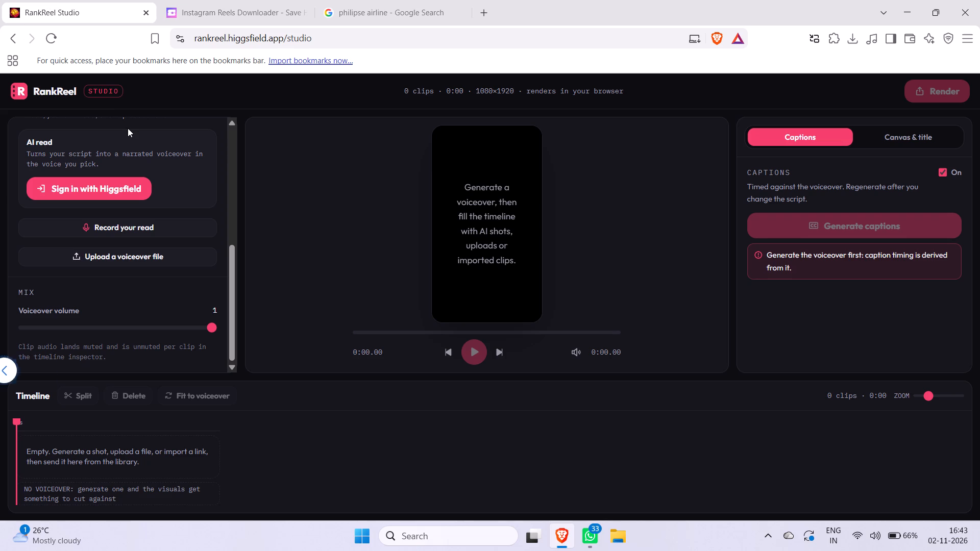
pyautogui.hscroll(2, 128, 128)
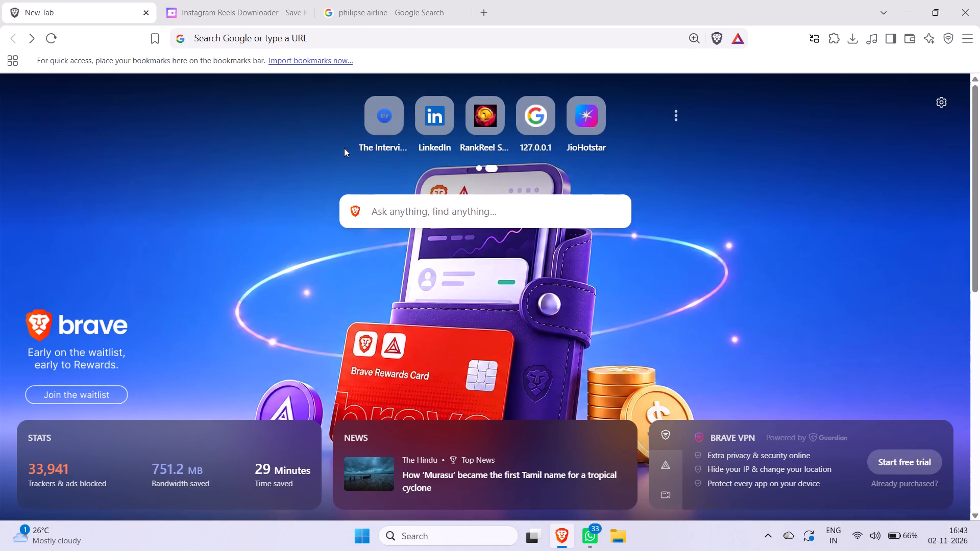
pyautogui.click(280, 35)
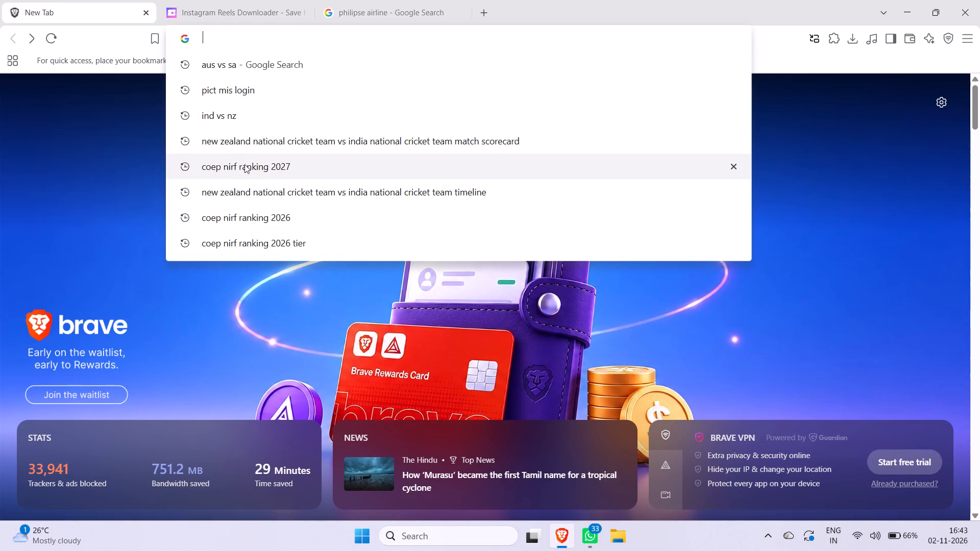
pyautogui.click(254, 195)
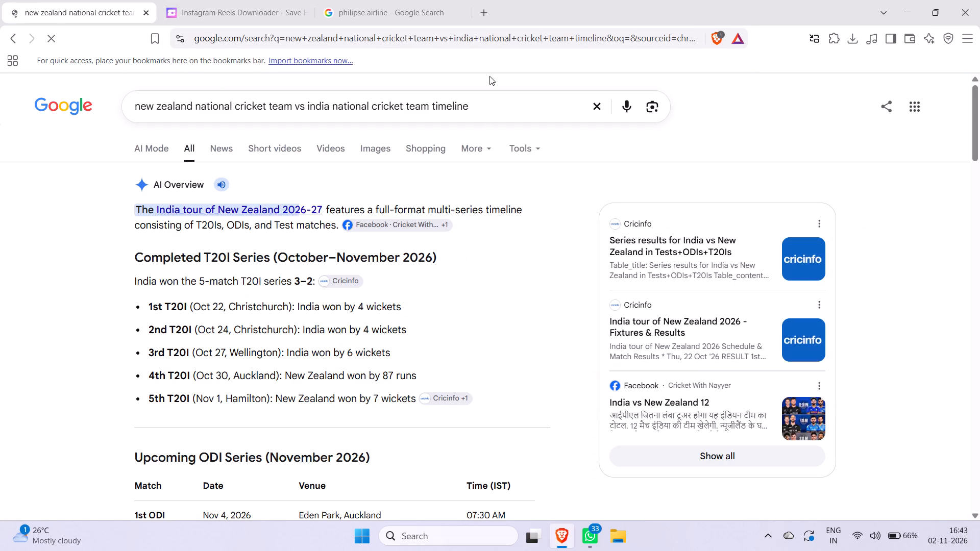
# Open the full browsing history and reopen RankReel Studio from today's entries.
pyautogui.click(976, 40)
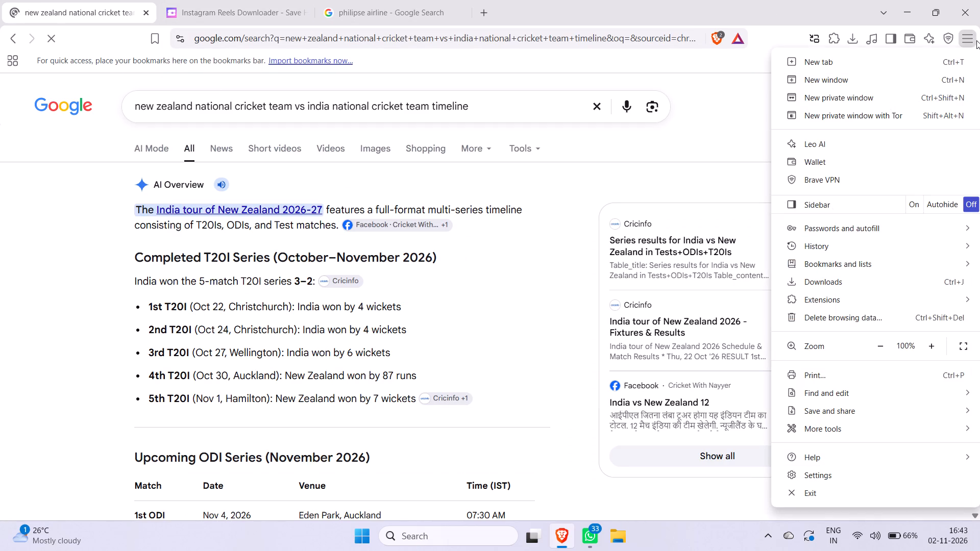
pyautogui.click(830, 249)
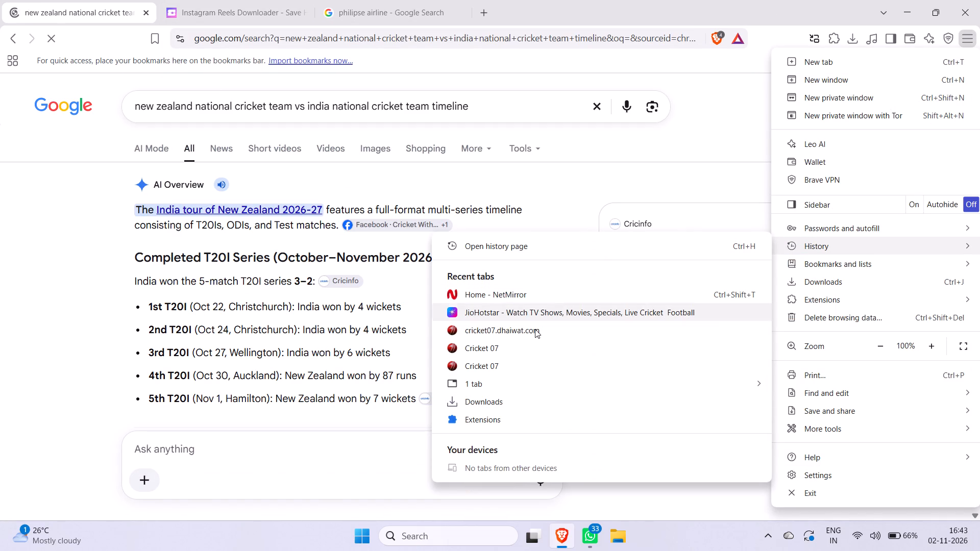
pyautogui.click(553, 245)
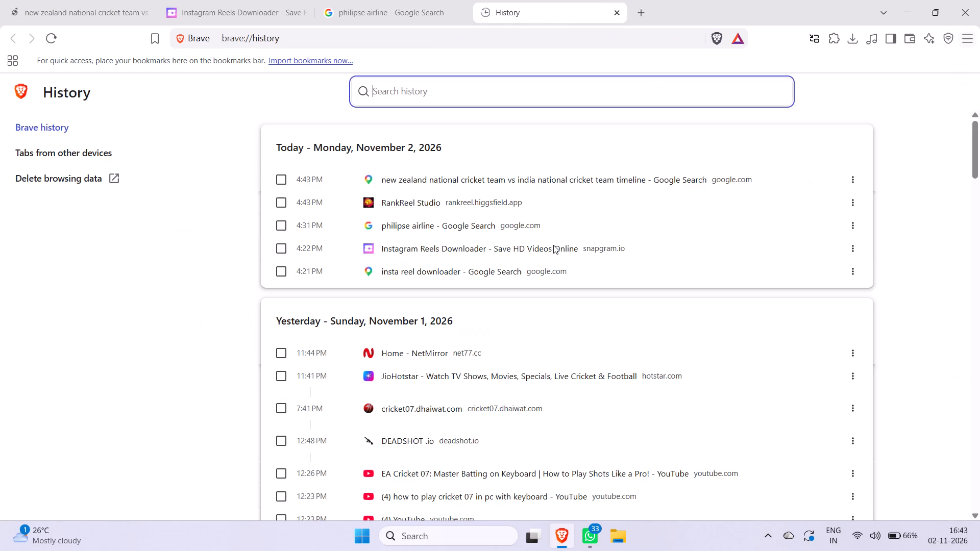
pyautogui.click(403, 209)
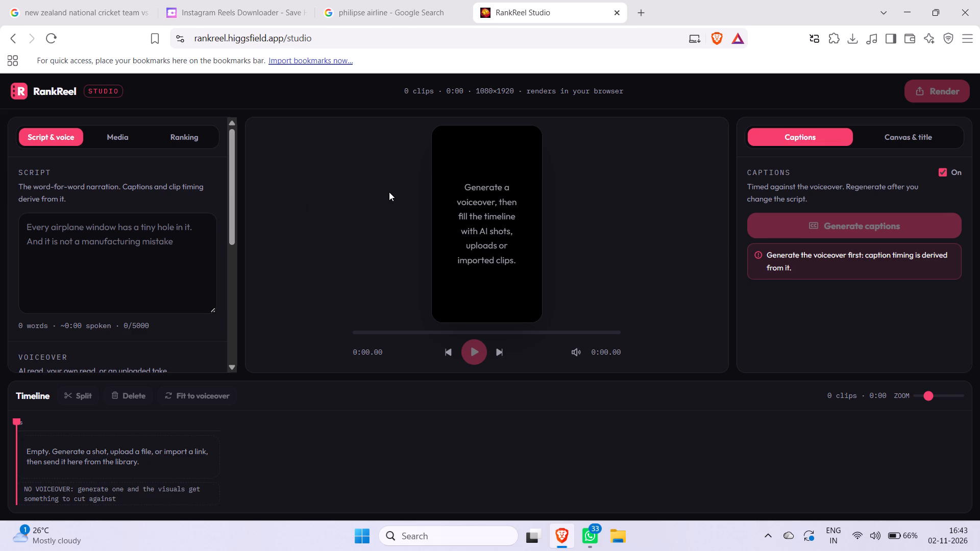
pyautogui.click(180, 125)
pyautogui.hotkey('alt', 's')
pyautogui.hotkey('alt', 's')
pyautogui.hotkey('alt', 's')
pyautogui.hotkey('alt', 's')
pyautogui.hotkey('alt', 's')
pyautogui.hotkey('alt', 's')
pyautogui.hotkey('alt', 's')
# Check the empty project's media library and its ranking settings.
pyautogui.click(105, 138)
pyautogui.click(202, 137)
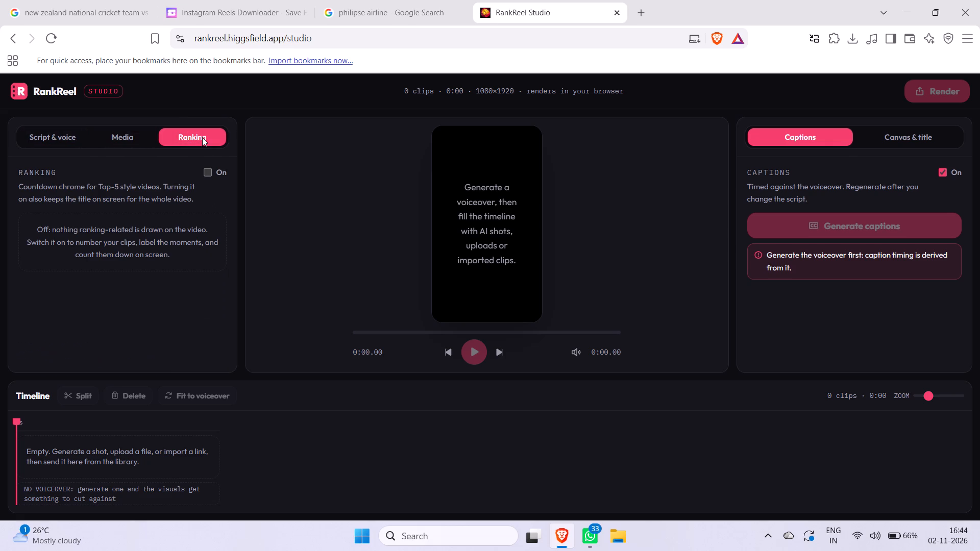
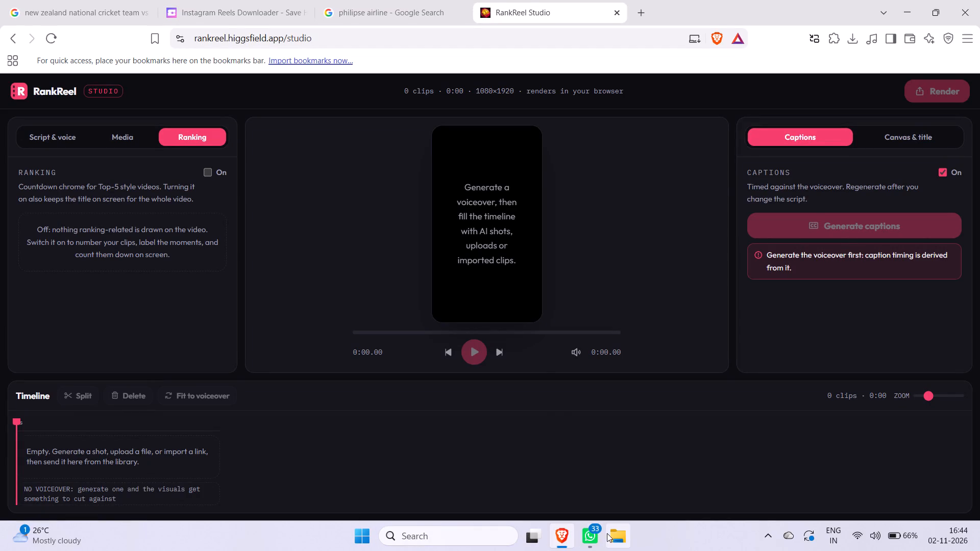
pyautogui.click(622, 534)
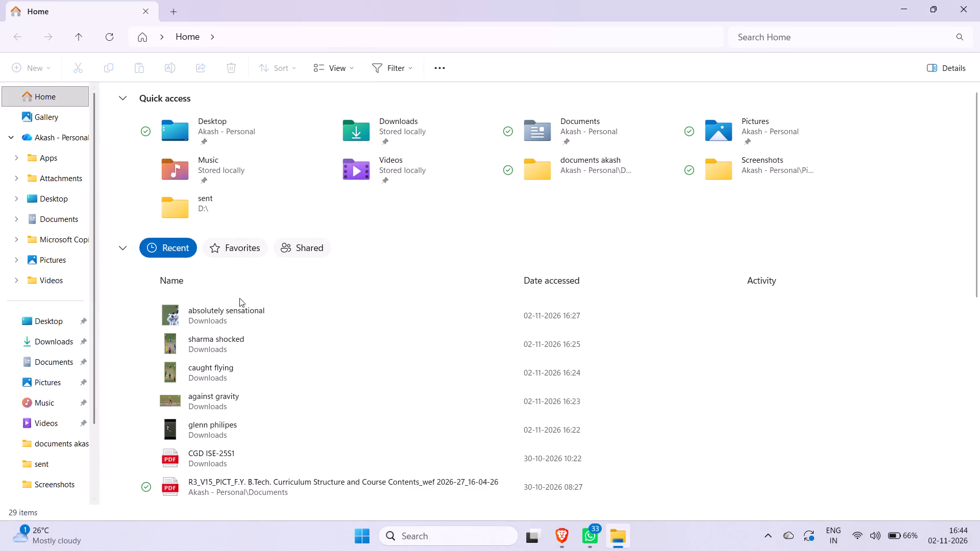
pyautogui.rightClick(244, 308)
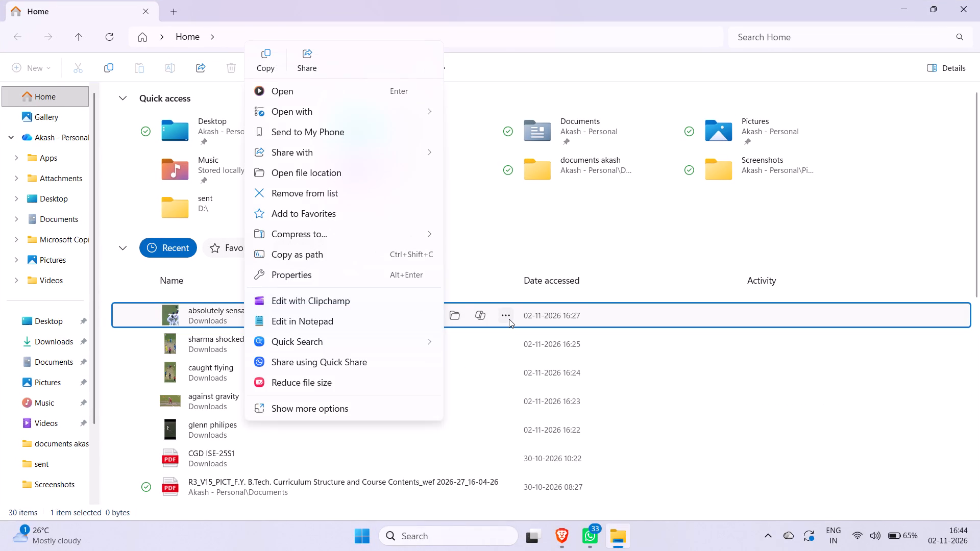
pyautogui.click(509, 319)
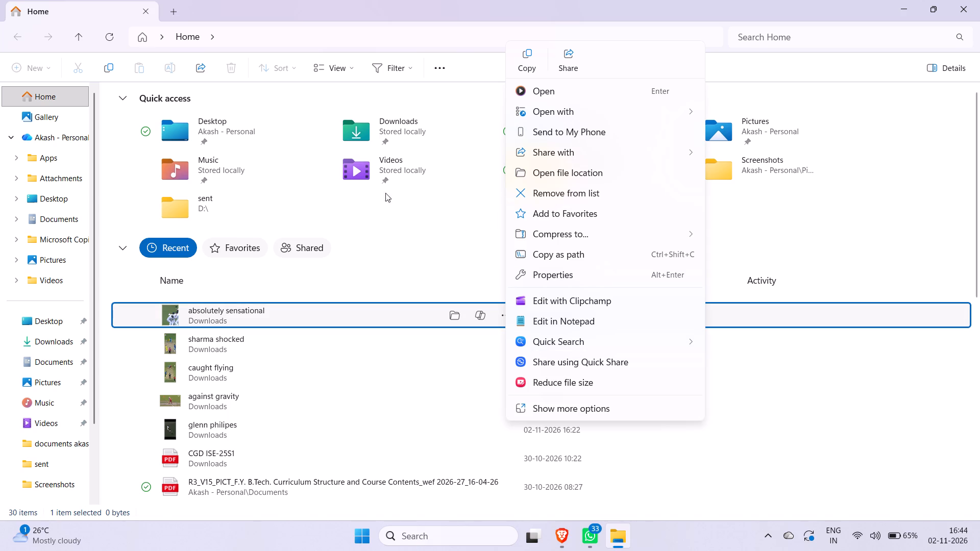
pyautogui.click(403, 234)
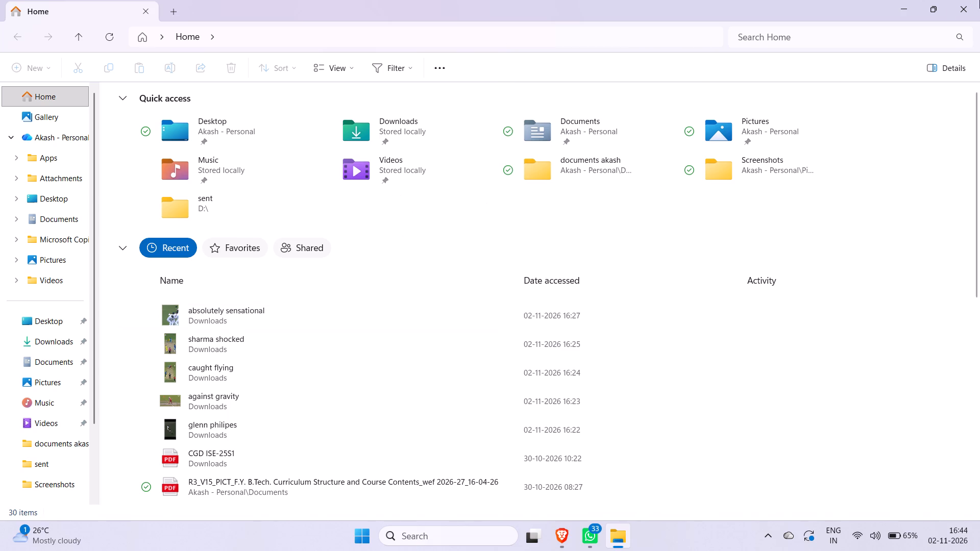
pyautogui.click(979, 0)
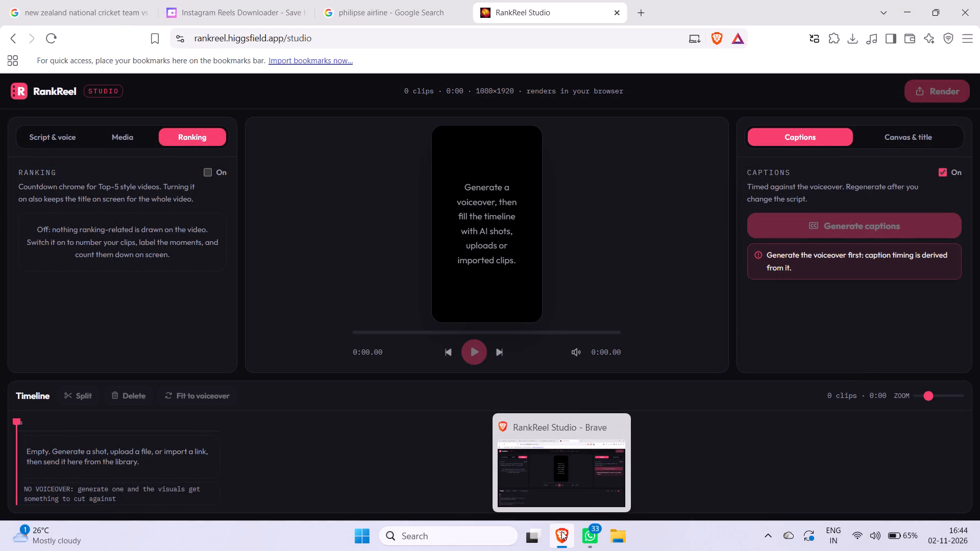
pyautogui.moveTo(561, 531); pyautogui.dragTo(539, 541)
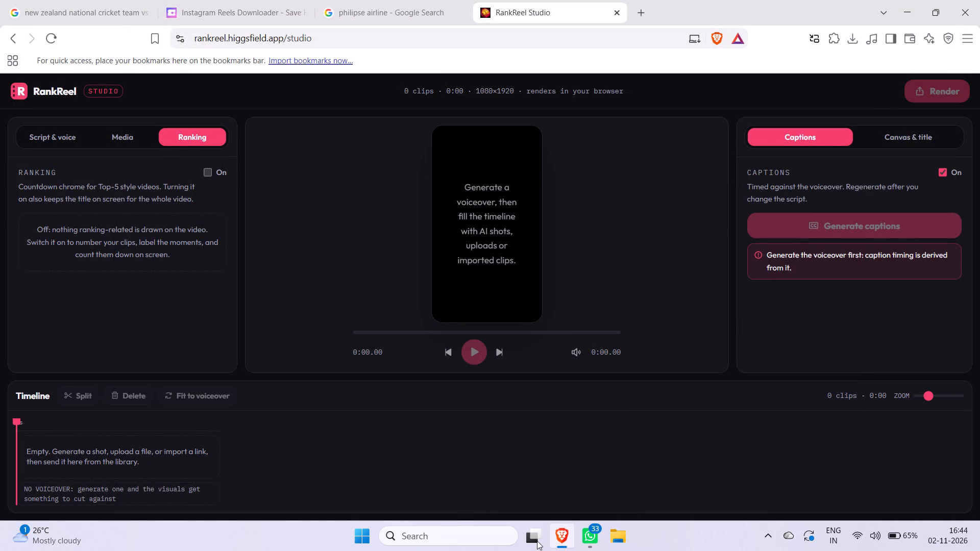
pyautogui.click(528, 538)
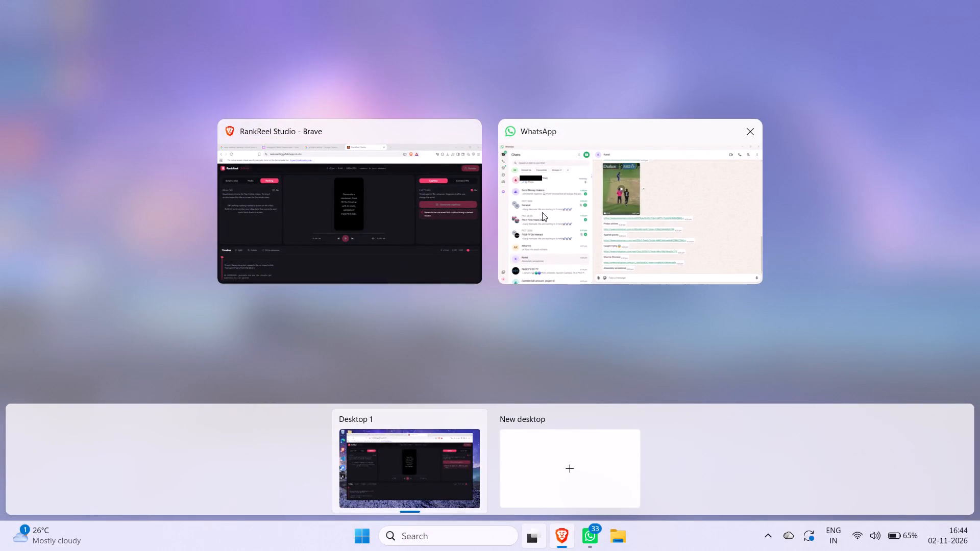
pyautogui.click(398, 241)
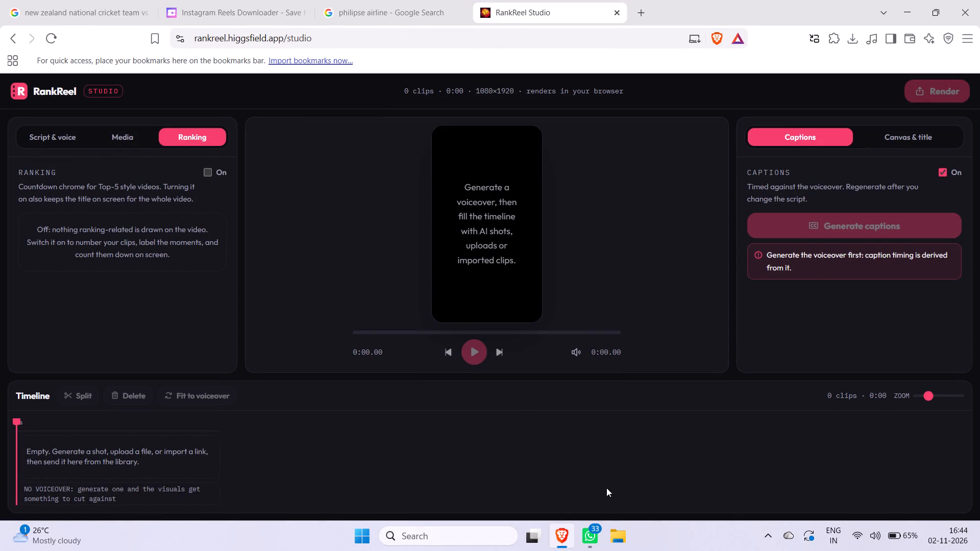
# Switch to File Explorer and open the recent "absolutely sensational" video for editing in Microsoft Clipchamp.
pyautogui.click(609, 536)
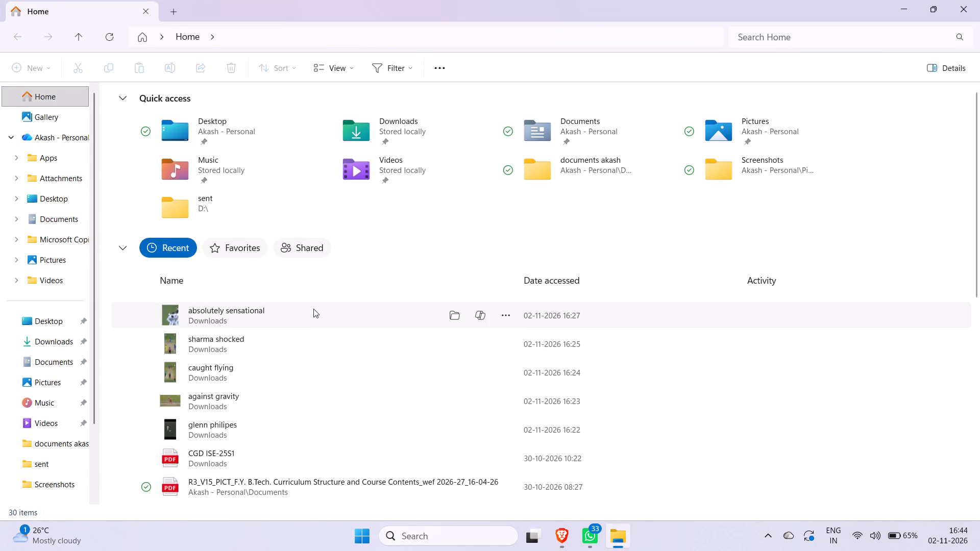
pyautogui.rightClick(313, 311)
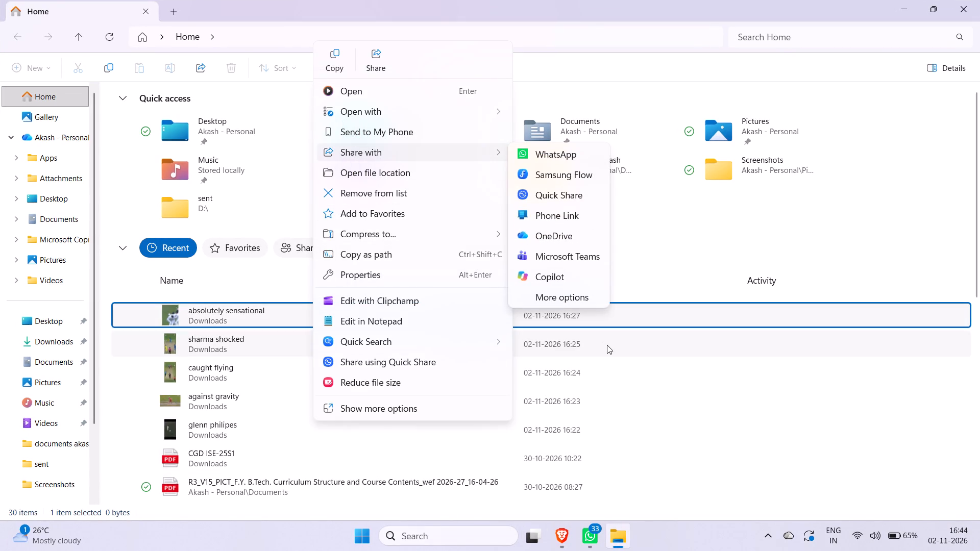
pyautogui.click(406, 310)
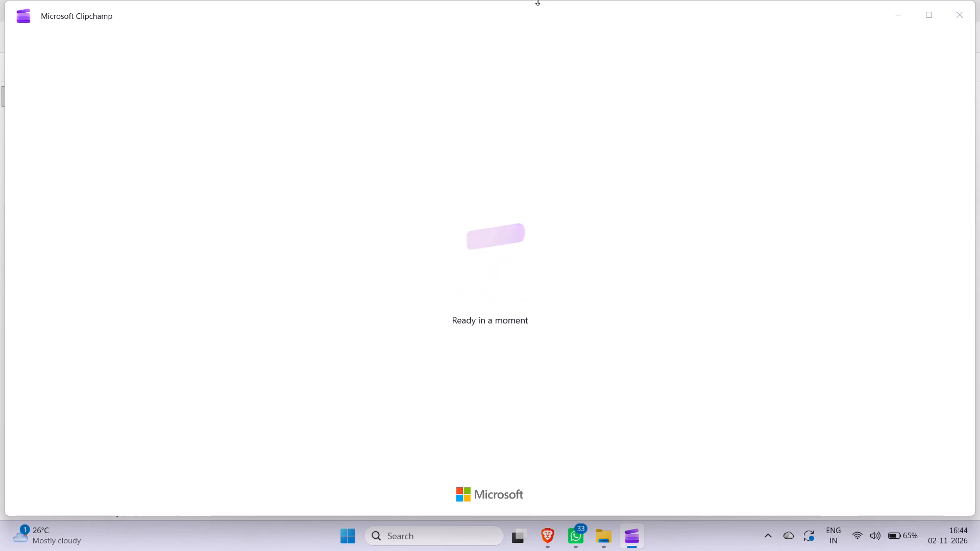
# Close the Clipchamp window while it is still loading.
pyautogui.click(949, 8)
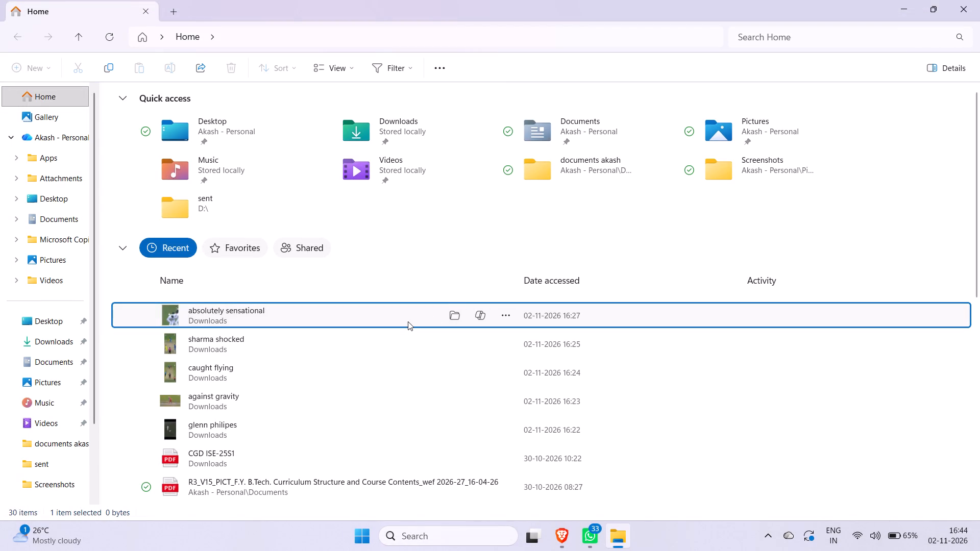
# Play the "absolutely sensational" clip from the recent files, pause it, look through the player's video settings options and close the player.
pyautogui.doubleClick(408, 321)
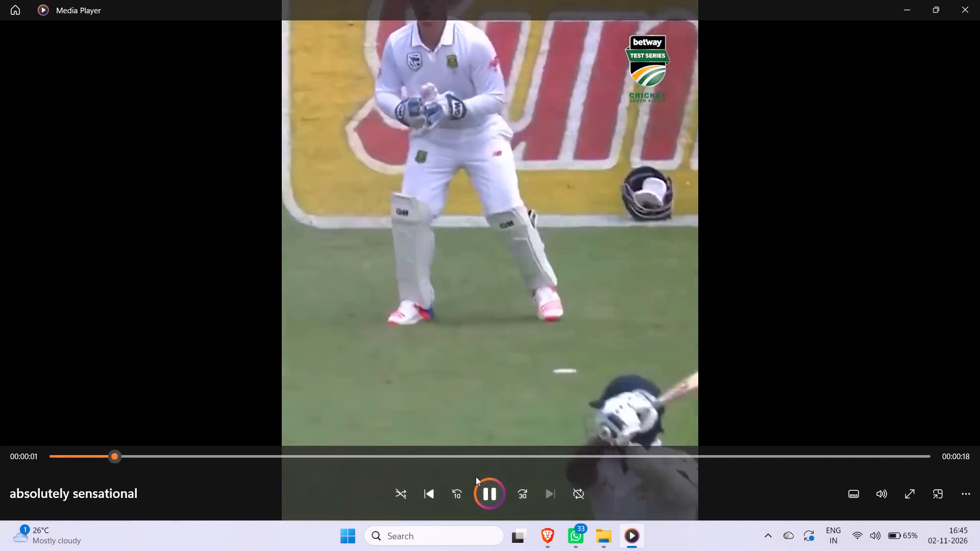
pyautogui.click(483, 488)
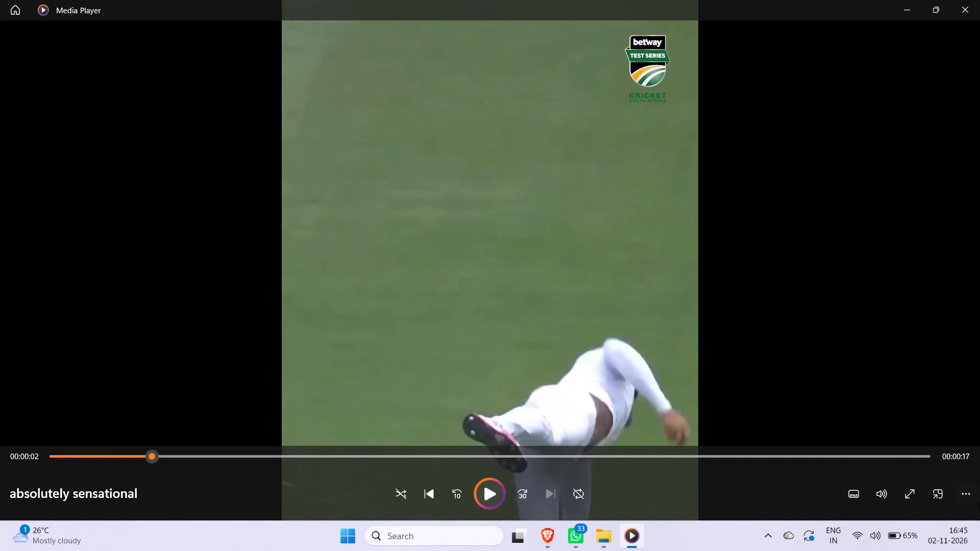
pyautogui.click(979, 502)
pyautogui.click(970, 498)
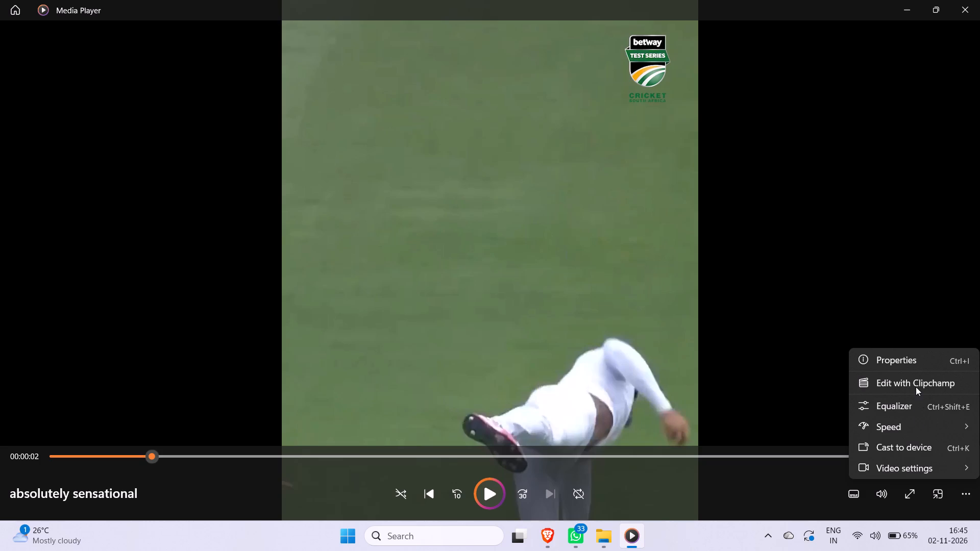
pyautogui.click(903, 472)
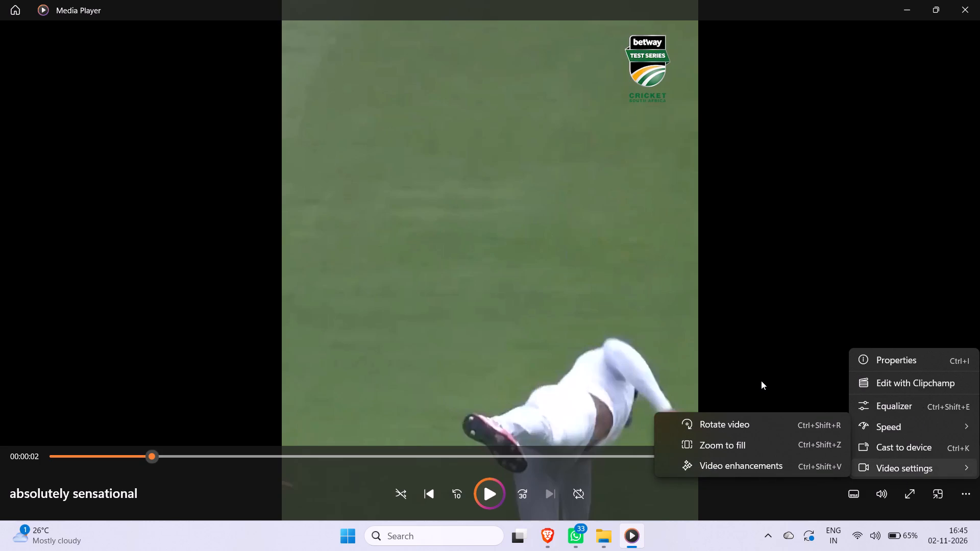
pyautogui.click(761, 381)
pyautogui.hscroll(2, 761, 381)
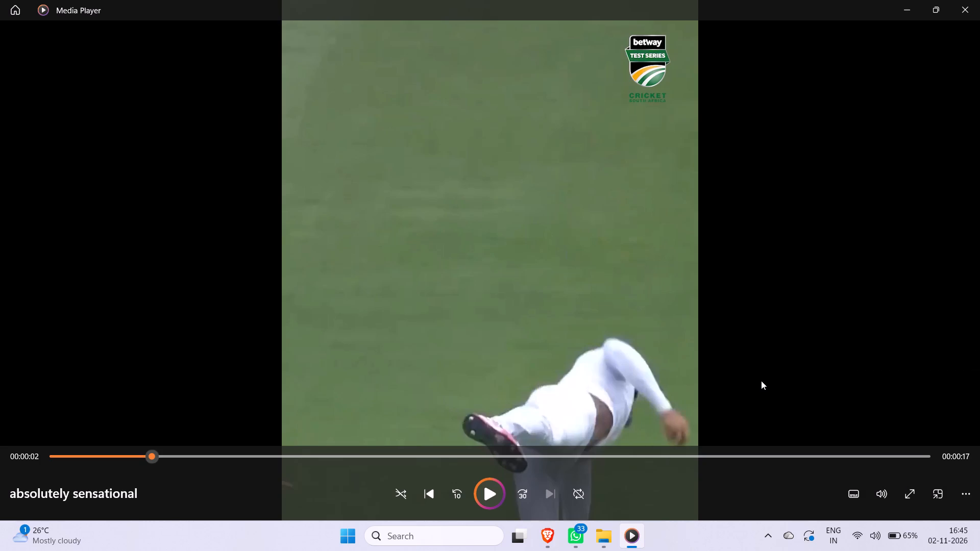
pyautogui.hscroll(2, 761, 381)
pyautogui.click(979, 0)
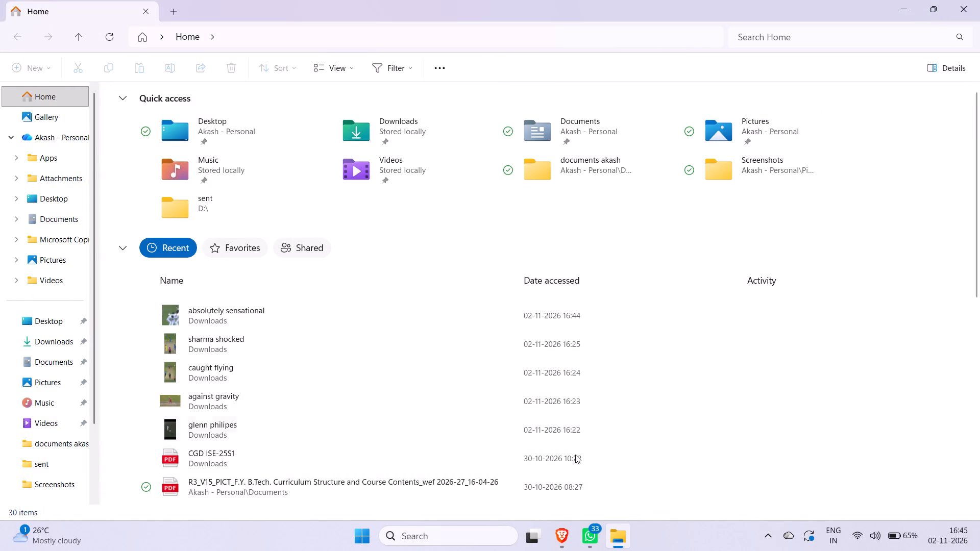
# Switch to RankReel Studio in the Brave browser and set the canvas clip fit to Fit inside.
pyautogui.click(556, 540)
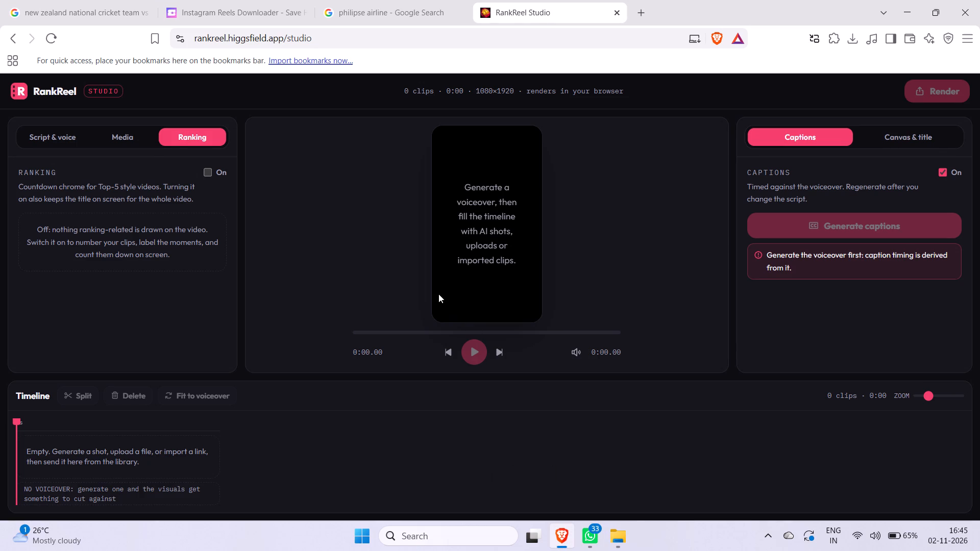
pyautogui.scroll(1, 438, 294)
pyautogui.moveTo(120, 139); pyautogui.dragTo(126, 186)
pyautogui.moveTo(126, 186); pyautogui.dragTo(131, 137)
pyautogui.click(131, 137)
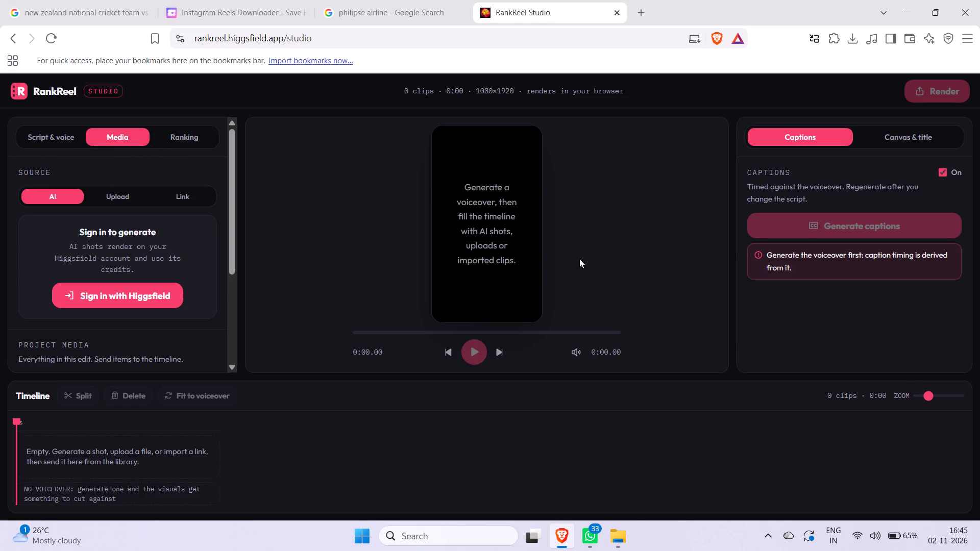
pyautogui.click(912, 132)
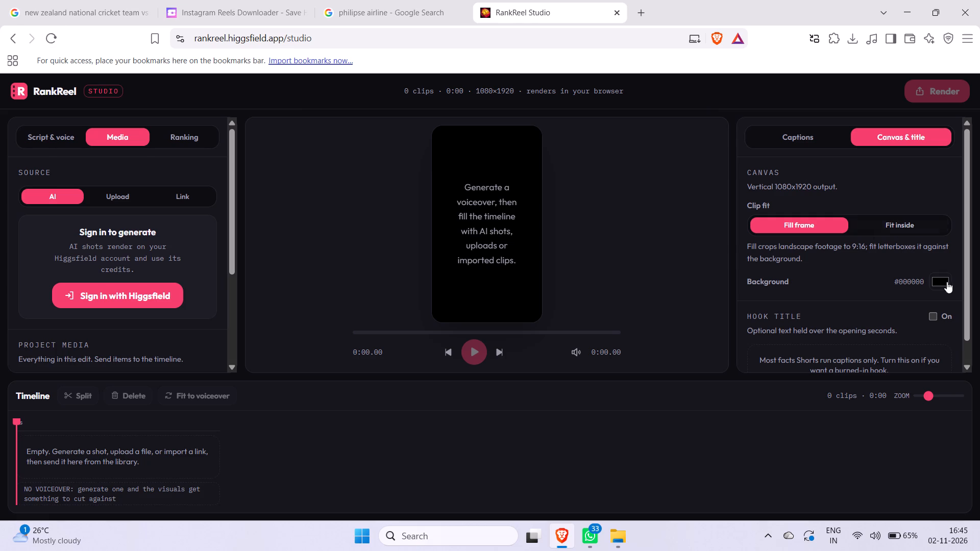
pyautogui.click(894, 223)
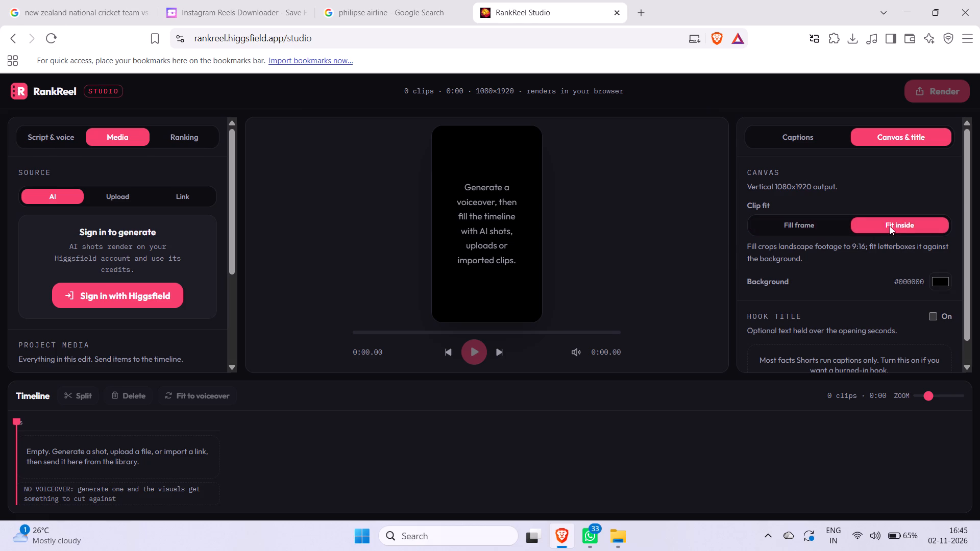
# Turn on the hook title and replace its text with "Ranking top 5 unexpected catches".
pyautogui.scroll(-1, 815, 138)
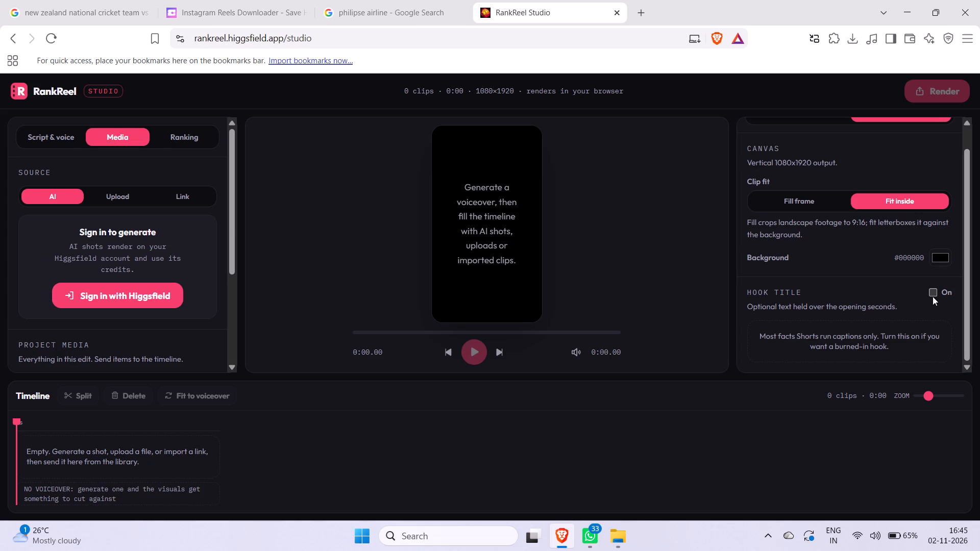
pyautogui.click(930, 295)
pyautogui.click(888, 326)
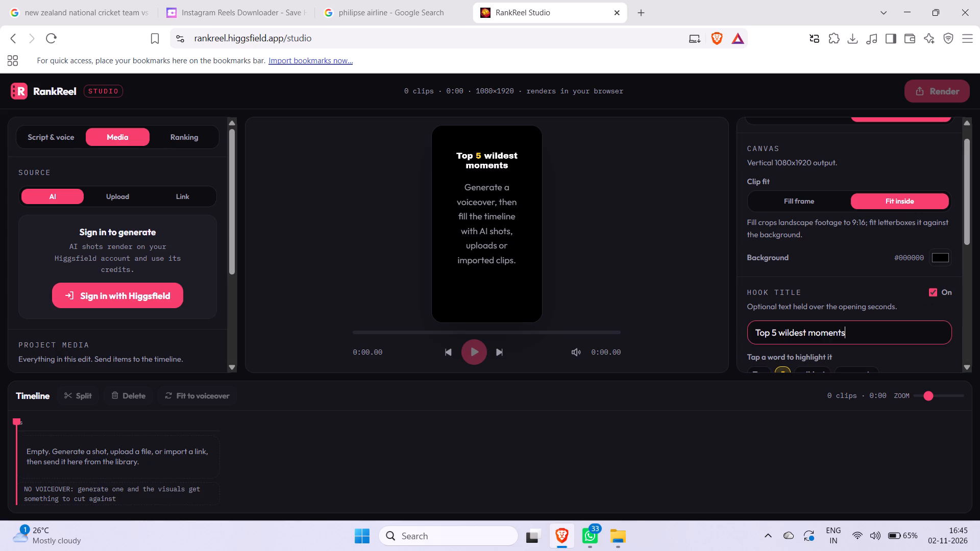
pyautogui.press('BackSpace')
pyautogui.press('BackSpace')
pyautogui.press('BackSpace')
pyautogui.press('BackSpace')
pyautogui.press('BackSpace')
pyautogui.press('BackSpace')
pyautogui.press('BackSpace')
pyautogui.press('BackSpace')
pyautogui.press('BackSpace')
pyautogui.press('BackSpace')
pyautogui.press('BackSpace')
pyautogui.press('BackSpace')
pyautogui.press('BackSpace')
pyautogui.press('BackSpace')
pyautogui.press('BackSpace')
pyautogui.press('BackSpace')
pyautogui.press('BackSpace')
pyautogui.press('BackSpace')
pyautogui.press('BackSpace')
pyautogui.press('BackSpace')
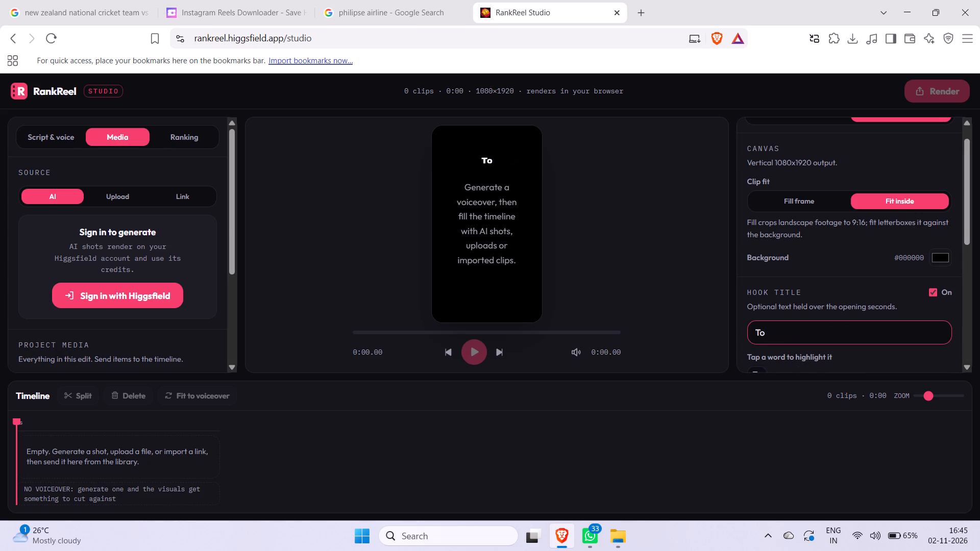
pyautogui.write('Ranking top 5')
pyautogui.press('space')
pyautogui.write('unexpe')
pyautogui.write('cted catches')
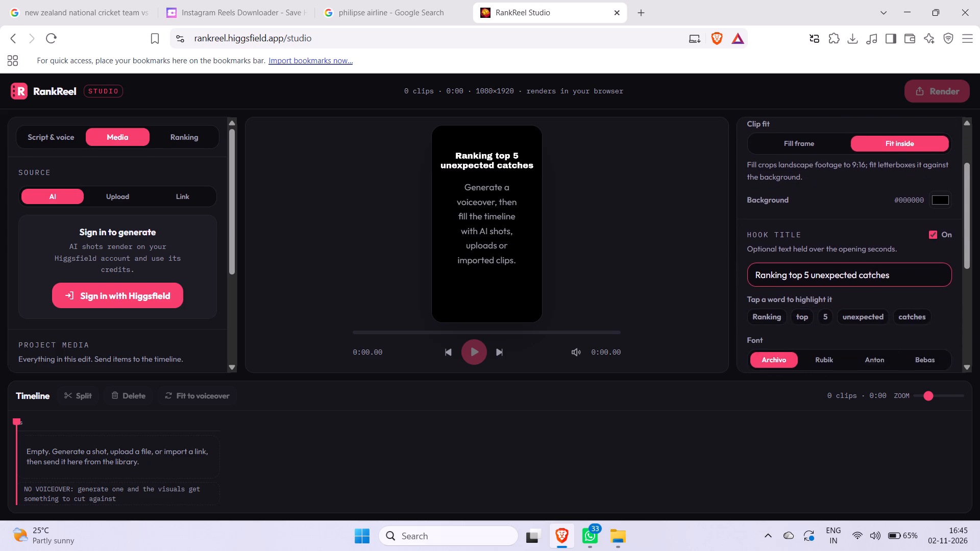
# Highlight the words "catches" and "unexpected" in the hook title.
pyautogui.scroll(-1, 888, 343)
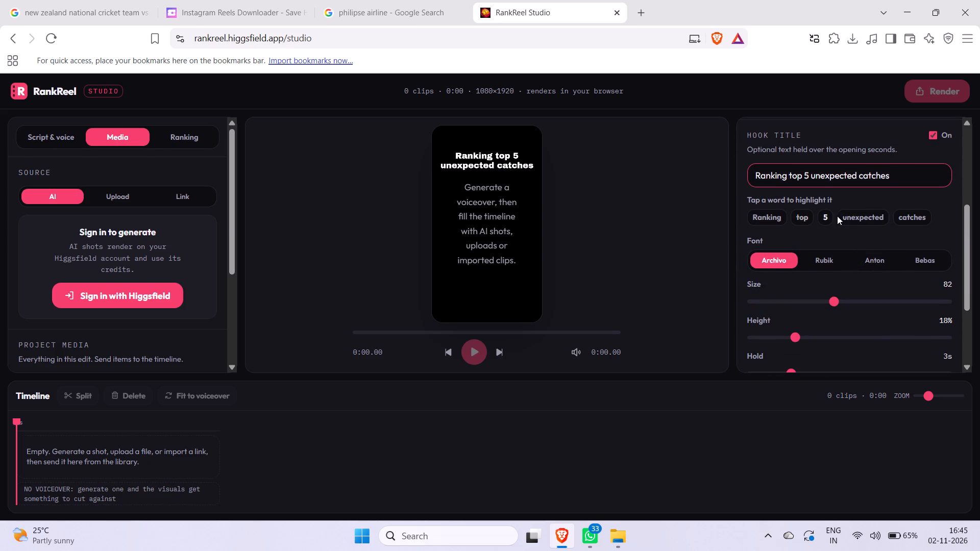
pyautogui.moveTo(865, 214); pyautogui.dragTo(908, 217)
pyautogui.moveTo(908, 217); pyautogui.dragTo(890, 217)
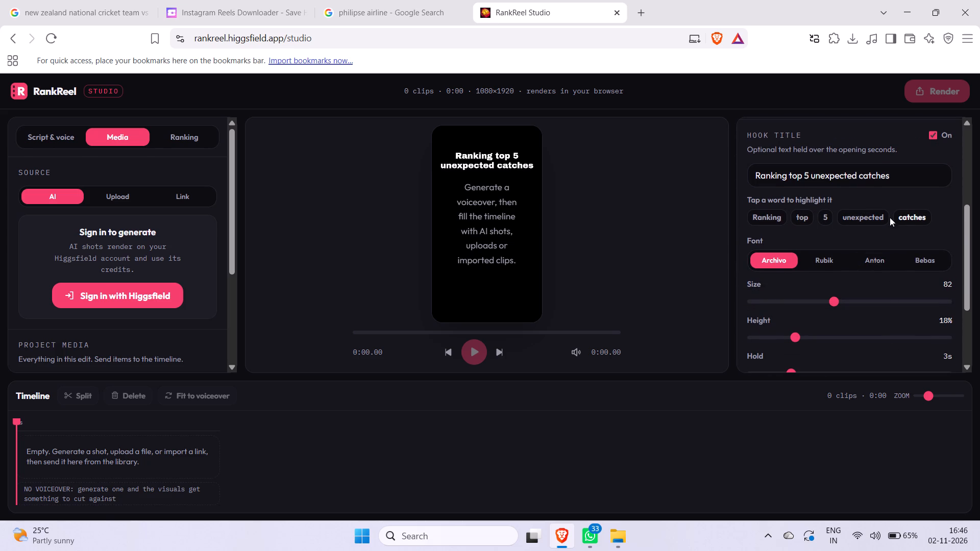
pyautogui.moveTo(890, 217); pyautogui.dragTo(878, 218)
pyautogui.rightClick(878, 218)
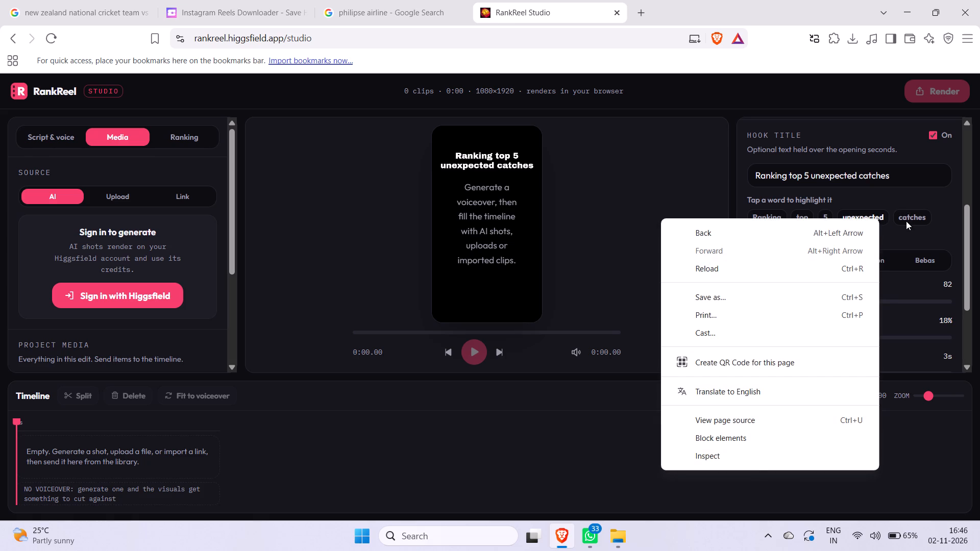
pyautogui.click(906, 221)
pyautogui.scroll(1, 892, 246)
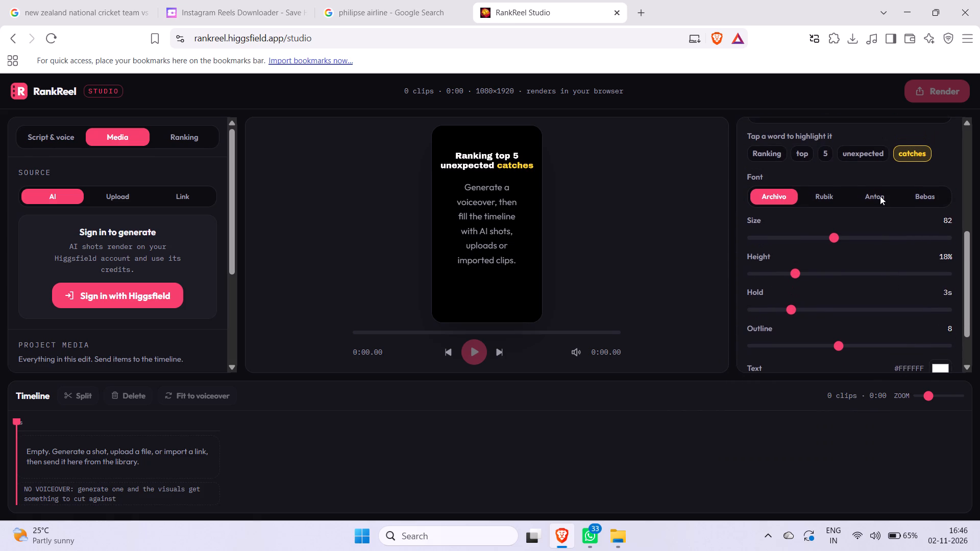
pyautogui.click(862, 153)
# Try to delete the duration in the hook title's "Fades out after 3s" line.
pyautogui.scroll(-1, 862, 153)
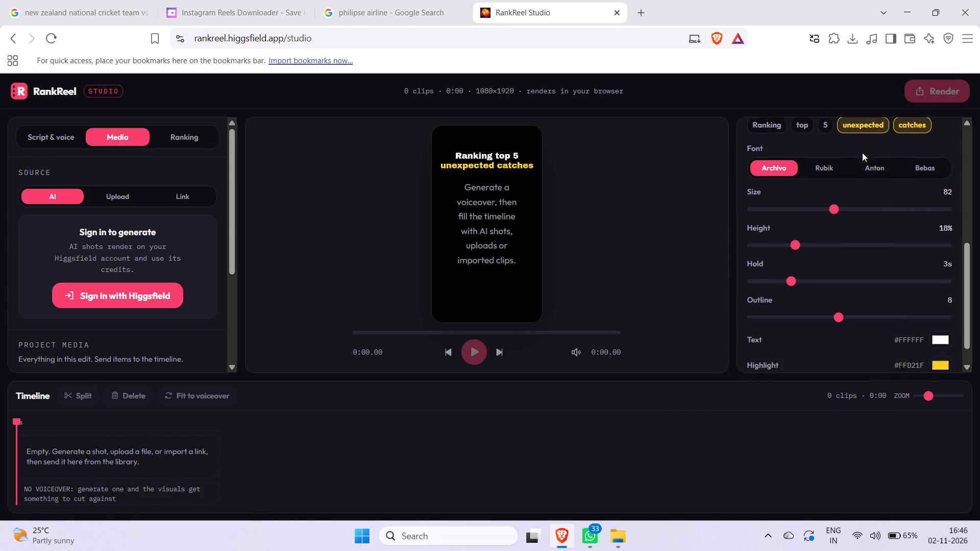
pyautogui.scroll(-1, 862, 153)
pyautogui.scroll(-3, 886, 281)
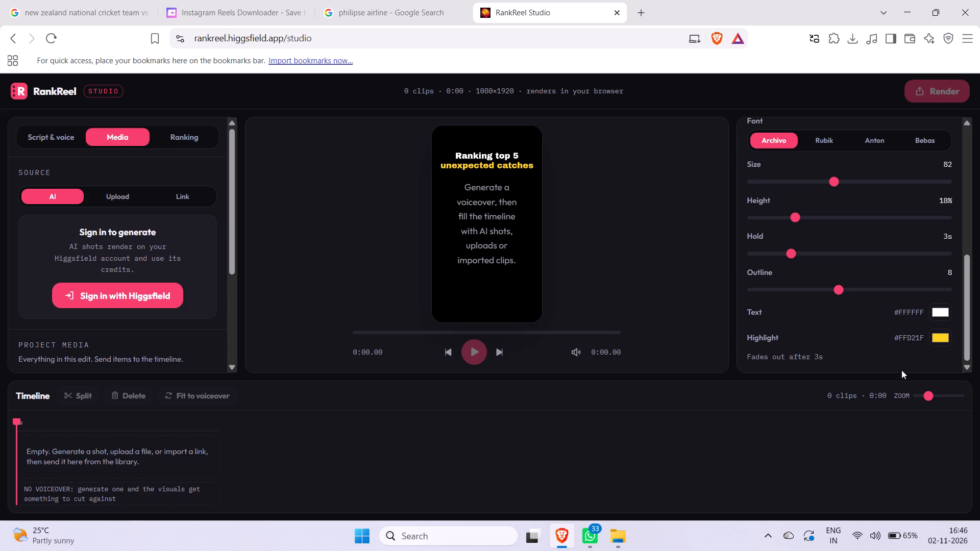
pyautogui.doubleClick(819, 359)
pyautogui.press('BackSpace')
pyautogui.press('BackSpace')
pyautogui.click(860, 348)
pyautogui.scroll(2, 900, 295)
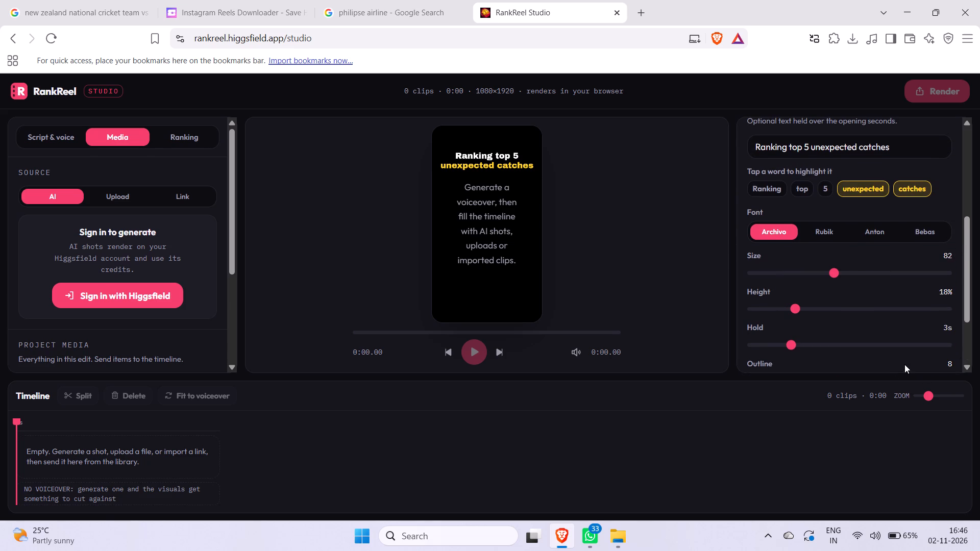
# Upload the five clips from Downloads: absolutely sensational, sharma shocked, caught flying, against gravity and glenn philipes.
pyautogui.moveTo(110, 198); pyautogui.dragTo(127, 203)
pyautogui.click(127, 203)
pyautogui.click(120, 249)
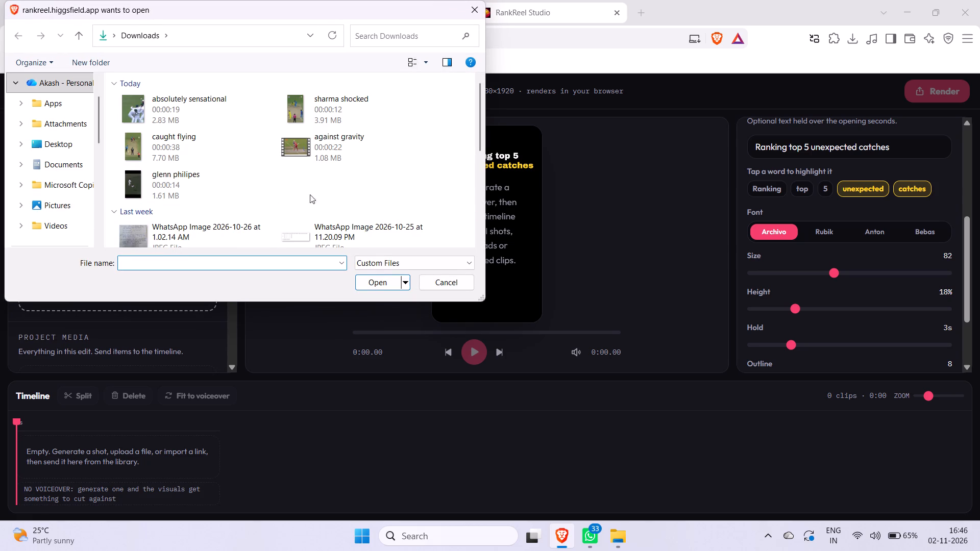
pyautogui.moveTo(290, 174); pyautogui.dragTo(187, 73, button='right')
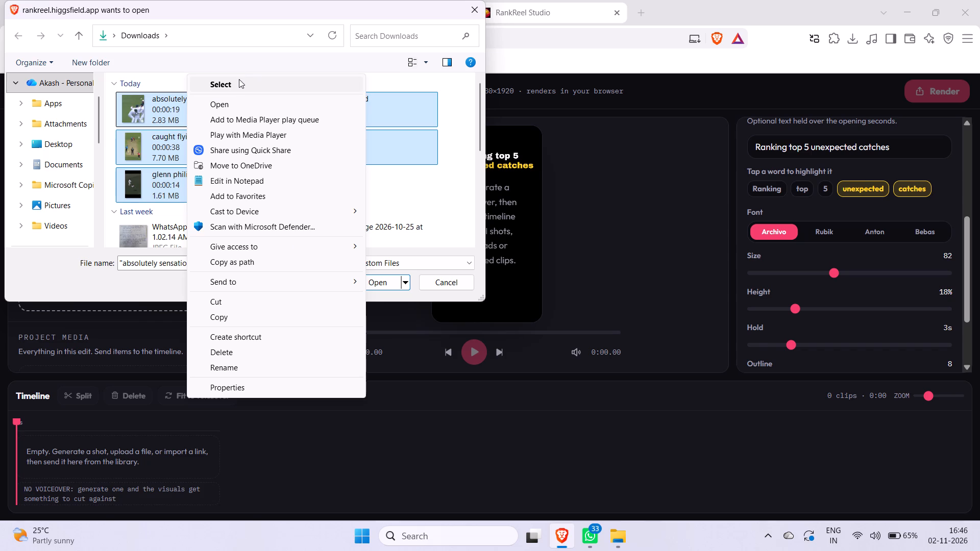
pyautogui.click(239, 82)
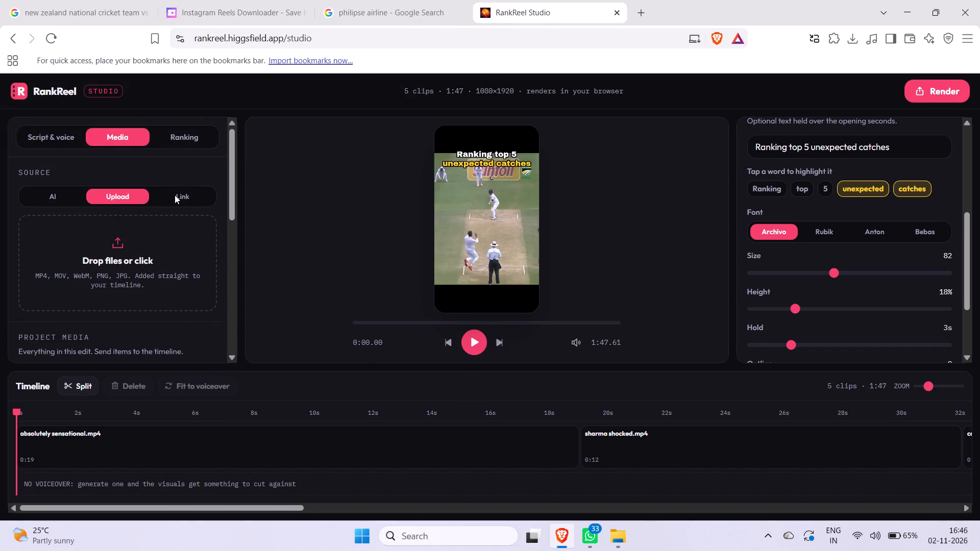
# Turn on the Ranking overlay for the video.
pyautogui.click(193, 131)
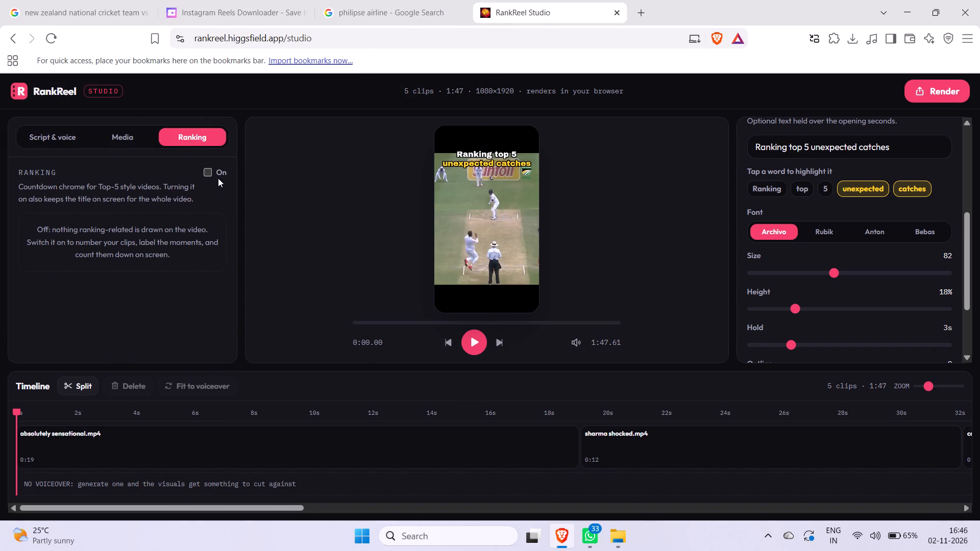
pyautogui.click(209, 170)
# Look through the ranking settings, including the segment label, countdown list and the clips' rank numbers and label fields.
pyautogui.scroll(-1, 124, 274)
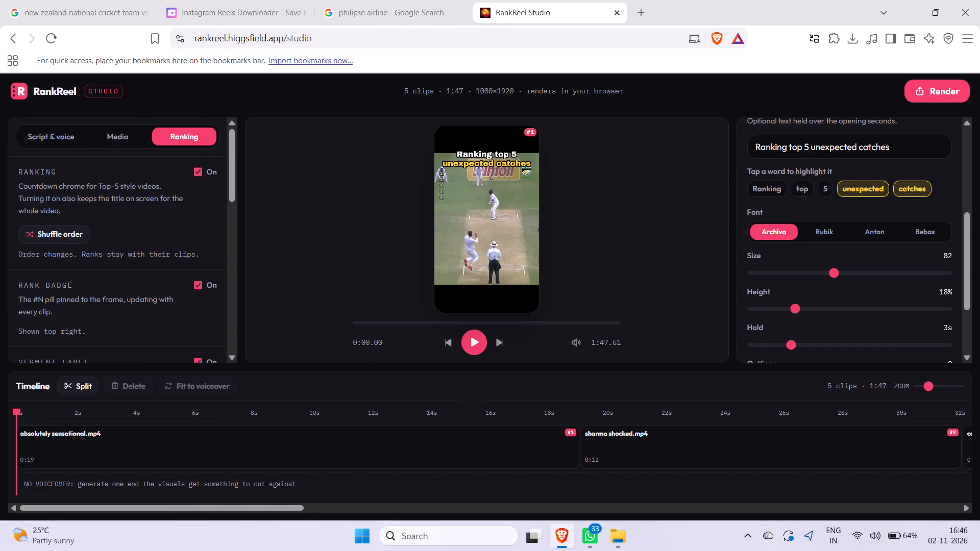
pyautogui.scroll(-5, 134, 200)
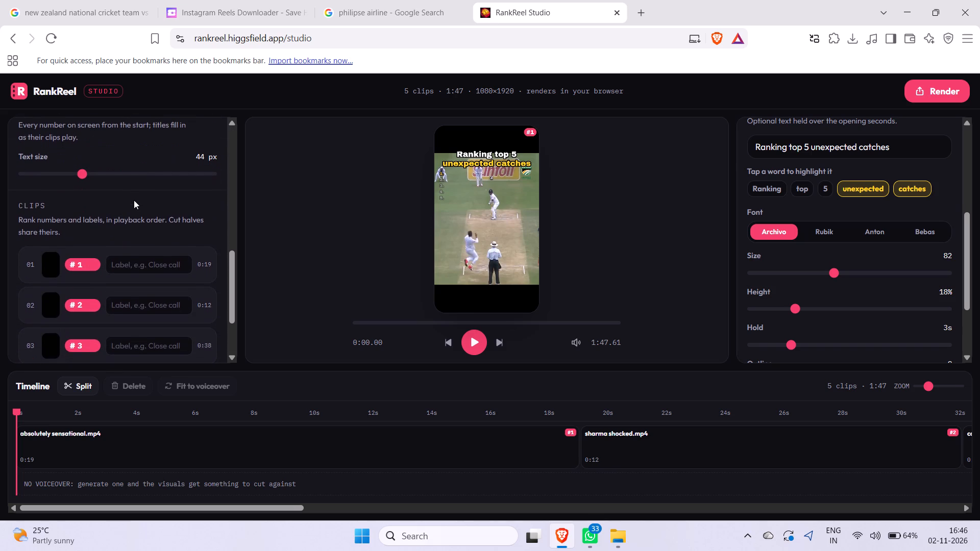
pyautogui.hscroll(1, 134, 200)
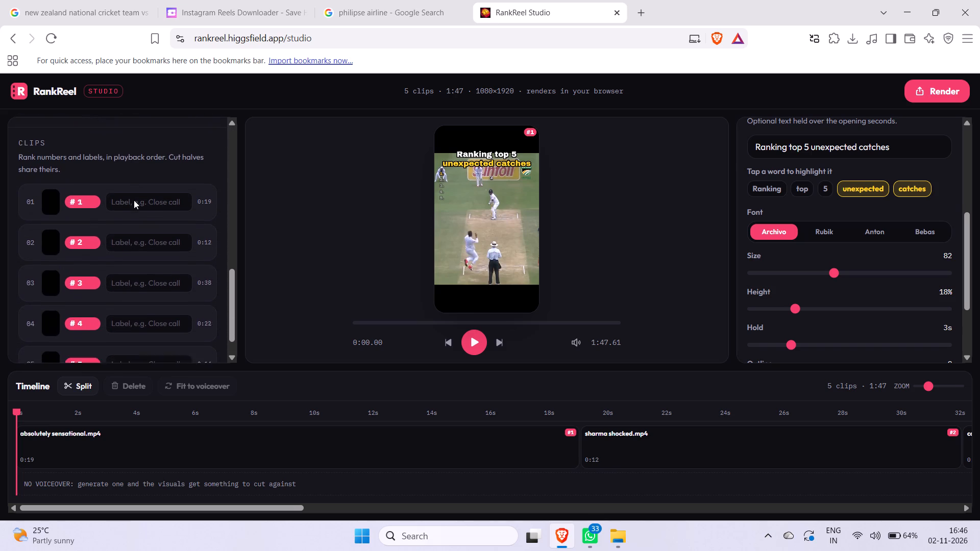
pyautogui.scroll(3, 134, 200)
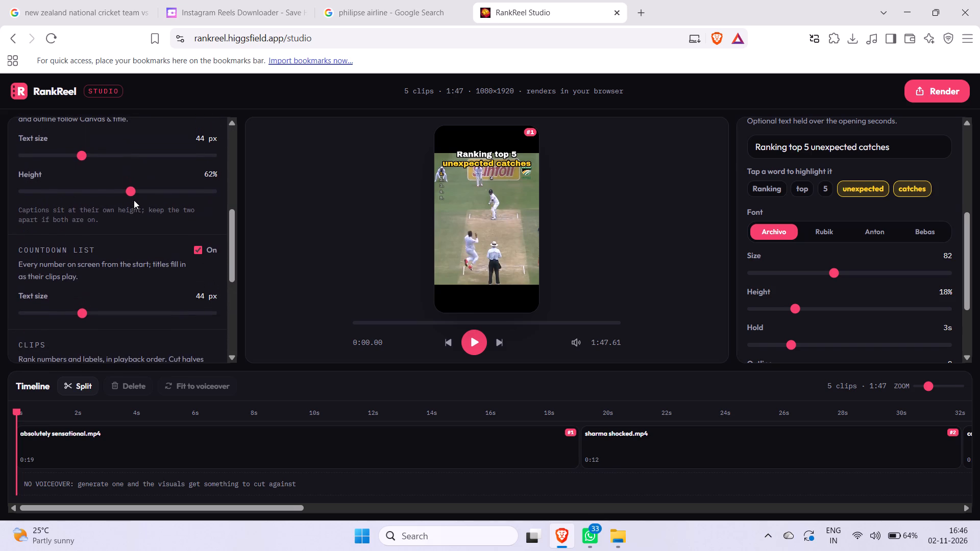
pyautogui.scroll(1, 134, 200)
pyautogui.scroll(-2, 134, 200)
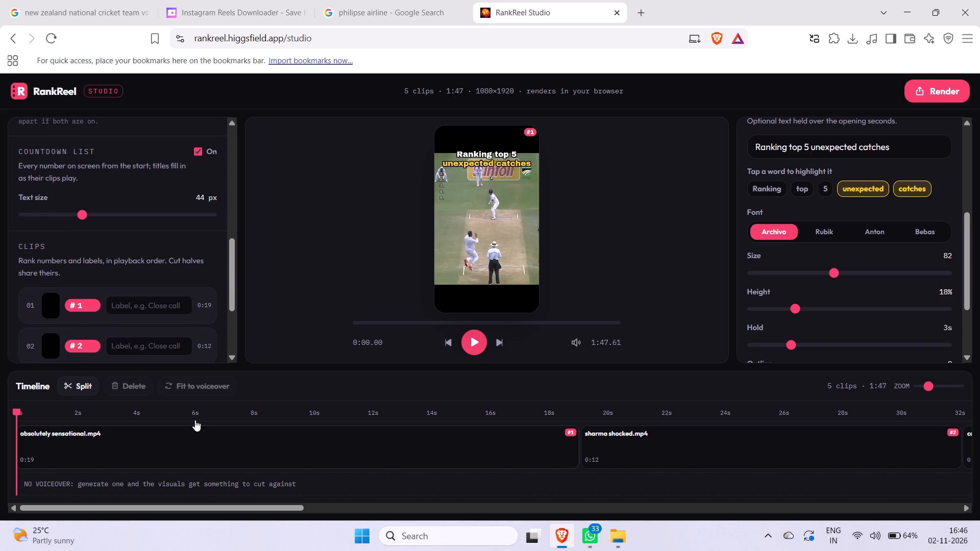
# Play the edit and skip ahead partway through to check how the clips display in the preview.
pyautogui.scroll(-1, 183, 416)
pyautogui.scroll(-1, 238, 426)
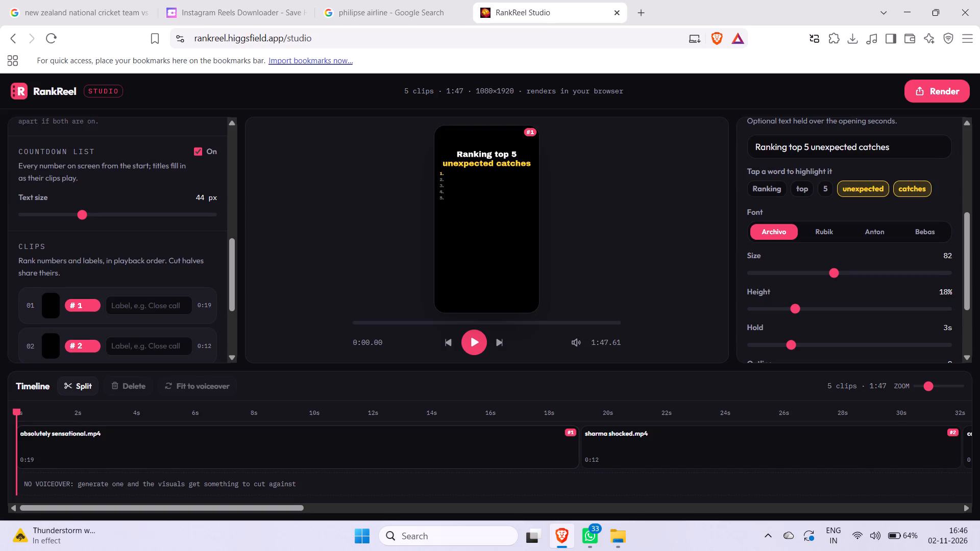
pyautogui.scroll(-1, 238, 426)
pyautogui.scroll(4, 345, 194)
pyautogui.click(479, 332)
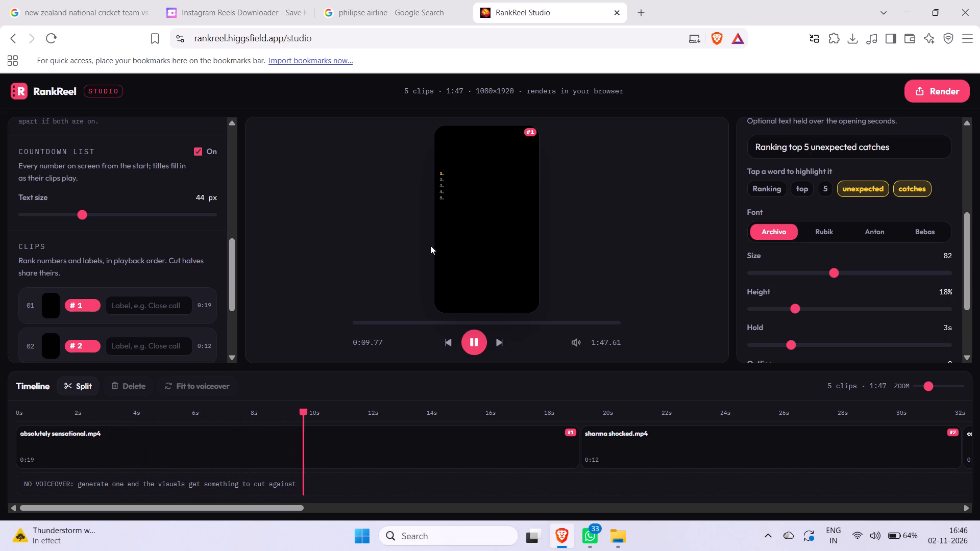
pyautogui.click(454, 322)
pyautogui.moveTo(454, 327); pyautogui.dragTo(462, 327, button='right')
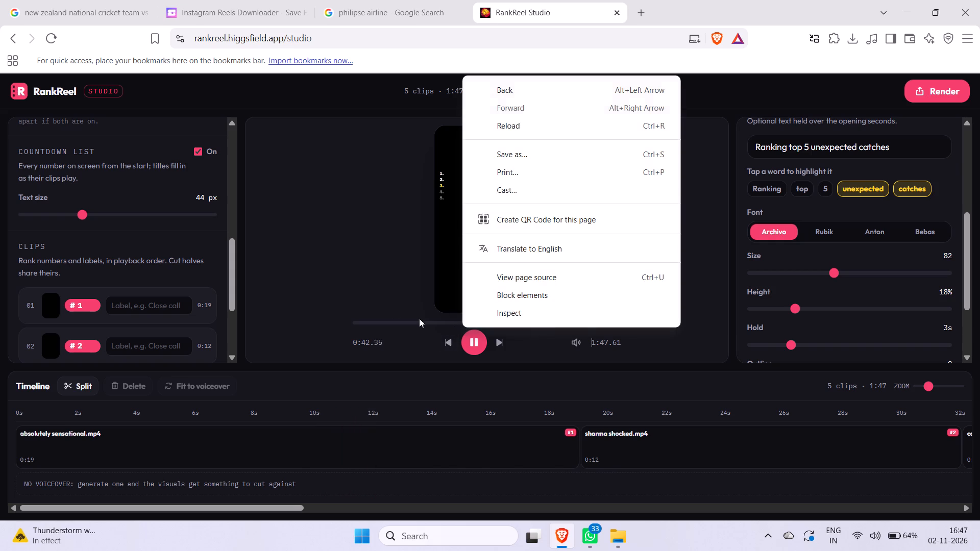
pyautogui.click(314, 273)
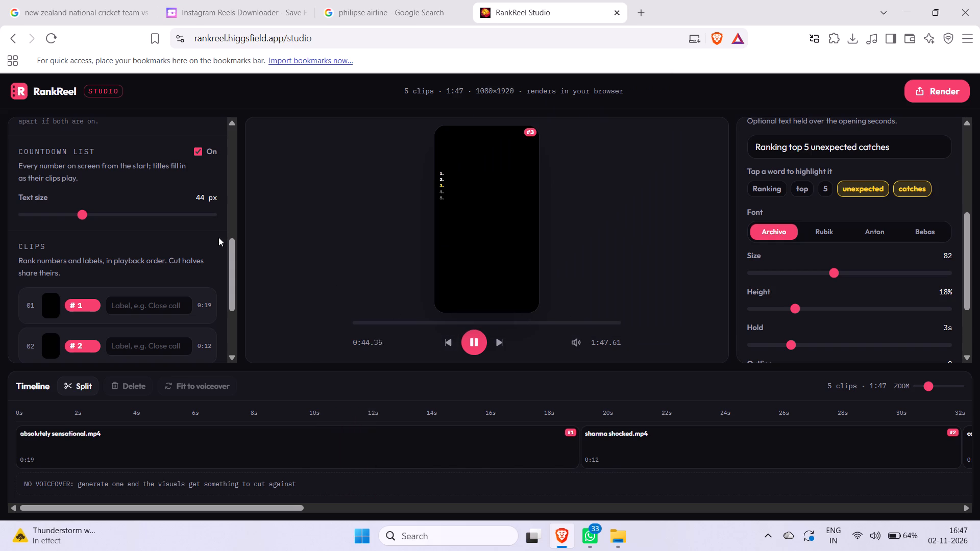
# Reload the studio page to start the project over.
pyautogui.click(51, 40)
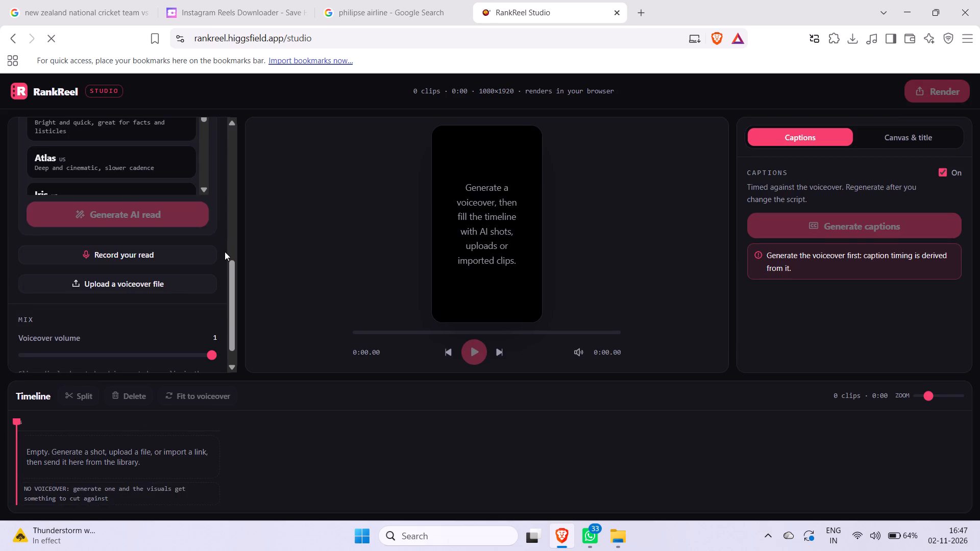
# Upload the five clips from Downloads: absolutely sensational, sharma shocked, caught flying, against gravity and glenn philipes.
pyautogui.scroll(2, 179, 192)
pyautogui.scroll(2, 162, 153)
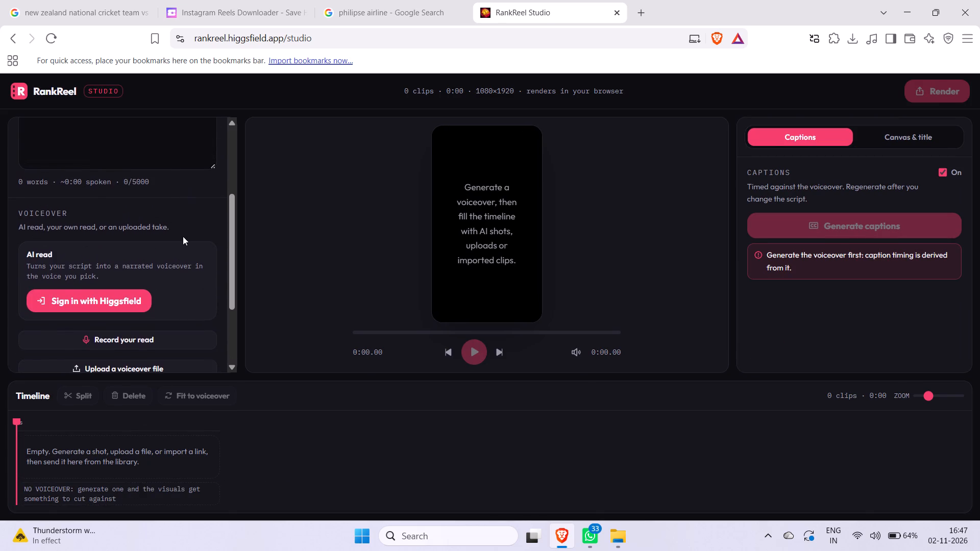
pyautogui.scroll(1, 183, 236)
pyautogui.click(122, 137)
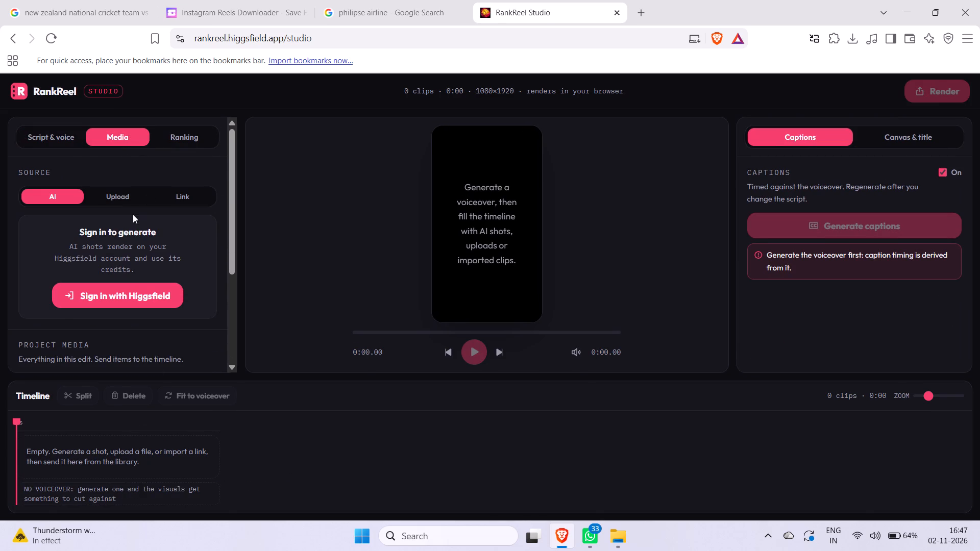
pyautogui.click(117, 193)
pyautogui.click(126, 252)
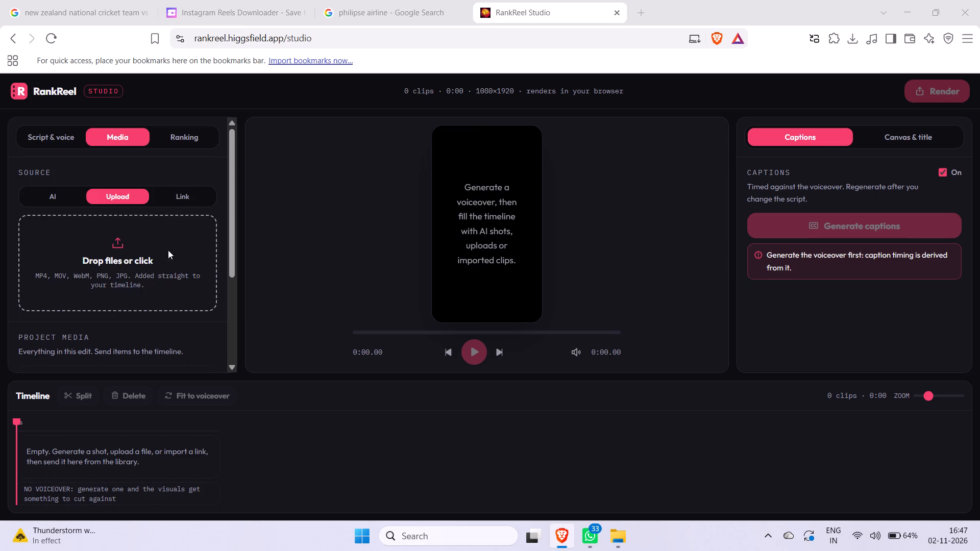
pyautogui.moveTo(293, 196); pyautogui.dragTo(258, 165, button='right')
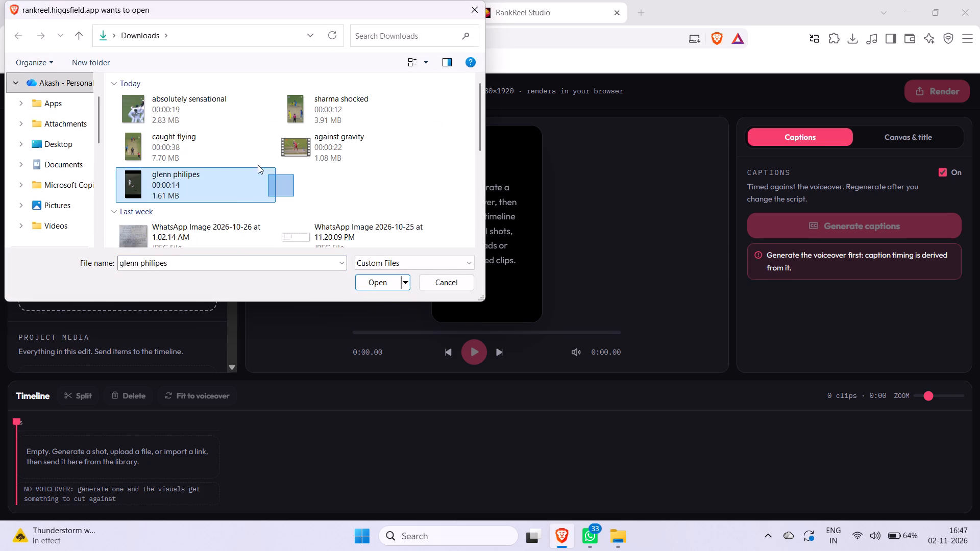
pyautogui.moveTo(258, 165); pyautogui.dragTo(220, 122, button='right')
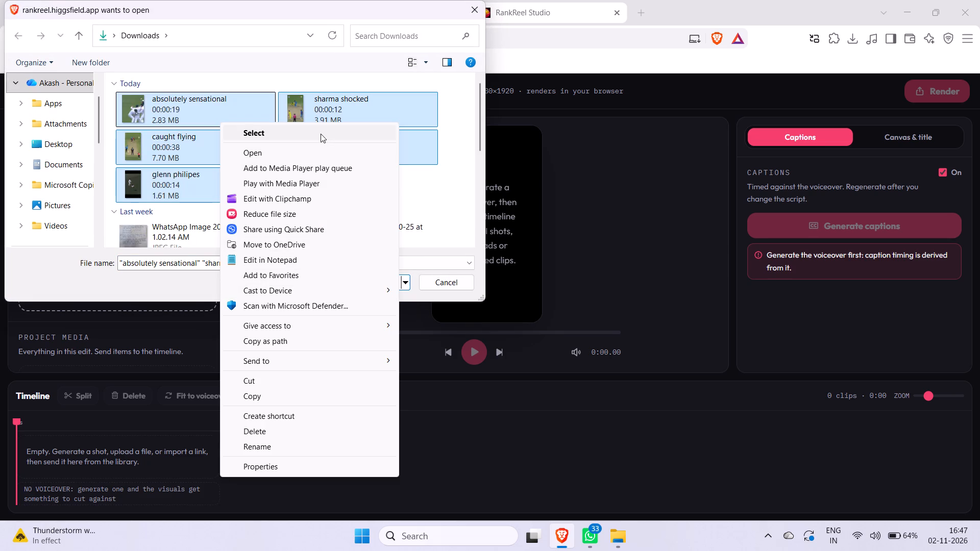
pyautogui.click(321, 134)
# Play the edit from the start to check the uploaded clips.
pyautogui.click(477, 342)
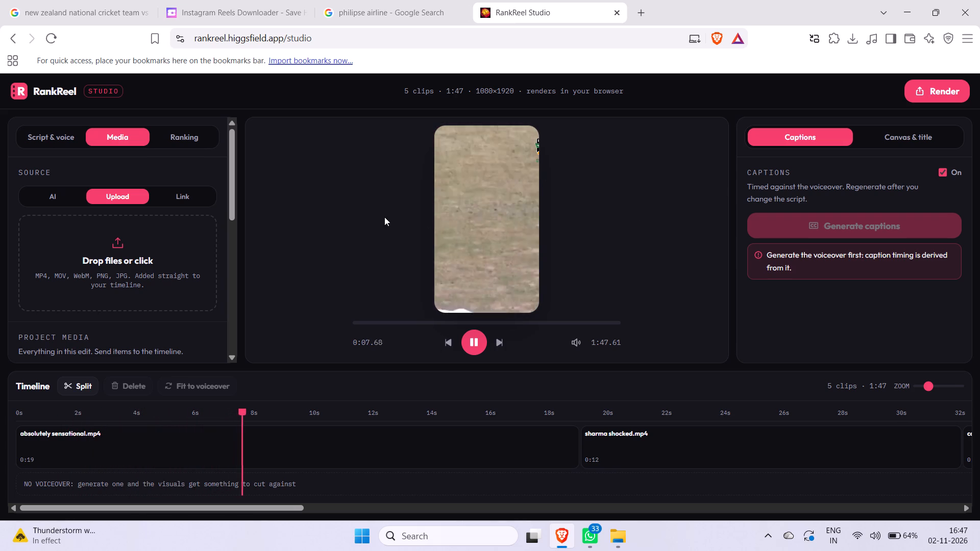
# Turn on the Ranking overlay for the video.
pyautogui.moveTo(173, 131); pyautogui.dragTo(225, 162)
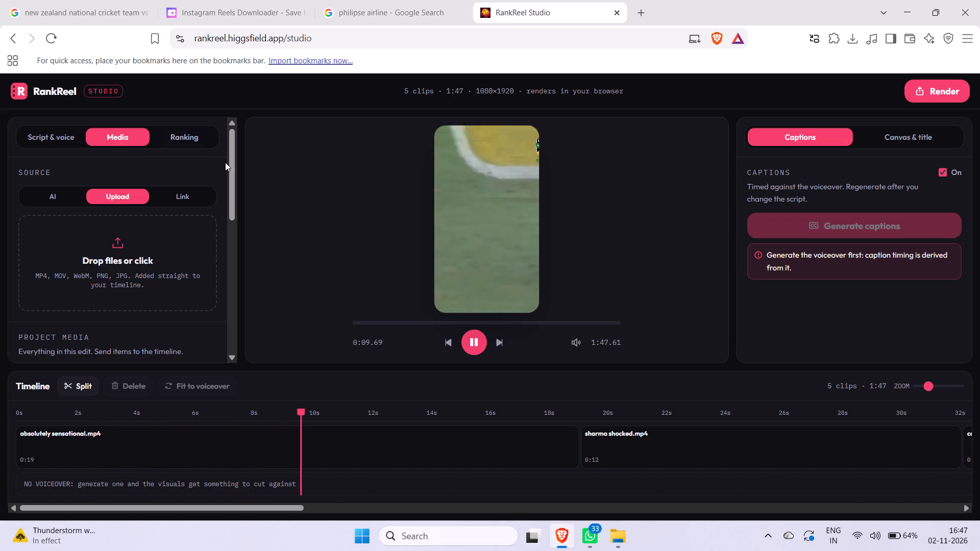
pyautogui.moveTo(225, 162); pyautogui.dragTo(186, 141)
pyautogui.click(186, 141)
pyautogui.click(211, 180)
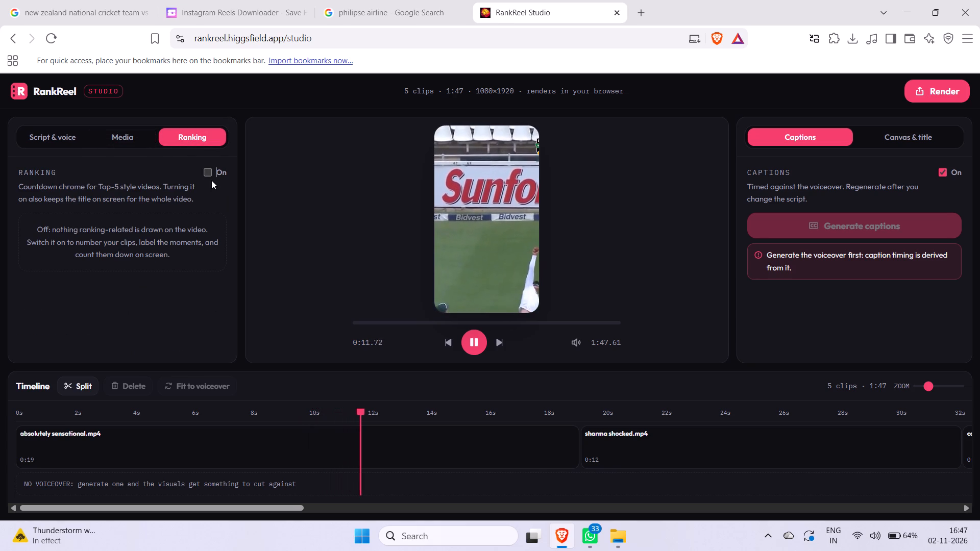
pyautogui.click(210, 177)
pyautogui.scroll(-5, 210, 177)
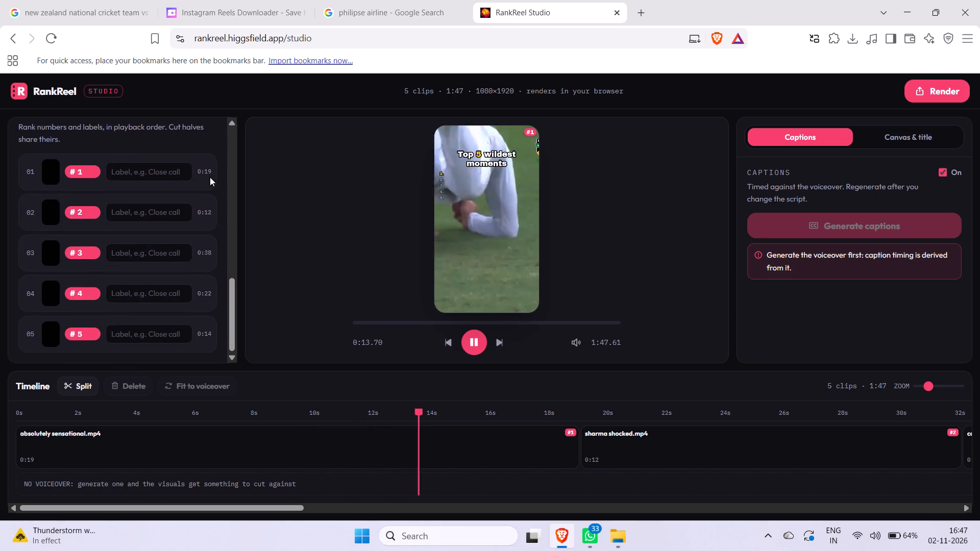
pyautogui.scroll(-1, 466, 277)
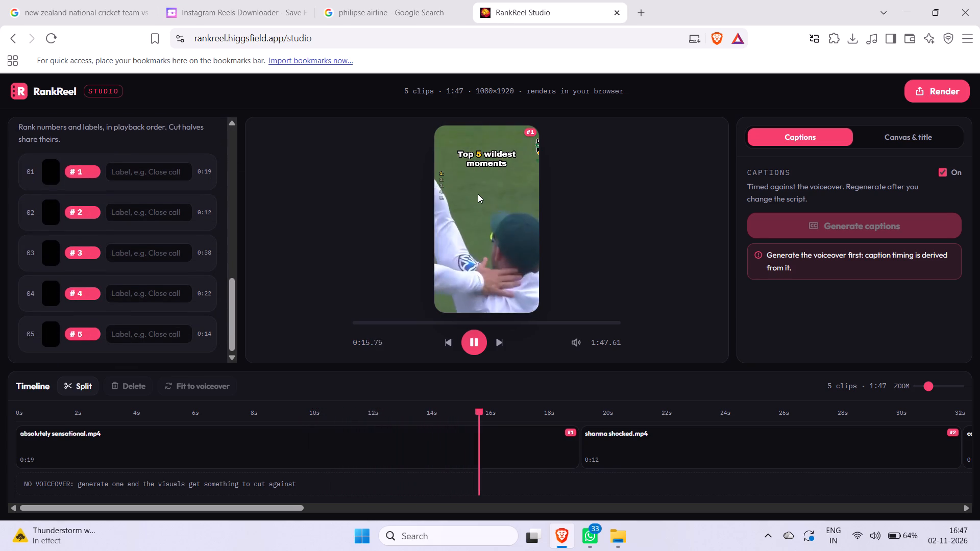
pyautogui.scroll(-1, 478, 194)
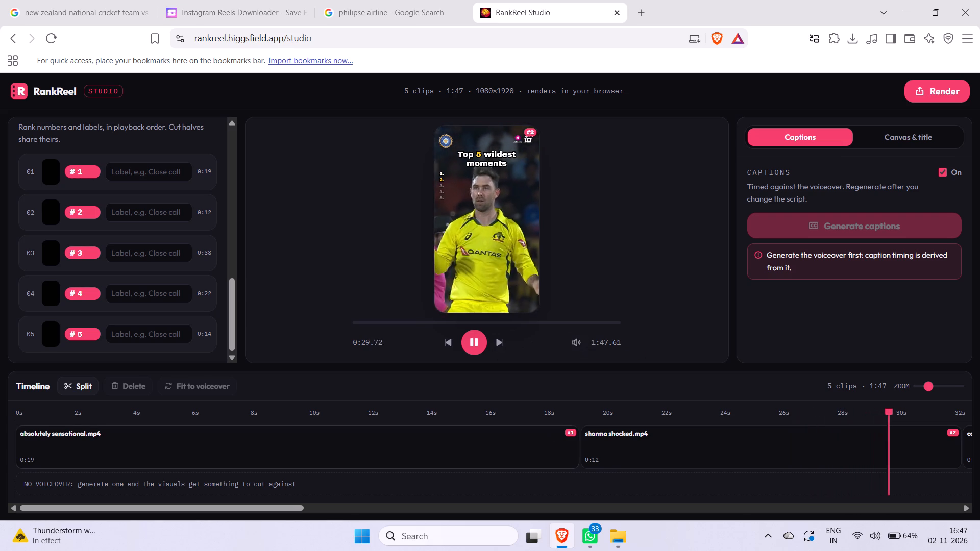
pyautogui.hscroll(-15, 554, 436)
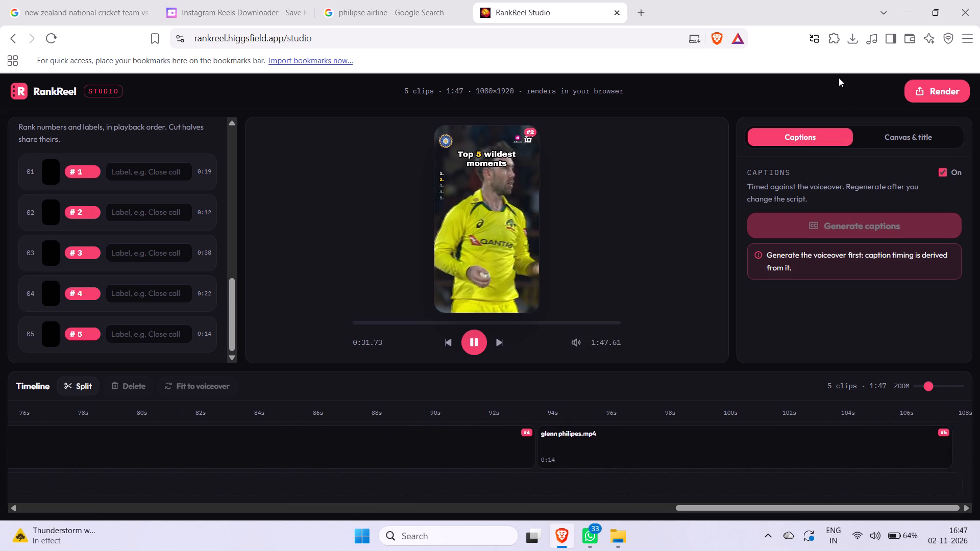
# Replace the hook title text with "Ranking top 5 unexpected catches".
pyautogui.click(911, 139)
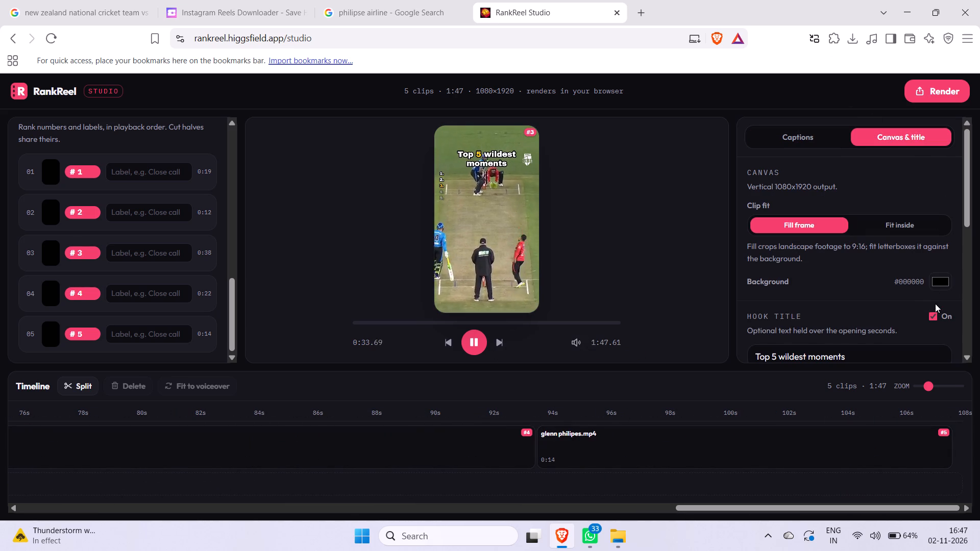
pyautogui.scroll(-1, 902, 274)
pyautogui.scroll(-1, 874, 311)
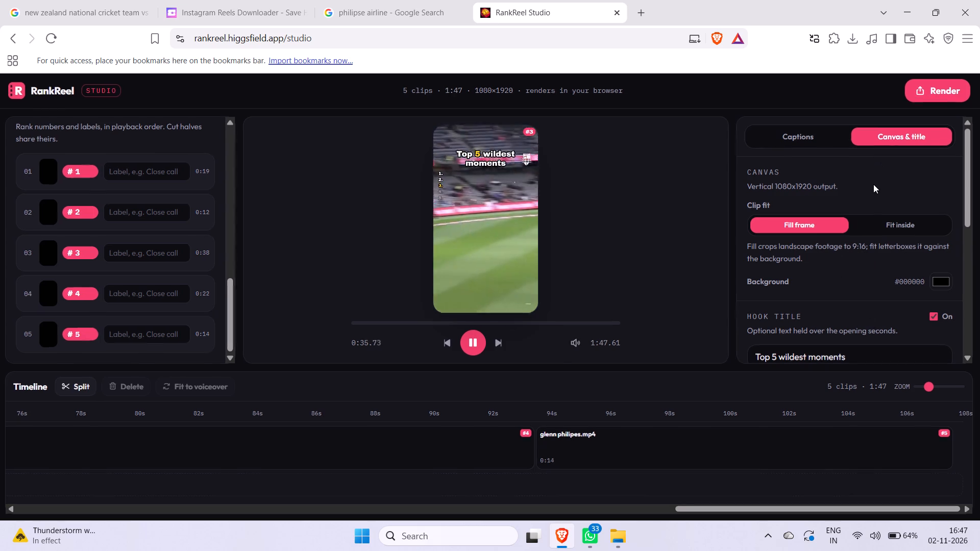
pyautogui.scroll(-1, 873, 184)
pyautogui.click(864, 355)
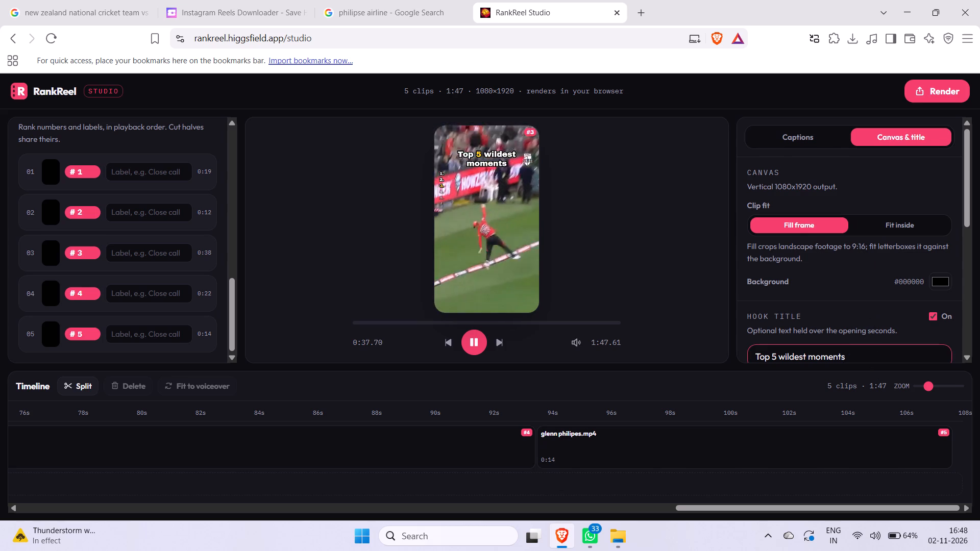
pyautogui.press('BackSpace')
pyautogui.press('BackSpace')
pyautogui.press('BackSpace')
pyautogui.press('BackSpace')
pyautogui.press('BackSpace')
pyautogui.press('BackSpace')
pyautogui.press('BackSpace')
pyautogui.press('BackSpace')
pyautogui.press('BackSpace')
pyautogui.press('BackSpace')
pyautogui.press('BackSpace')
pyautogui.press('BackSpace')
pyautogui.press('BackSpace')
pyautogui.press('BackSpace')
pyautogui.press('BackSpace')
pyautogui.press('BackSpace')
pyautogui.press('BackSpace')
pyautogui.press('BackSpace')
pyautogui.press('BackSpace')
pyautogui.press('BackSpace')
pyautogui.press('BackSpace')
pyautogui.press('BackSpace')
pyautogui.press('BackSpace')
pyautogui.press('BackSpace')
pyautogui.press('BackSpace')
pyautogui.press('BackSpace')
pyautogui.press('BackSpace')
pyautogui.press('BackSpace')
pyautogui.press('BackSpace')
pyautogui.press('BackSpace')
pyautogui.press('BackSpace')
pyautogui.press('BackSpace')
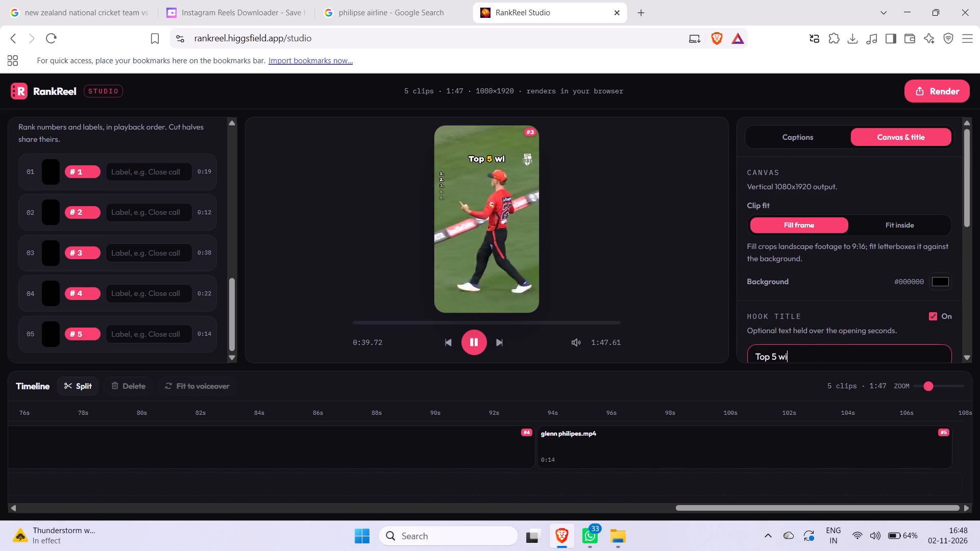
pyautogui.write('Ranking top 5')
pyautogui.press('space')
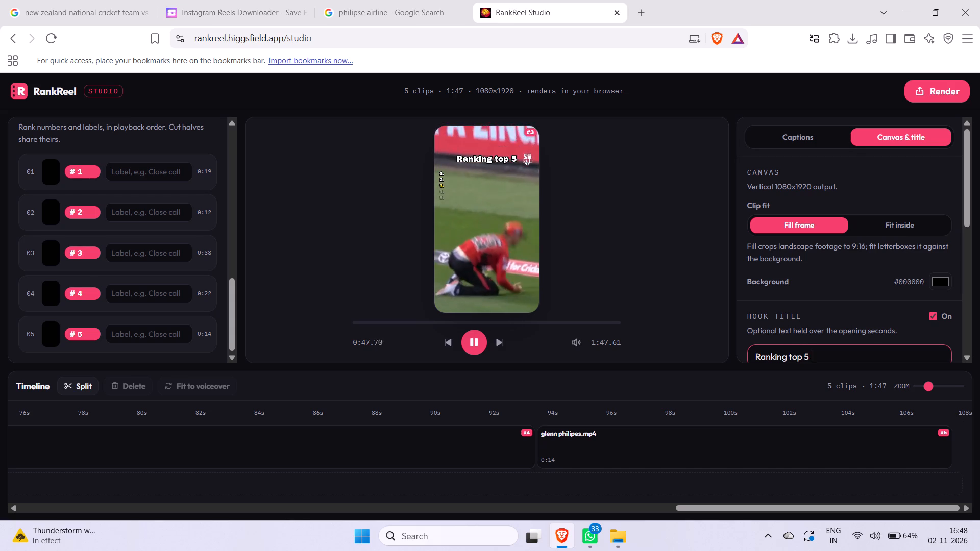
pyautogui.write('unecp')
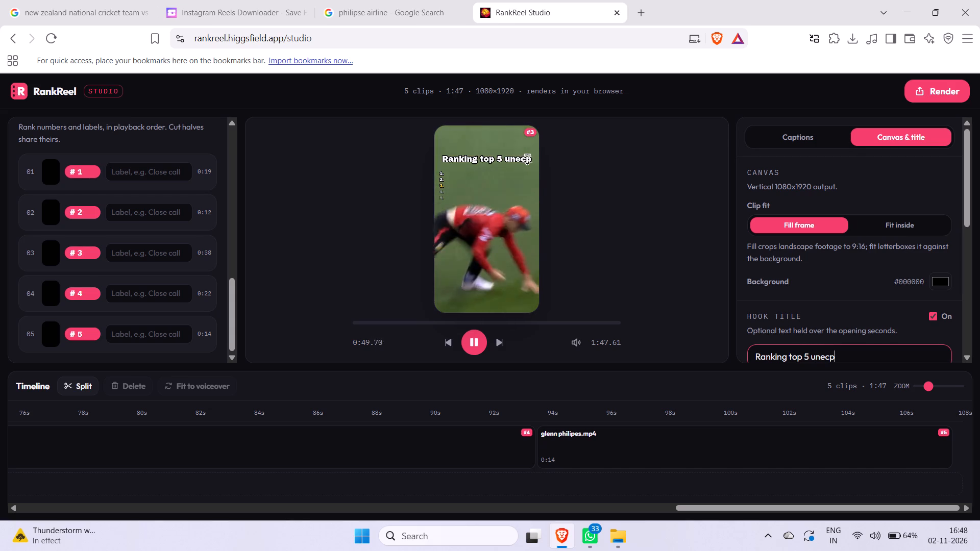
pyautogui.press('BackSpace')
pyautogui.press('BackSpace')
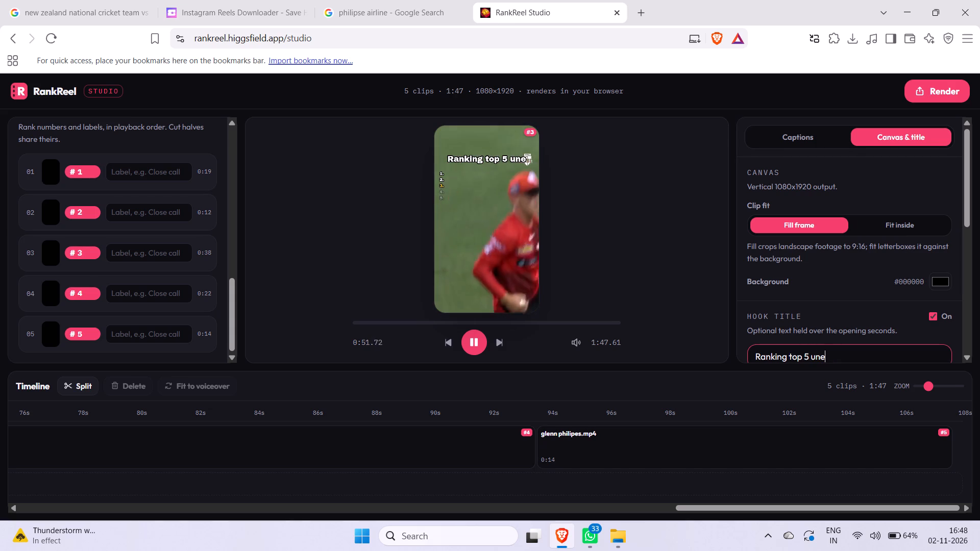
pyautogui.write('xpected cat')
pyautogui.write('ches')
# Highlight the words "unexpected" and "catches" in the hook title.
pyautogui.scroll(-1, 885, 269)
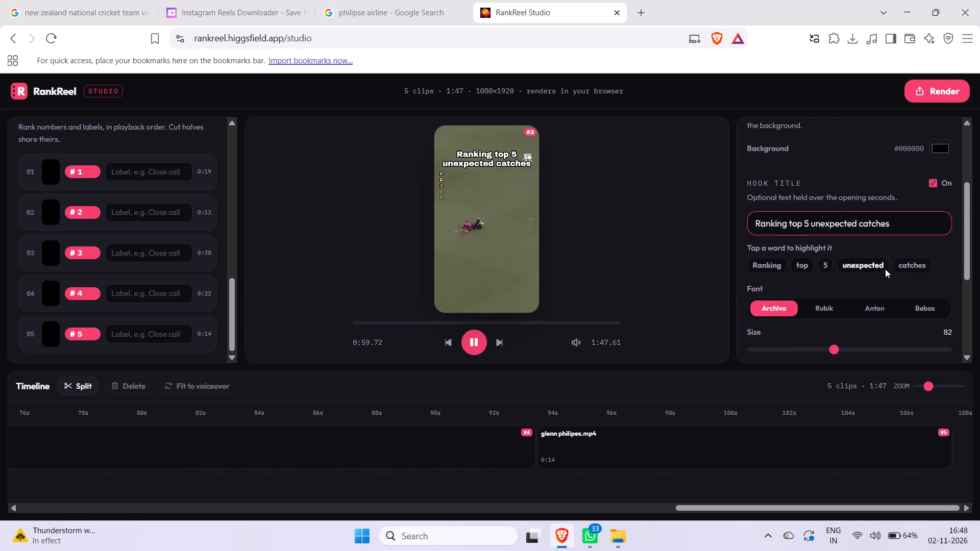
pyautogui.scroll(-1, 885, 269)
pyautogui.click(859, 175)
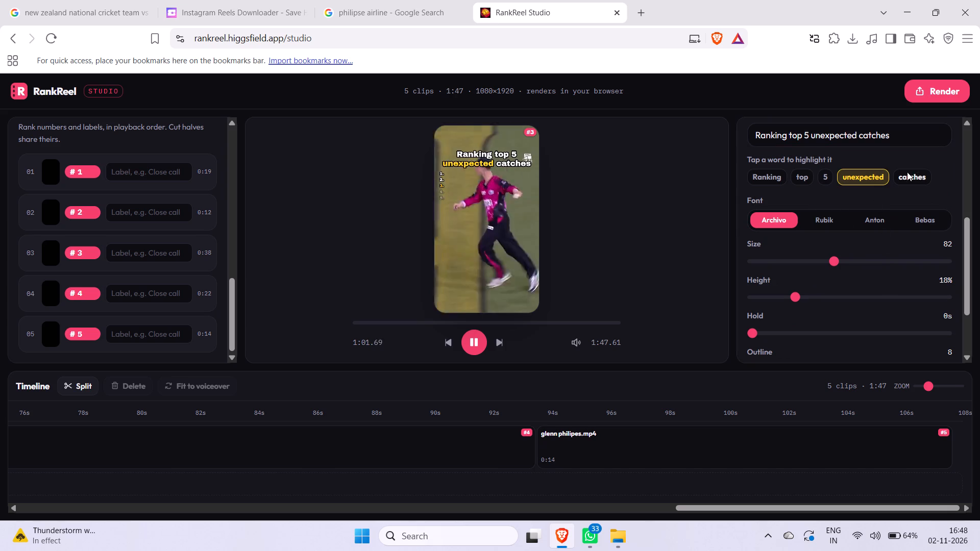
pyautogui.click(919, 174)
# Set the canvas clip fit to Fit inside.
pyautogui.scroll(-2, 894, 243)
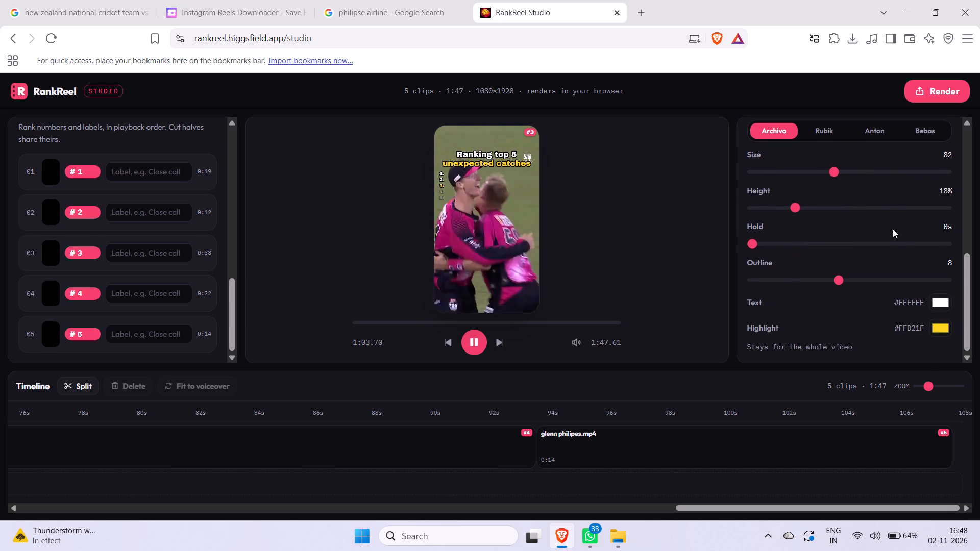
pyautogui.scroll(-1, 893, 229)
pyautogui.scroll(3, 893, 229)
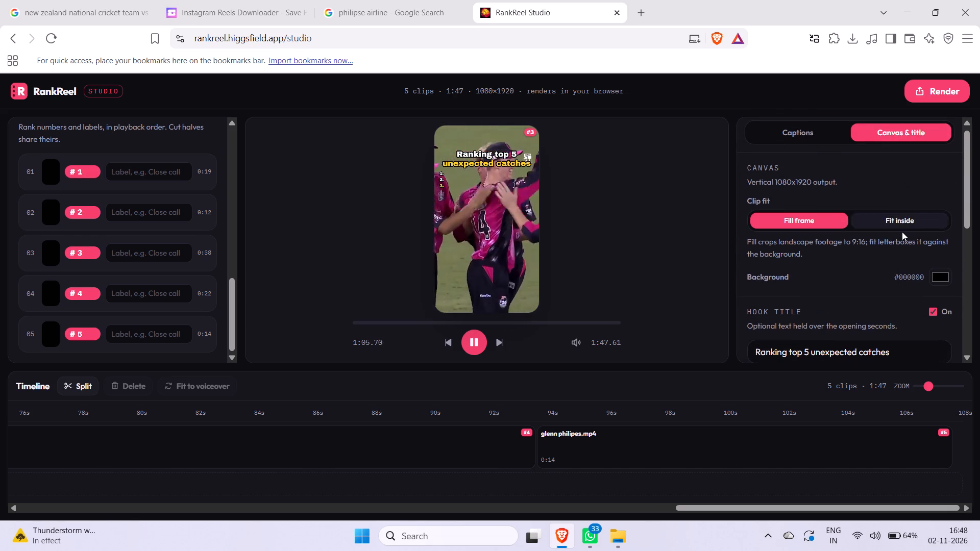
pyautogui.click(902, 232)
pyautogui.click(902, 227)
pyautogui.click(902, 227)
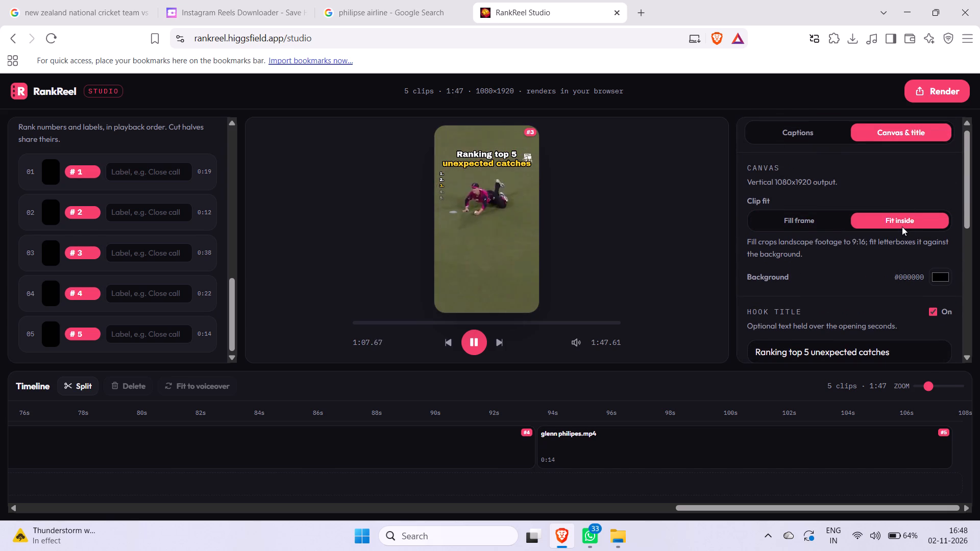
# Look over the canvas and hook title settings while watching the clips play in the preview.
pyautogui.scroll(-5, 902, 227)
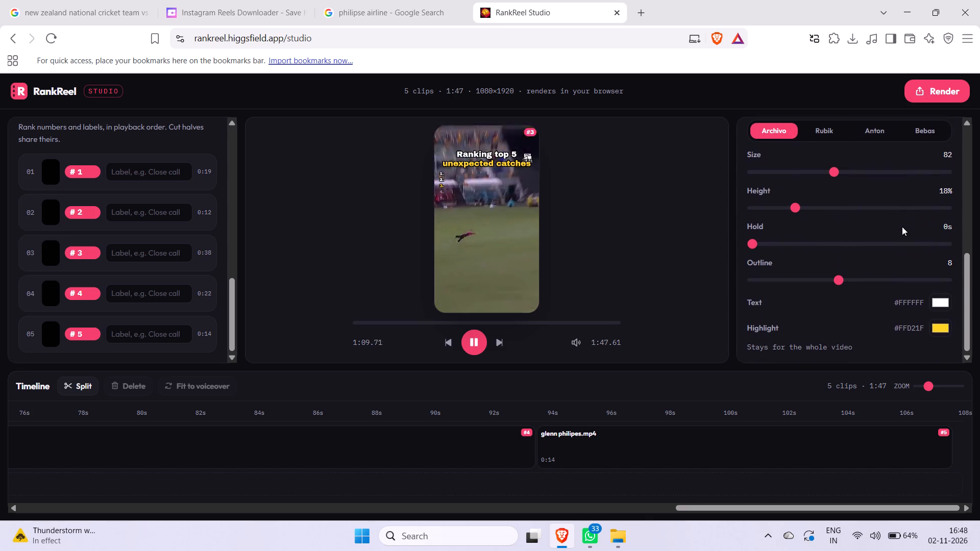
pyautogui.scroll(1, 575, 270)
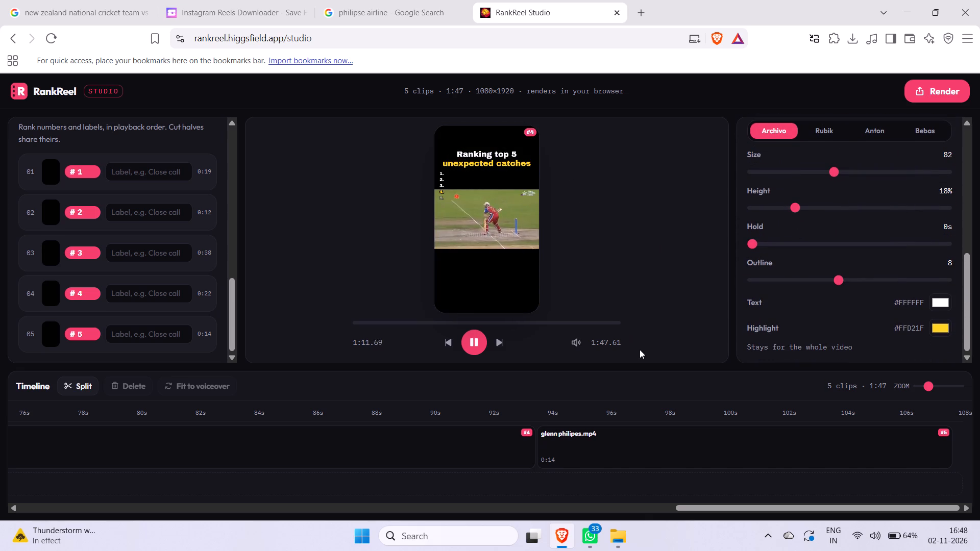
pyautogui.scroll(-4, 821, 342)
pyautogui.scroll(6, 785, 230)
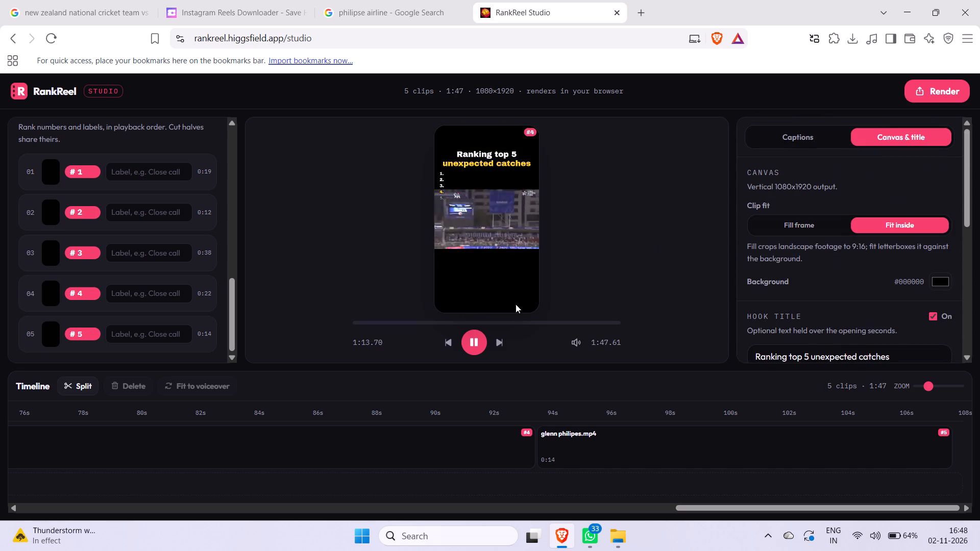
pyautogui.hscroll(-1, 528, 345)
pyautogui.scroll(-1, 508, 352)
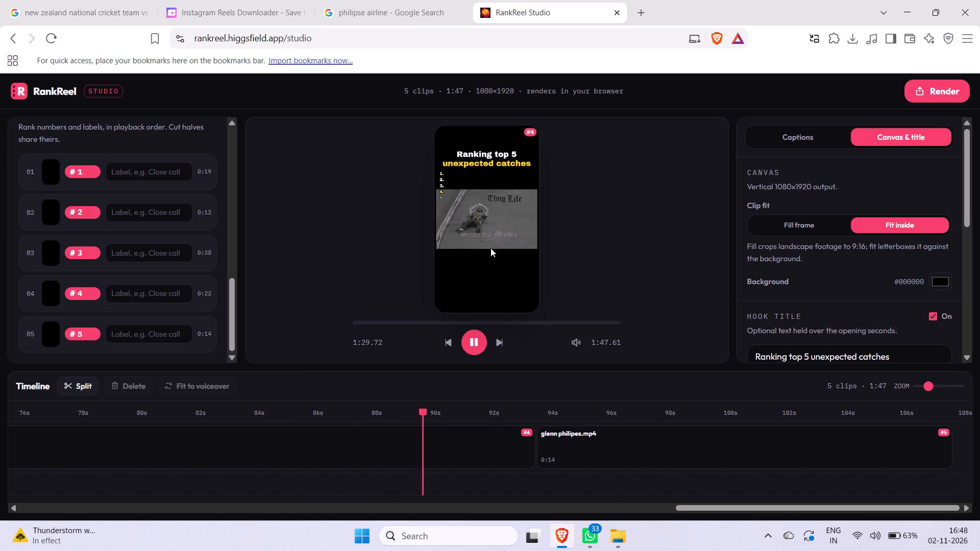
pyautogui.scroll(-3, 461, 450)
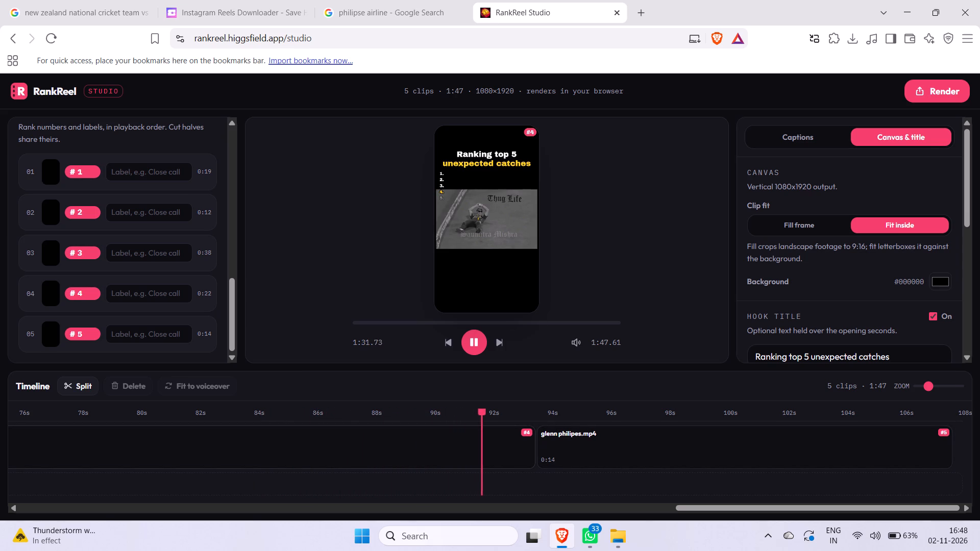
# Trim the end of the first clip, absolutely sensational.mp4, to about 8.05 s after playing its opening seconds.
pyautogui.scroll(-2, 461, 450)
pyautogui.scroll(-2, 470, 350)
pyautogui.scroll(-3, 566, 158)
pyautogui.scroll(-4, 736, 239)
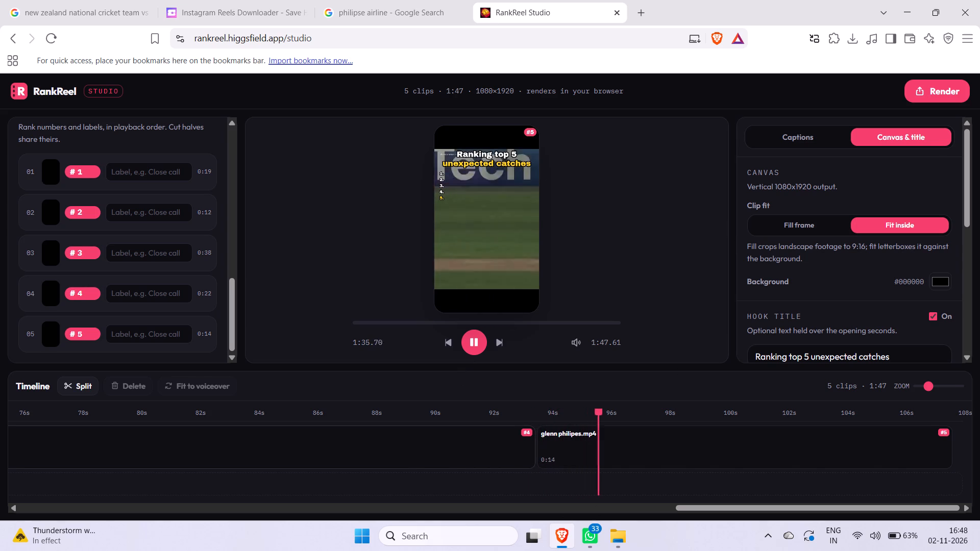
pyautogui.click(431, 463)
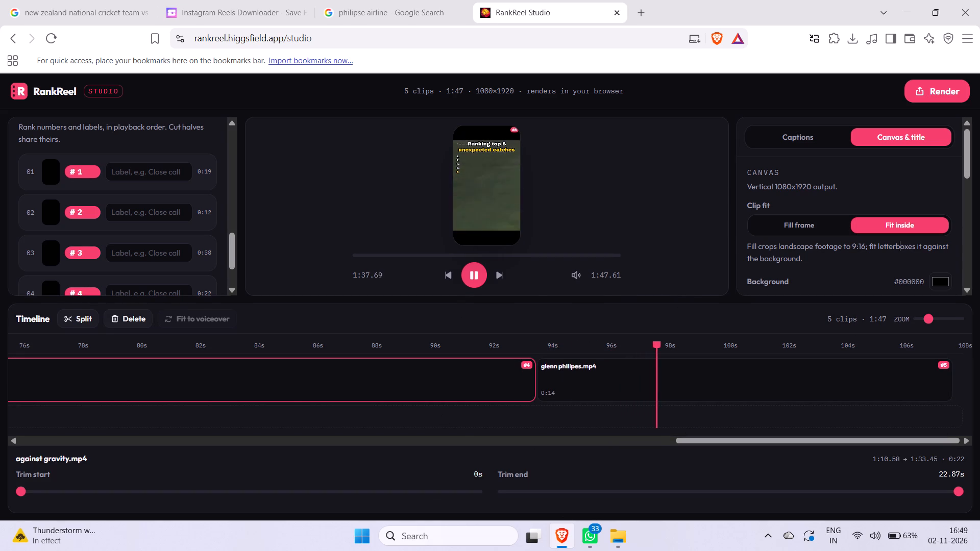
pyautogui.hscroll(8, 415, 389)
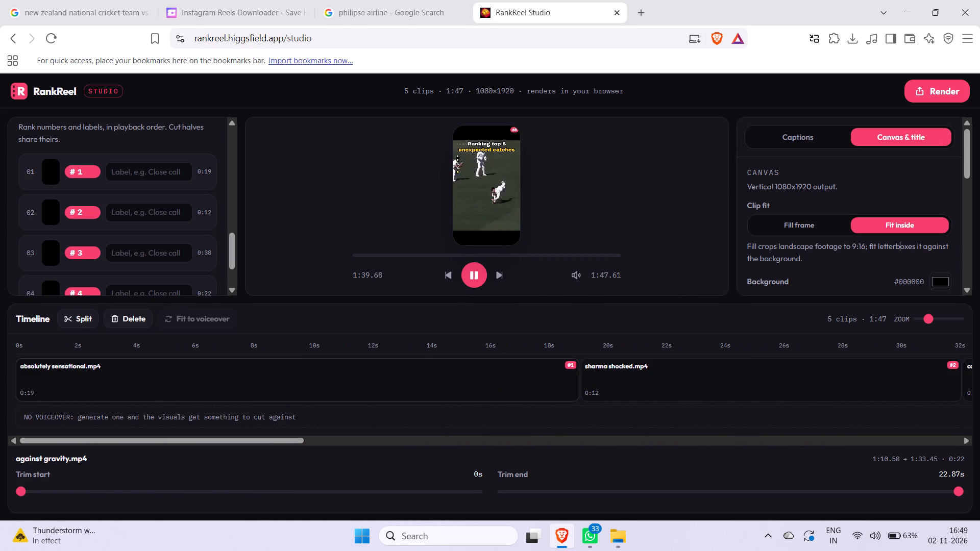
pyautogui.click(415, 389)
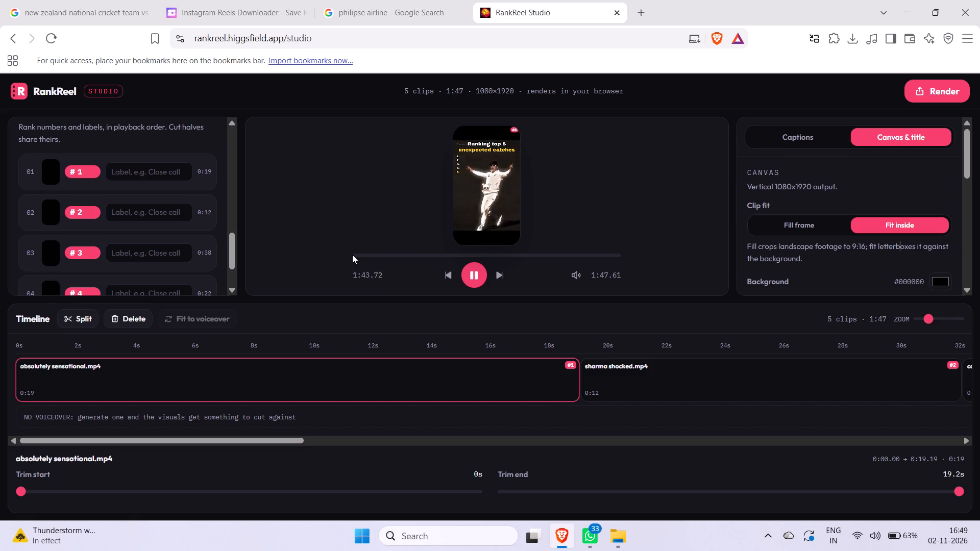
pyautogui.click(354, 255)
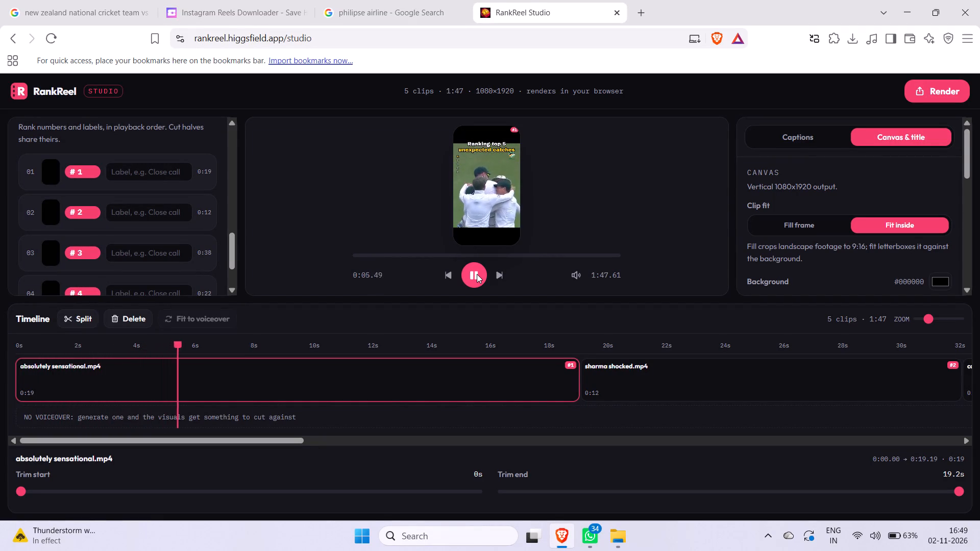
pyautogui.click(477, 274)
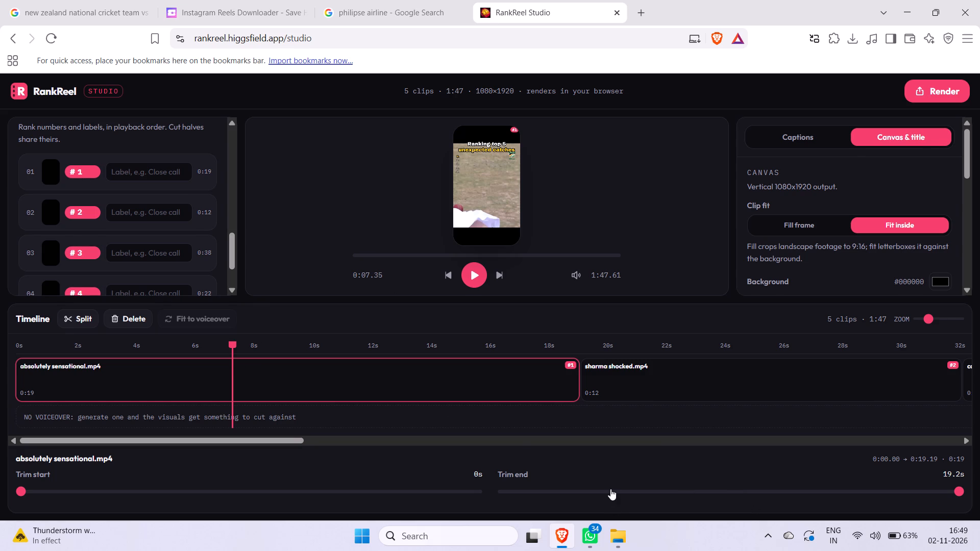
pyautogui.click(626, 491)
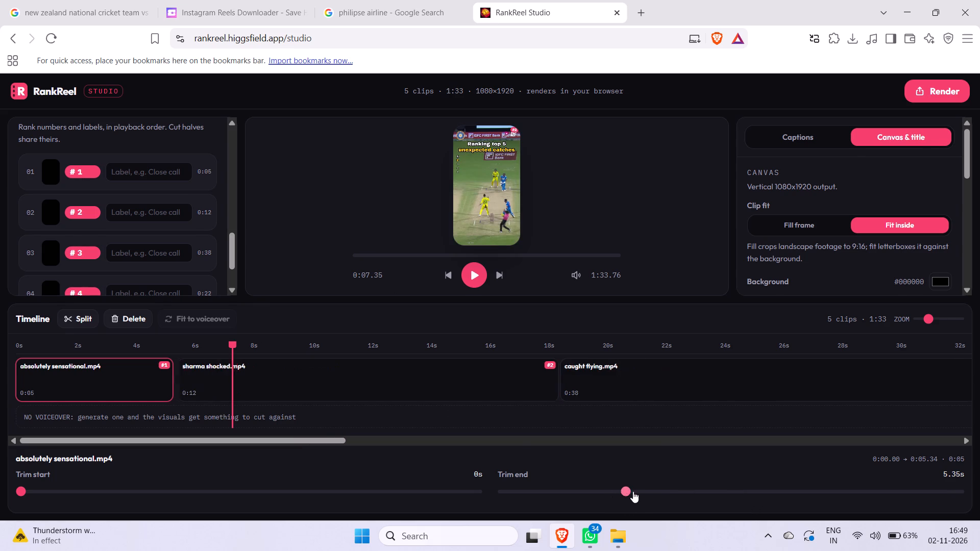
pyautogui.click(657, 490)
pyautogui.click(690, 493)
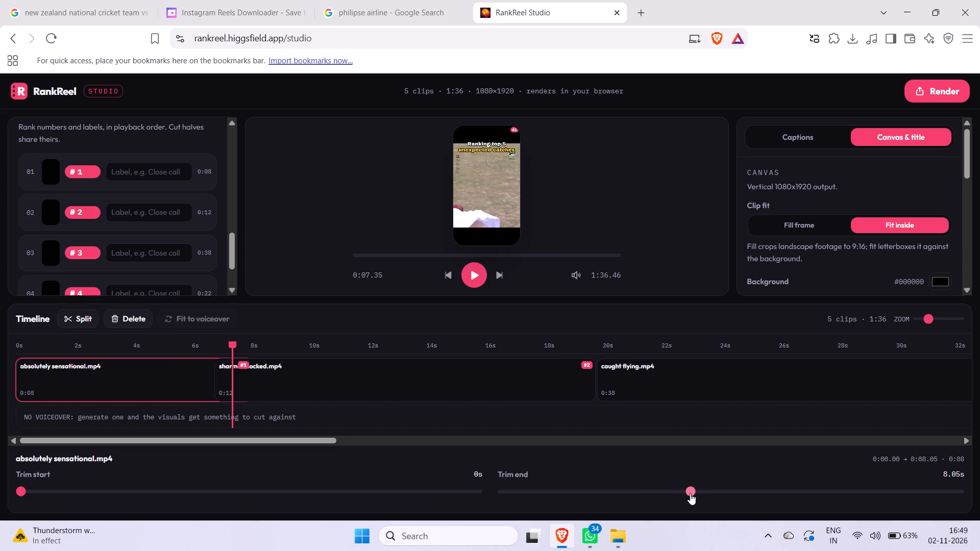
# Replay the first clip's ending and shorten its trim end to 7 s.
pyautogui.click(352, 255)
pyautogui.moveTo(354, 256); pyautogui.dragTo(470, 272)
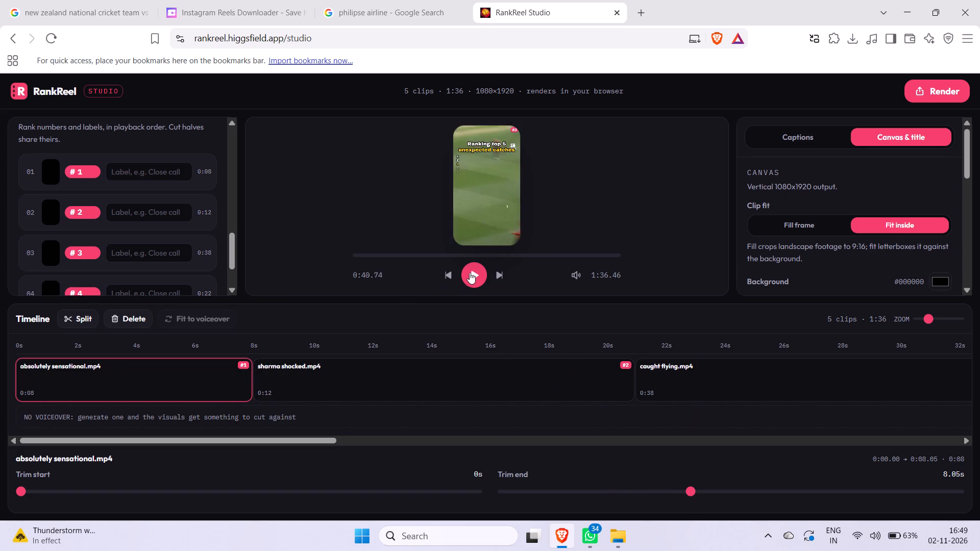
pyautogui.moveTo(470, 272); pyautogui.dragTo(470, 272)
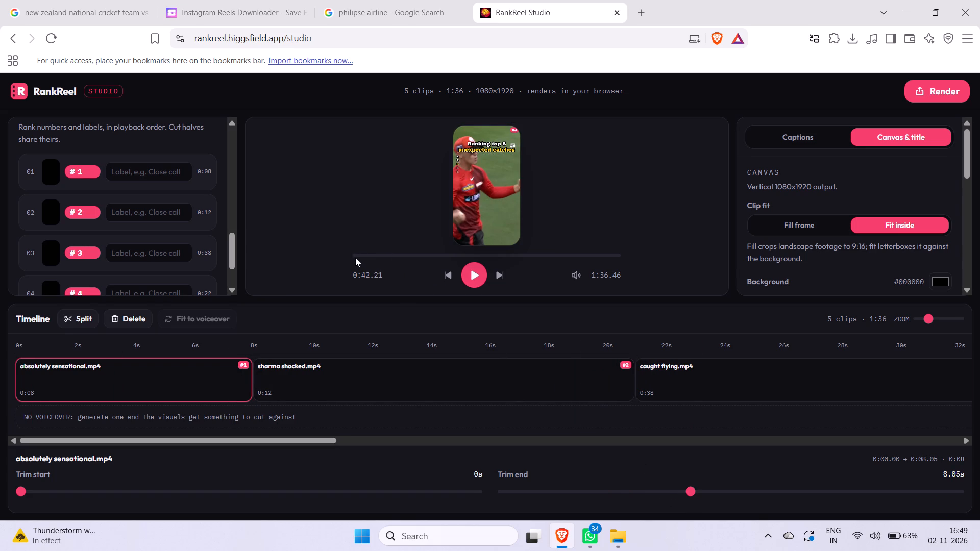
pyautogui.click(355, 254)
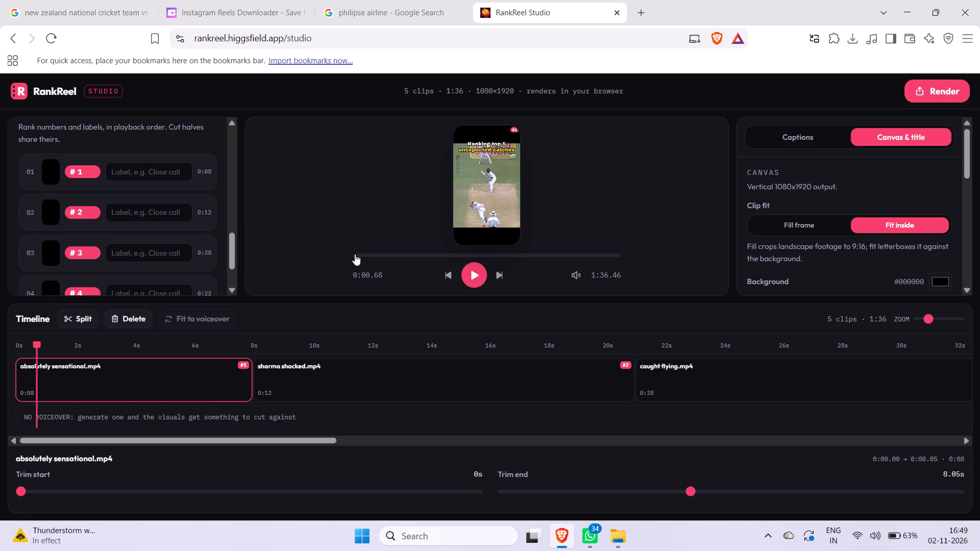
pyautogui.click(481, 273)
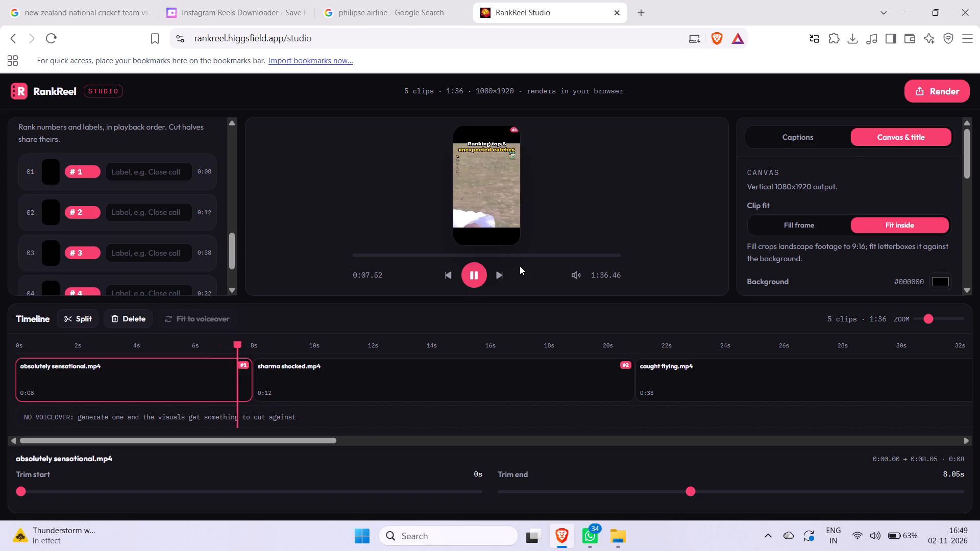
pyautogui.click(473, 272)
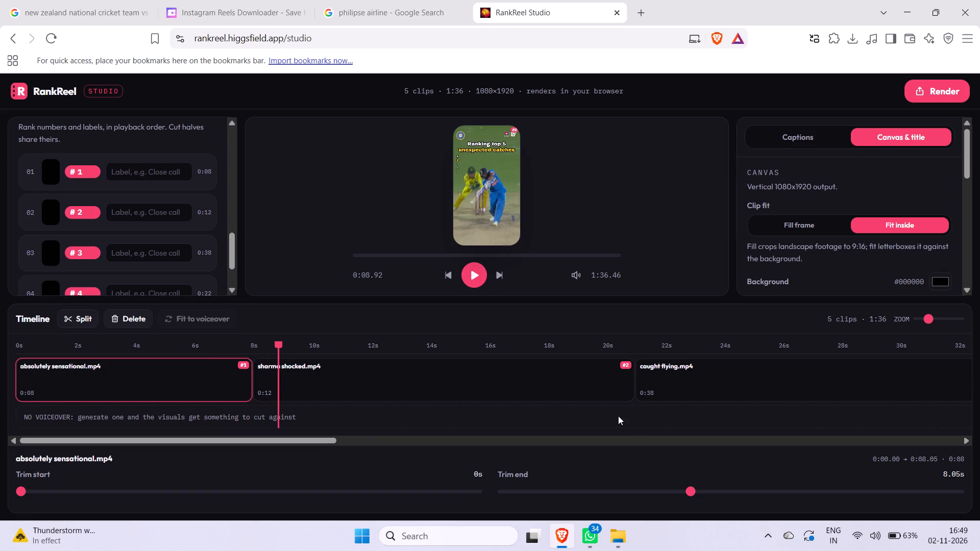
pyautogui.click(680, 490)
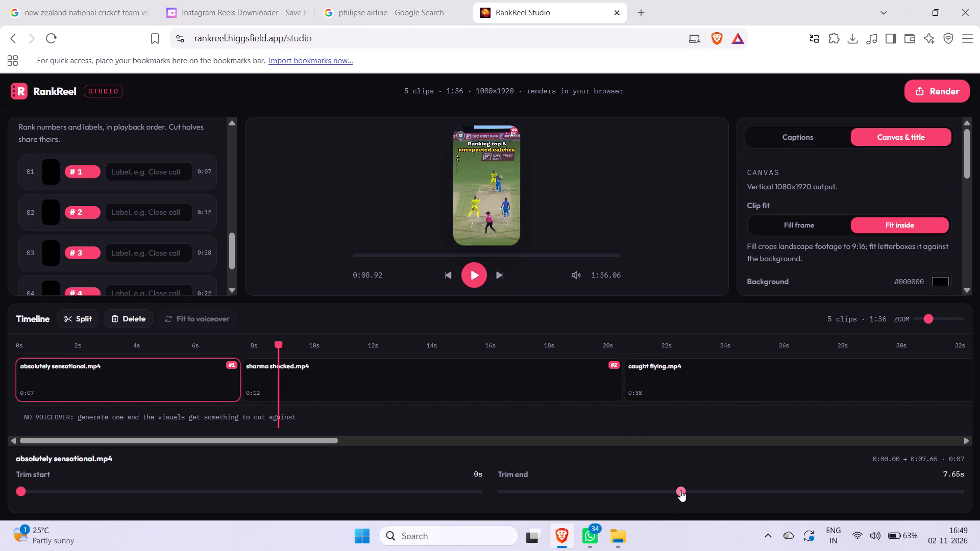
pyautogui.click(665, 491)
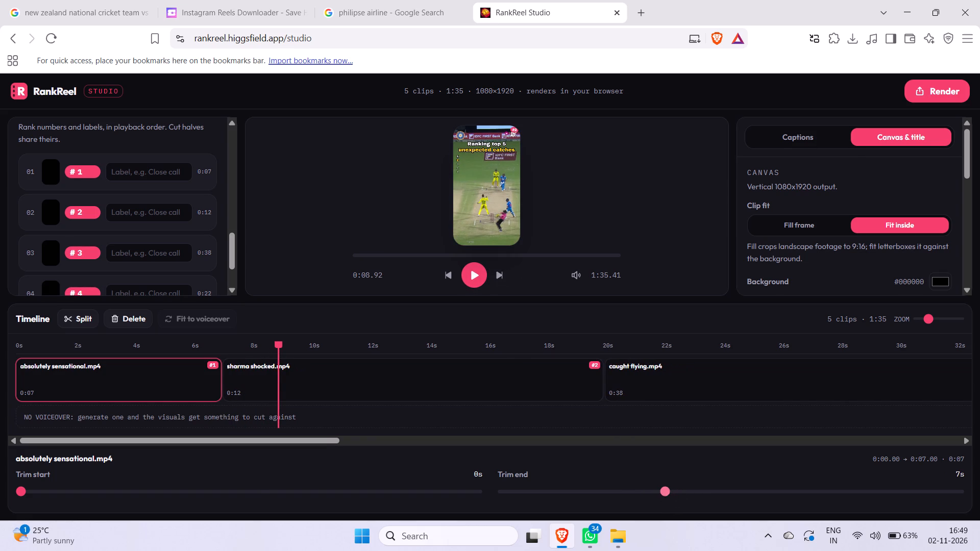
# Replay the cut between the first two clips and set the first clip's trim end to 6.45 s.
pyautogui.moveTo(373, 253); pyautogui.dragTo(361, 255)
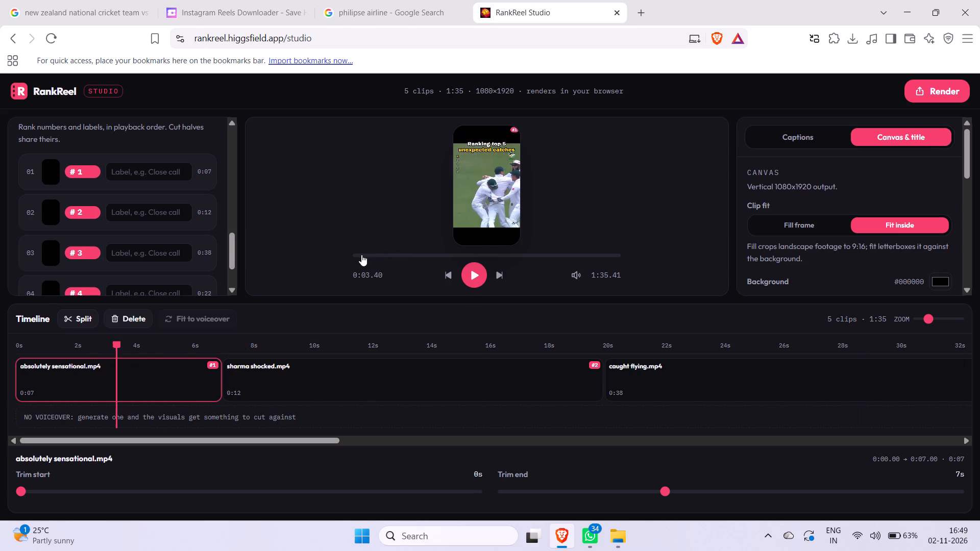
pyautogui.moveTo(361, 255); pyautogui.dragTo(360, 256)
pyautogui.moveTo(360, 256); pyautogui.dragTo(474, 280)
pyautogui.click(474, 280)
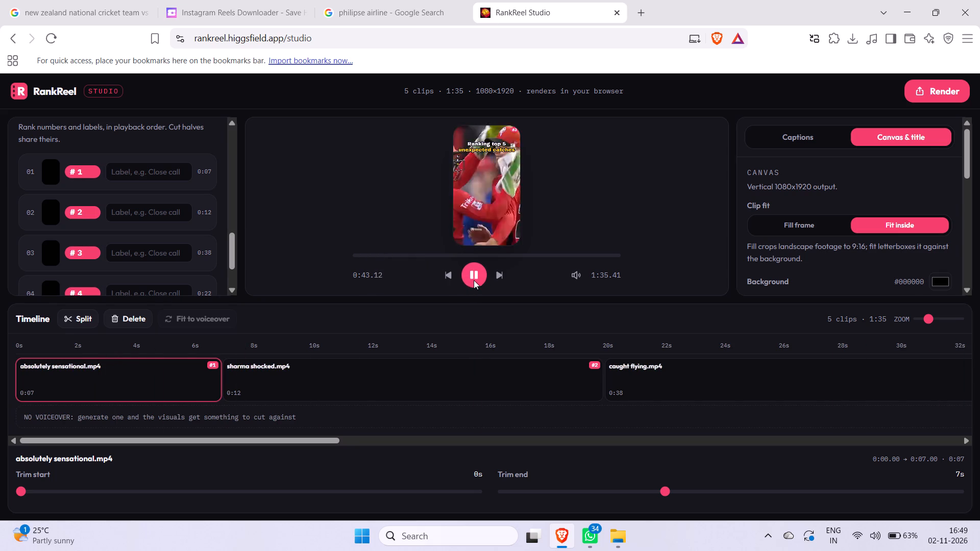
pyautogui.click(359, 257)
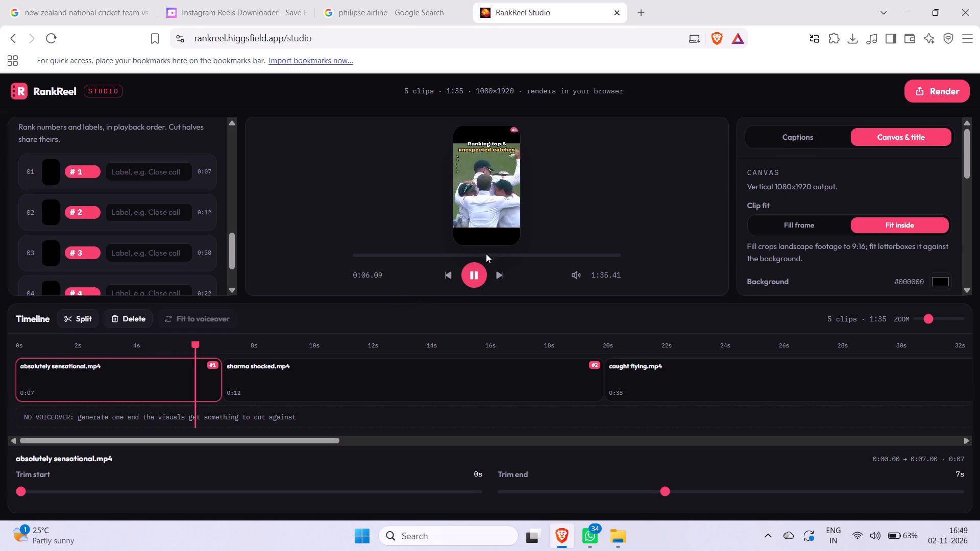
pyautogui.click(476, 282)
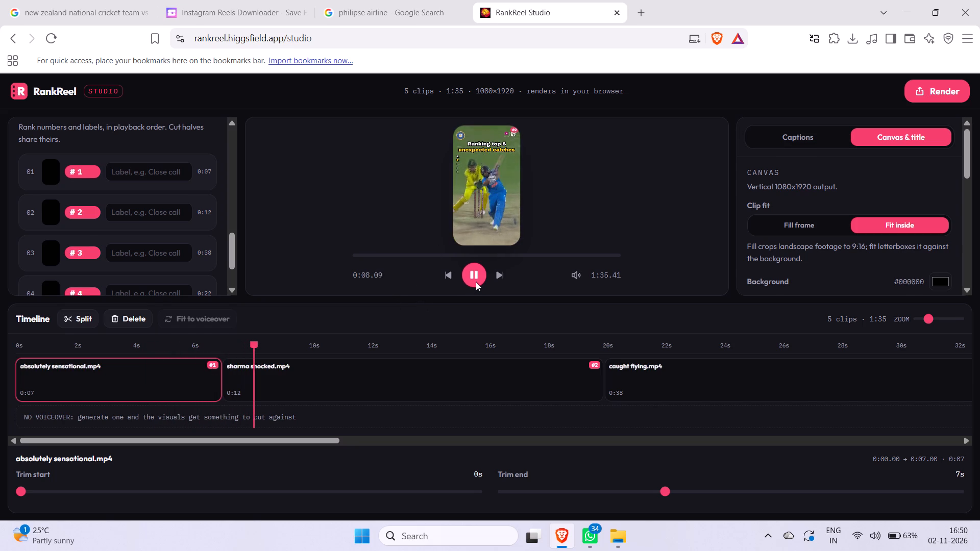
pyautogui.click(652, 494)
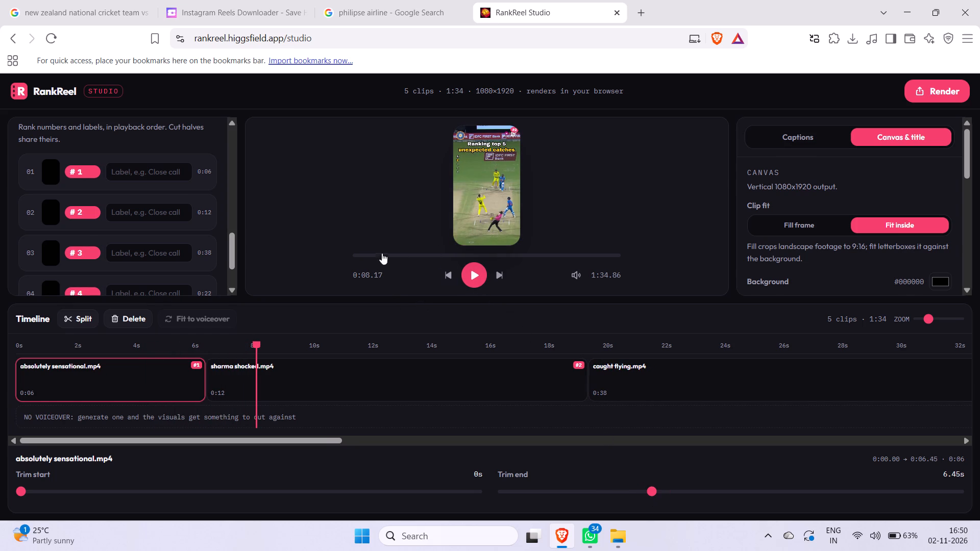
# Replay the opening in the preview to check the transition from the first clip to sharma shocked.mp4.
pyautogui.click(358, 254)
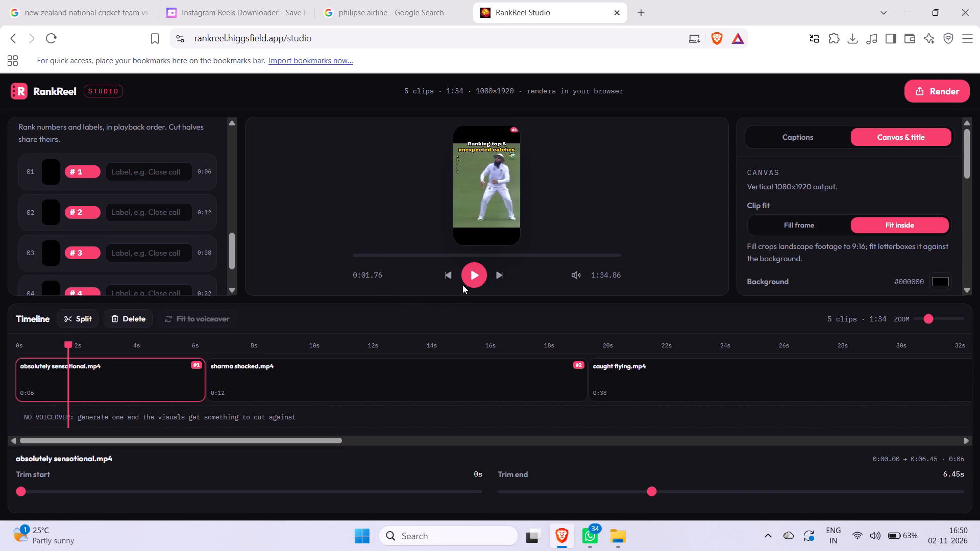
pyautogui.click(479, 273)
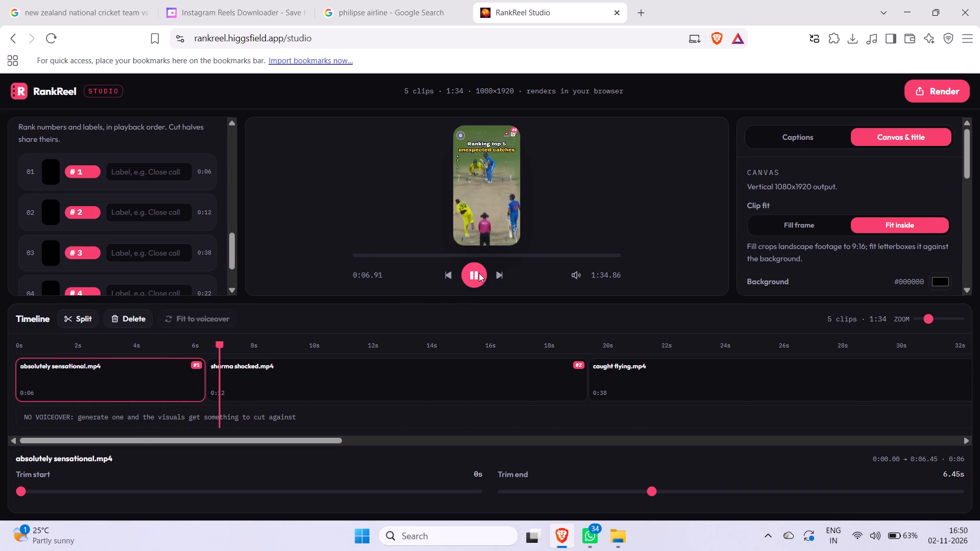
pyautogui.click(356, 254)
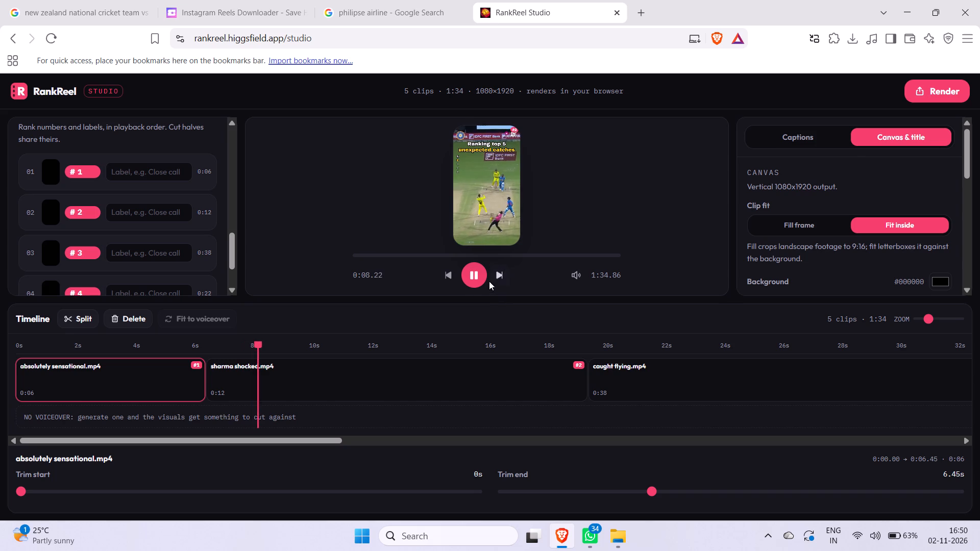
pyautogui.click(463, 266)
pyautogui.click(475, 281)
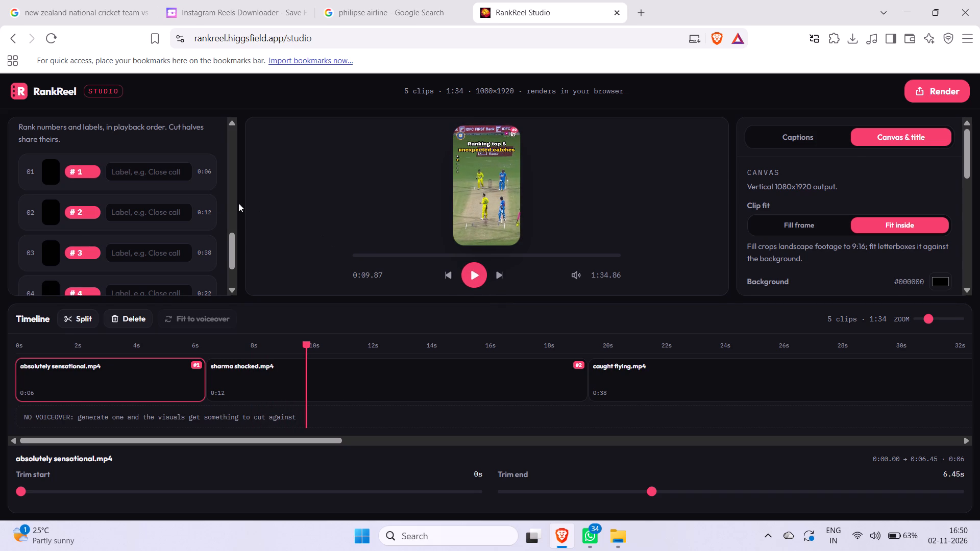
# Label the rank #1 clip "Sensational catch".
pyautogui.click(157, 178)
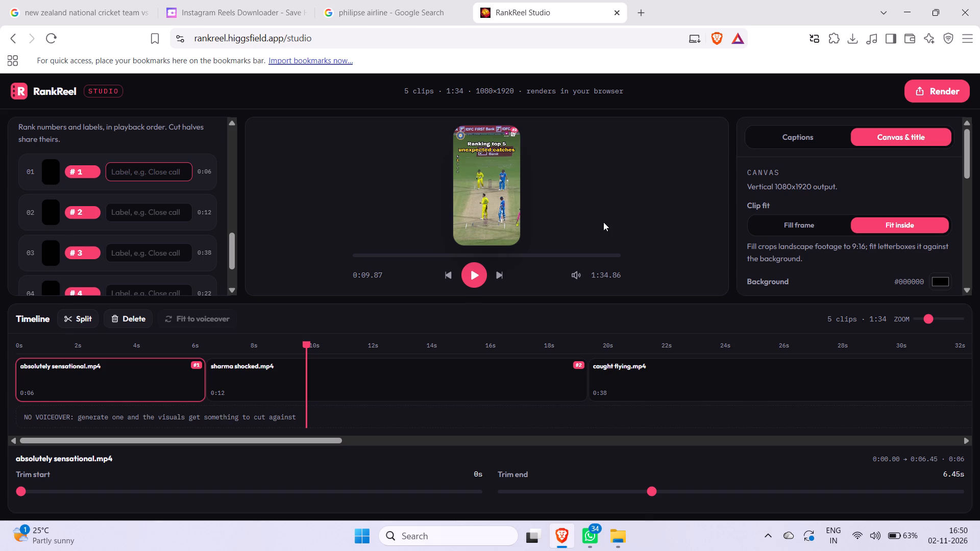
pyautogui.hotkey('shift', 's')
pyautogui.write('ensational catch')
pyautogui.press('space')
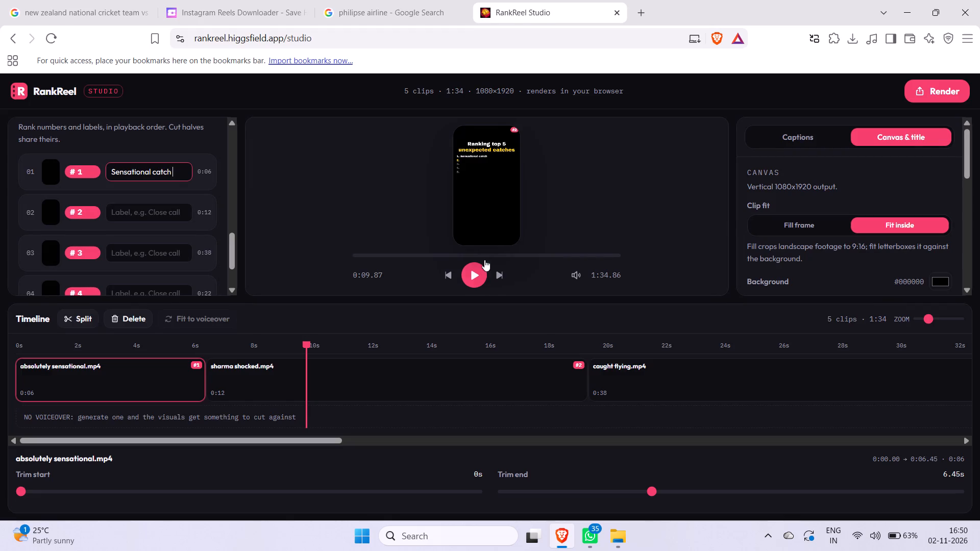
# Play several parts of the video in the preview to check how the rank #1 label appears over the clips.
pyautogui.click(475, 284)
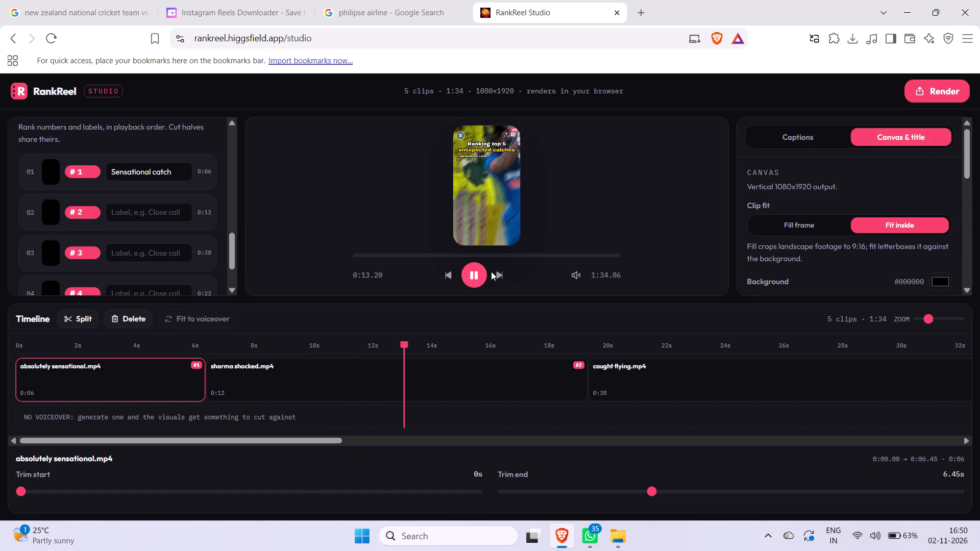
pyautogui.click(478, 277)
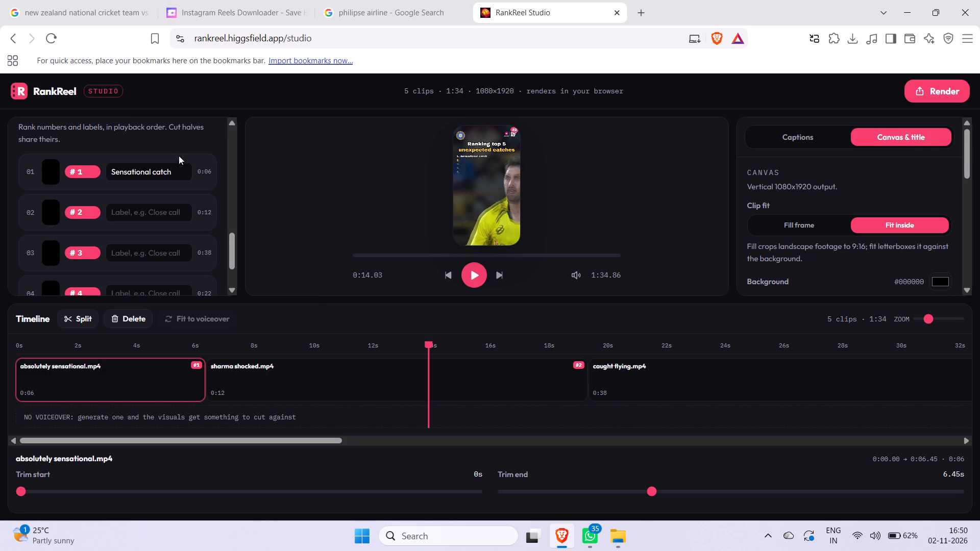
pyautogui.click(184, 168)
pyautogui.moveTo(361, 257); pyautogui.dragTo(478, 287)
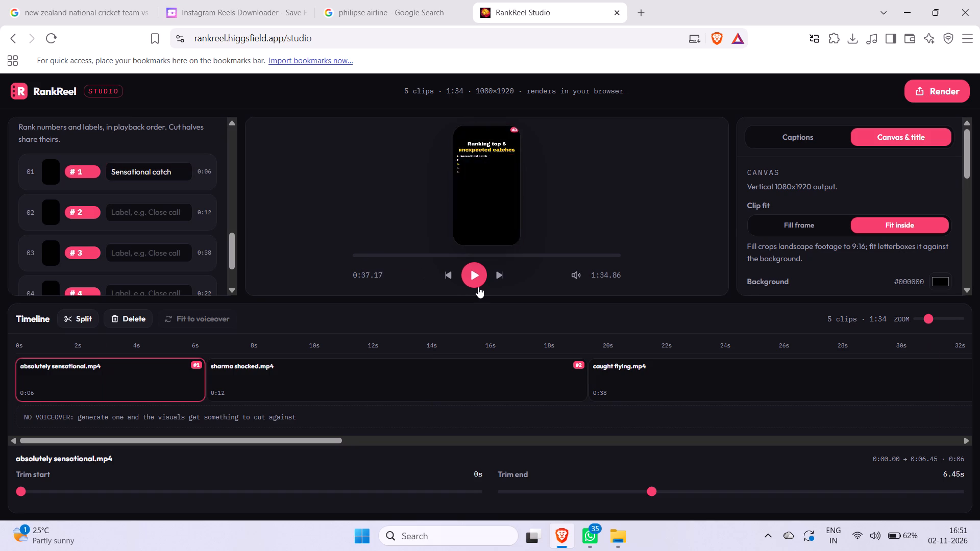
pyautogui.moveTo(478, 287); pyautogui.dragTo(477, 280)
pyautogui.click(477, 280)
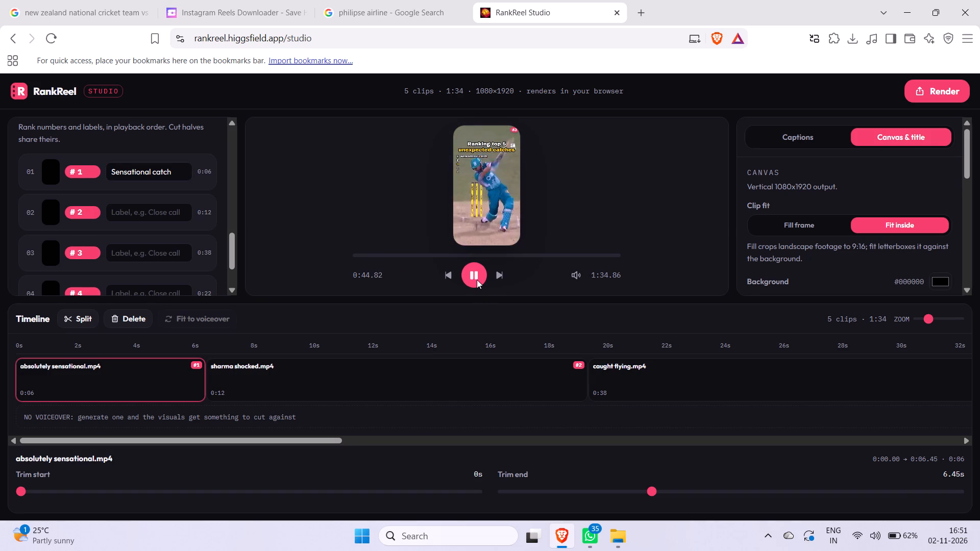
pyautogui.click(356, 255)
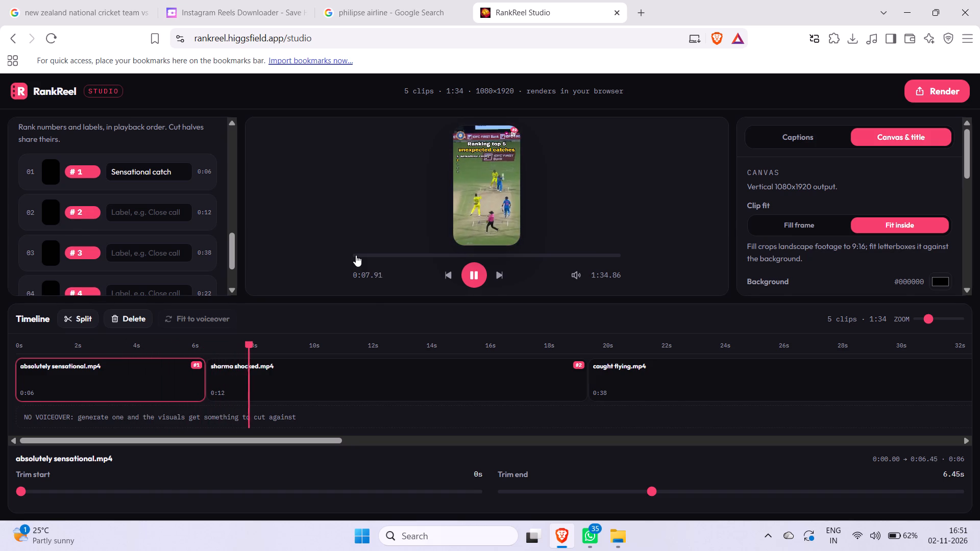
# Replace the rank #1 clip's label with "Absolutely sensational".
pyautogui.moveTo(477, 275); pyautogui.dragTo(170, 176)
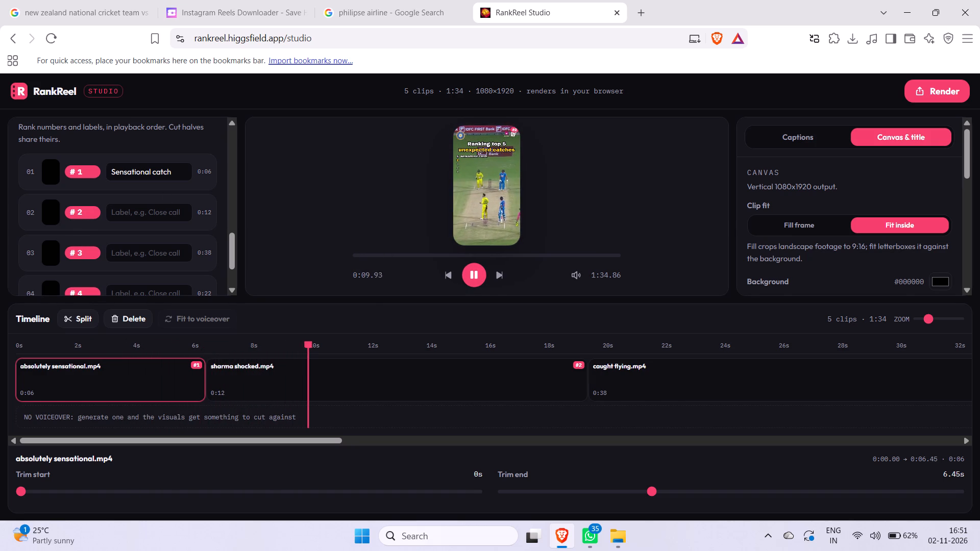
pyautogui.moveTo(170, 176); pyautogui.dragTo(170, 176)
pyautogui.click(170, 176)
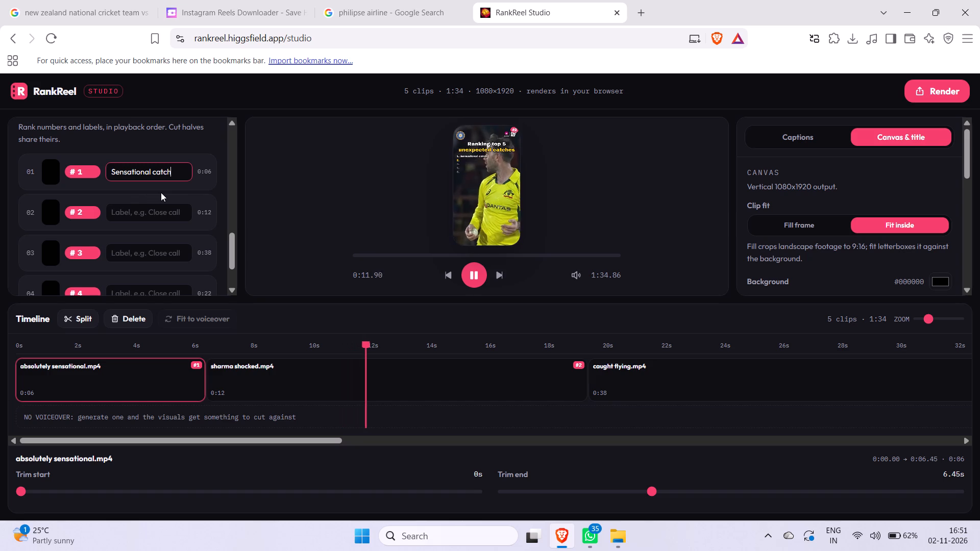
pyautogui.press('BackSpace')
pyautogui.press('BackSpace')
pyautogui.press('BackSpace')
pyautogui.press('BackSpace')
pyautogui.press('BackSpace')
pyautogui.press('BackSpace')
pyautogui.press('BackSpace')
pyautogui.press('BackSpace')
pyautogui.press('BackSpace')
pyautogui.press('BackSpace')
pyautogui.press('BackSpace')
pyautogui.press('BackSpace')
pyautogui.press('BackSpace')
pyautogui.press('BackSpace')
pyautogui.press('BackSpace')
pyautogui.press('BackSpace')
pyautogui.press('BackSpace')
pyautogui.press('BackSpace')
pyautogui.press('BackSpace')
pyautogui.press('BackSpace')
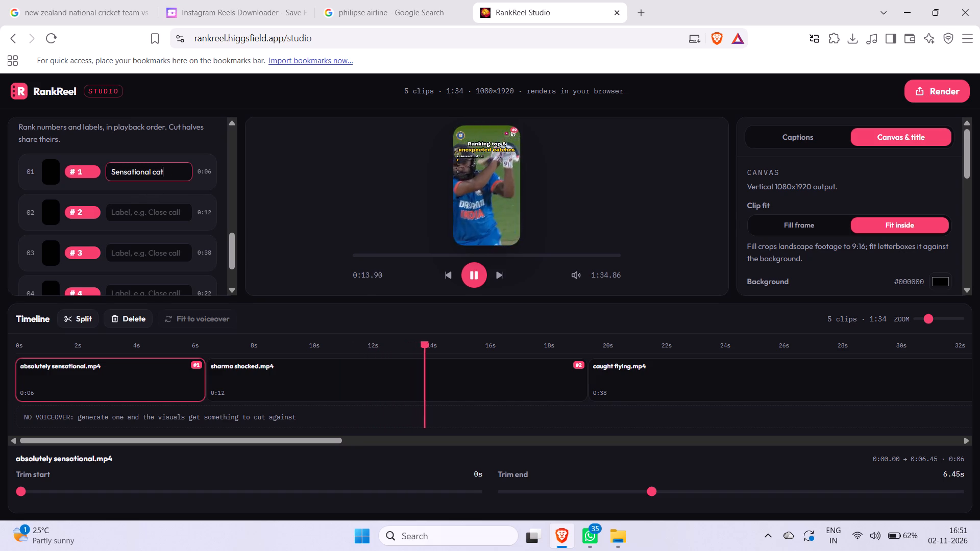
pyautogui.hotkey('shift', 'a')
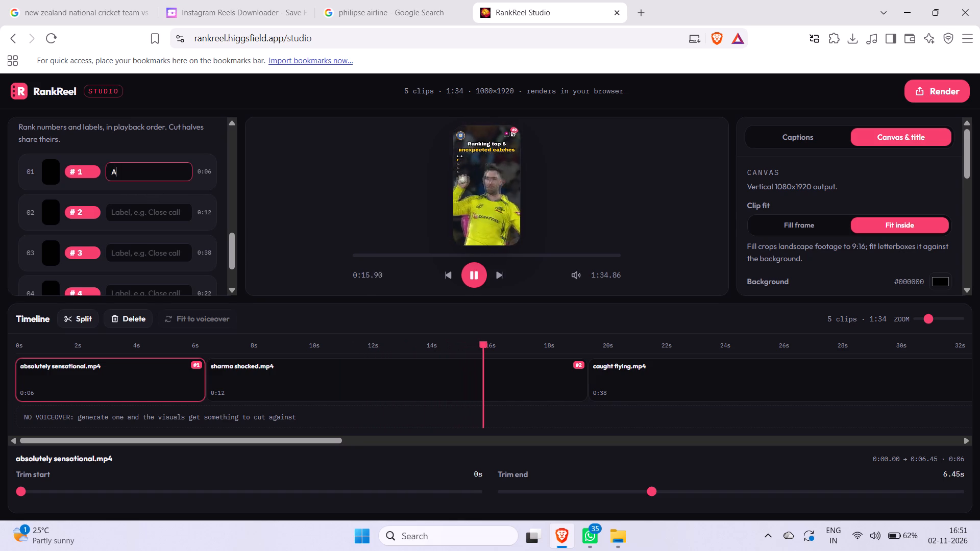
pyautogui.write('bso')
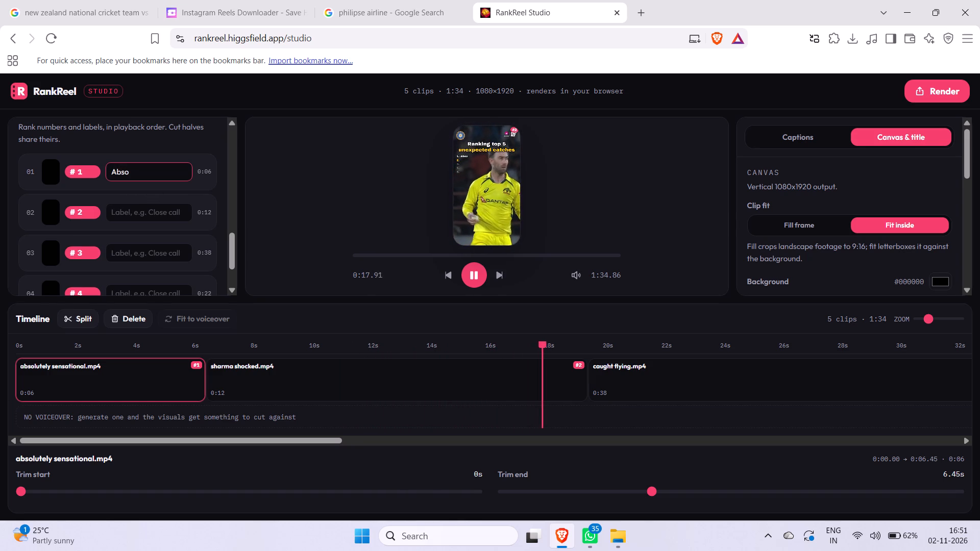
pyautogui.write('lutelu')
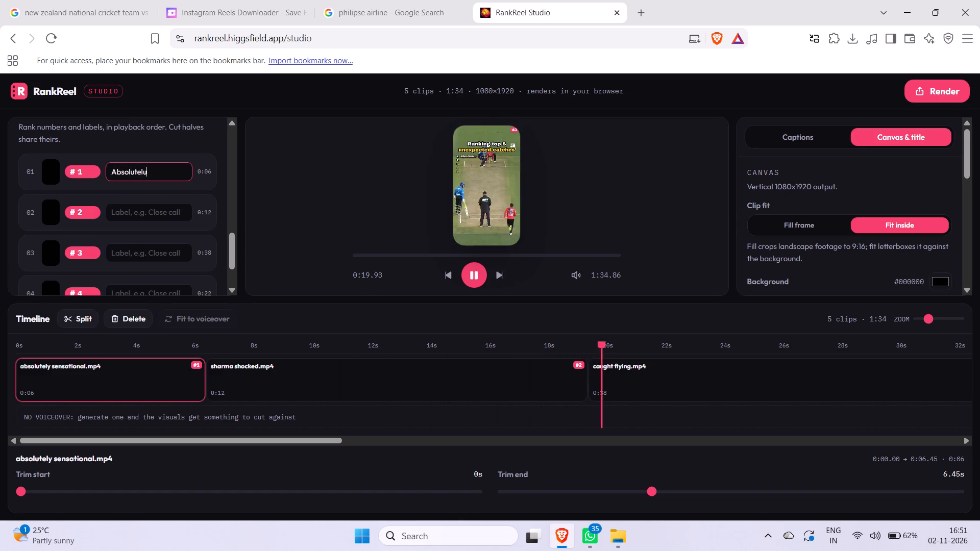
pyautogui.press('BackSpace')
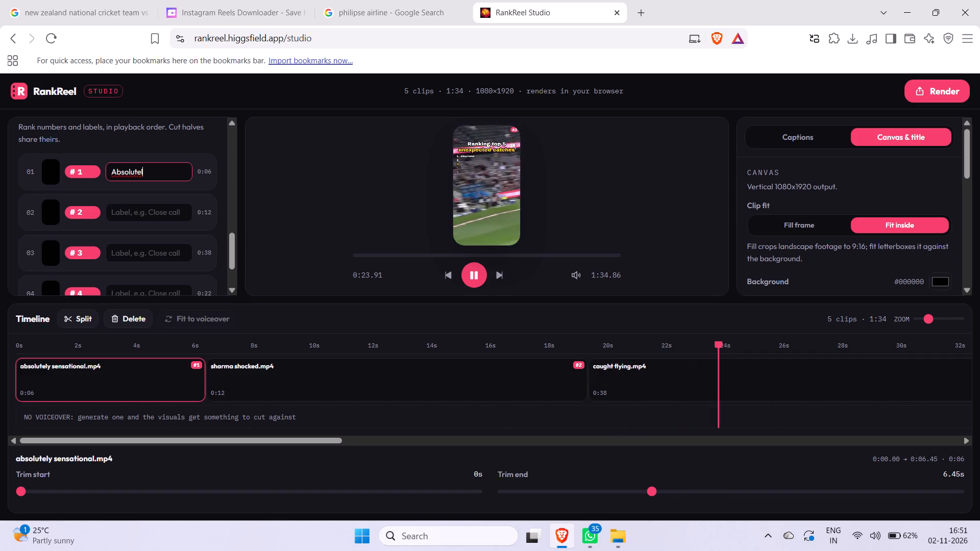
pyautogui.press('u')
pyautogui.press('BackSpace')
pyautogui.press('y')
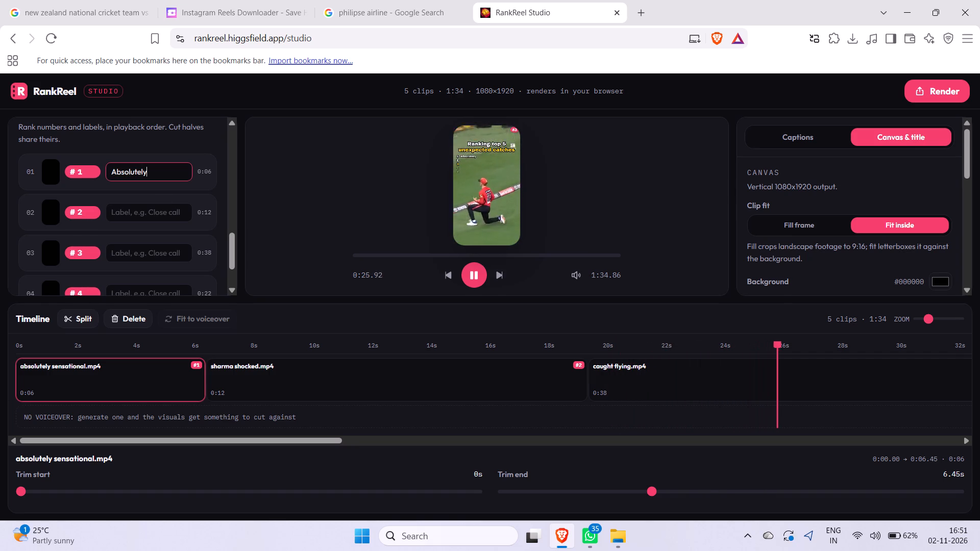
pyautogui.press('space')
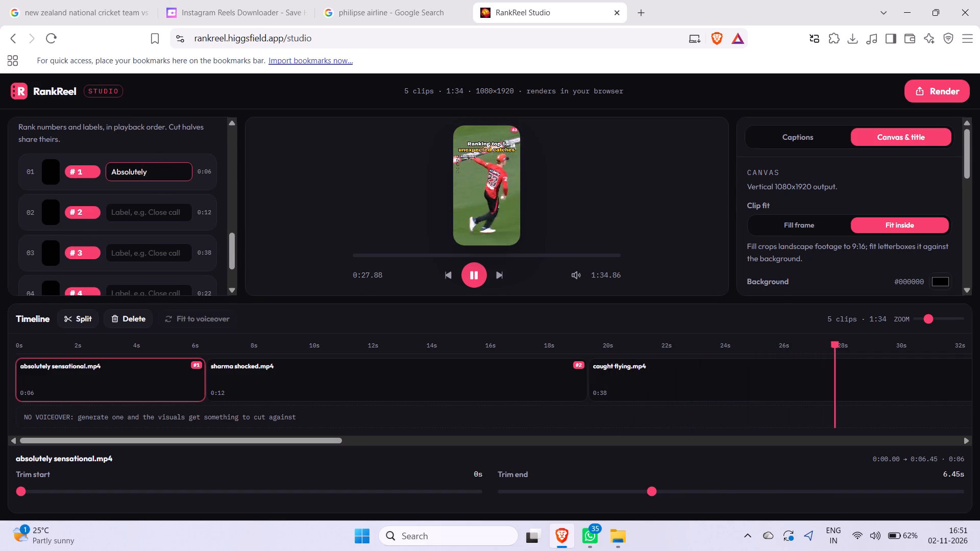
pyautogui.press('s')
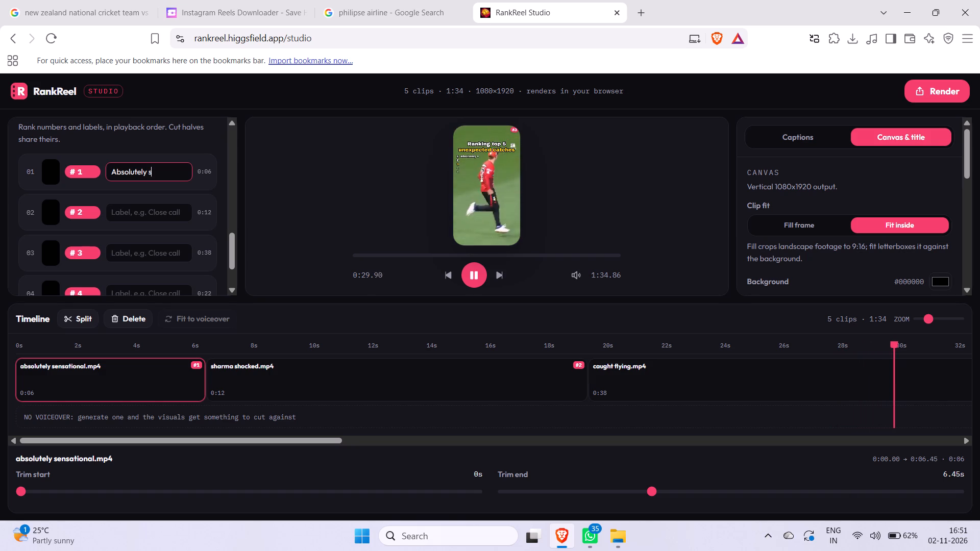
pyautogui.write('ensational')
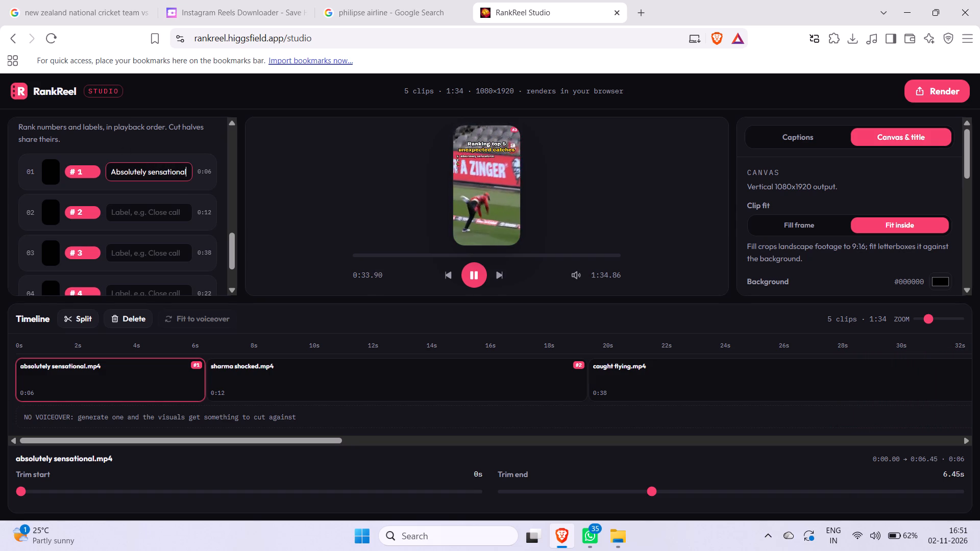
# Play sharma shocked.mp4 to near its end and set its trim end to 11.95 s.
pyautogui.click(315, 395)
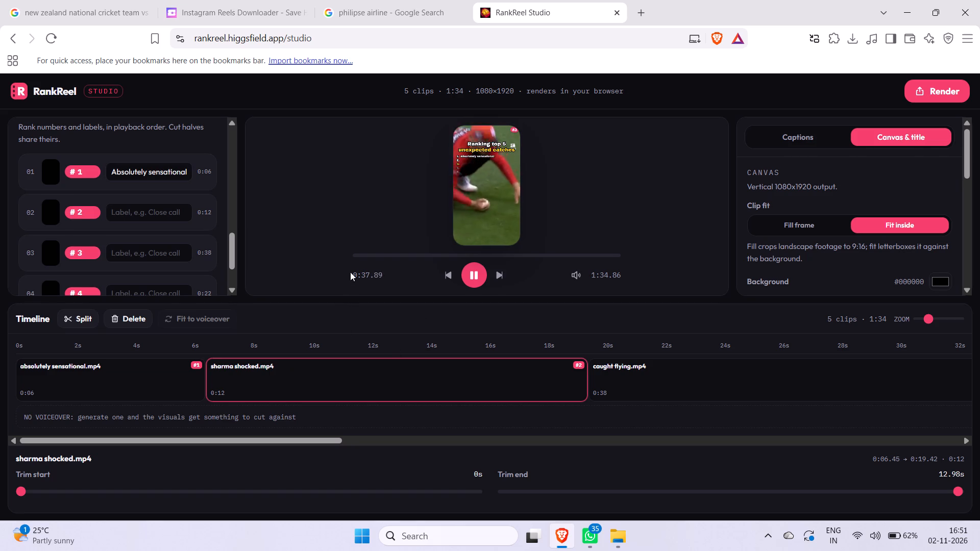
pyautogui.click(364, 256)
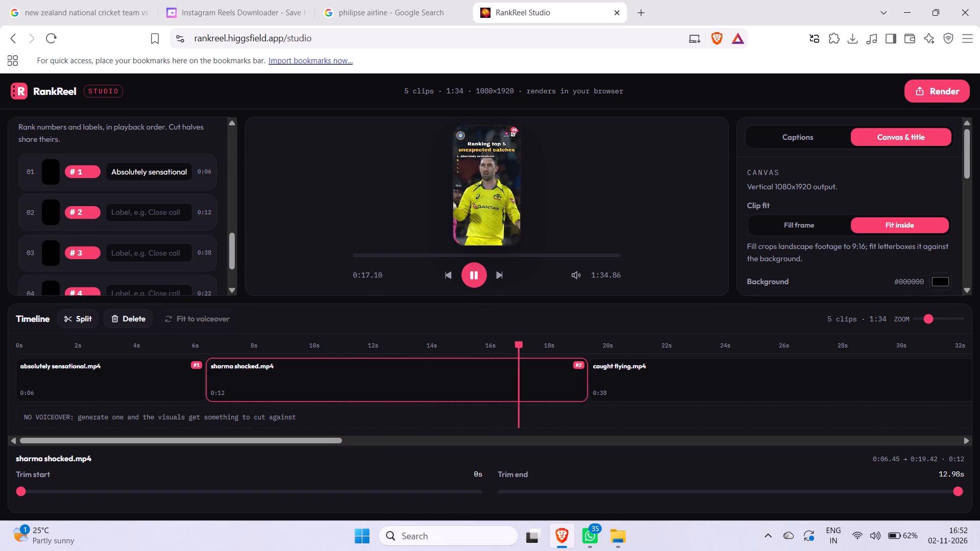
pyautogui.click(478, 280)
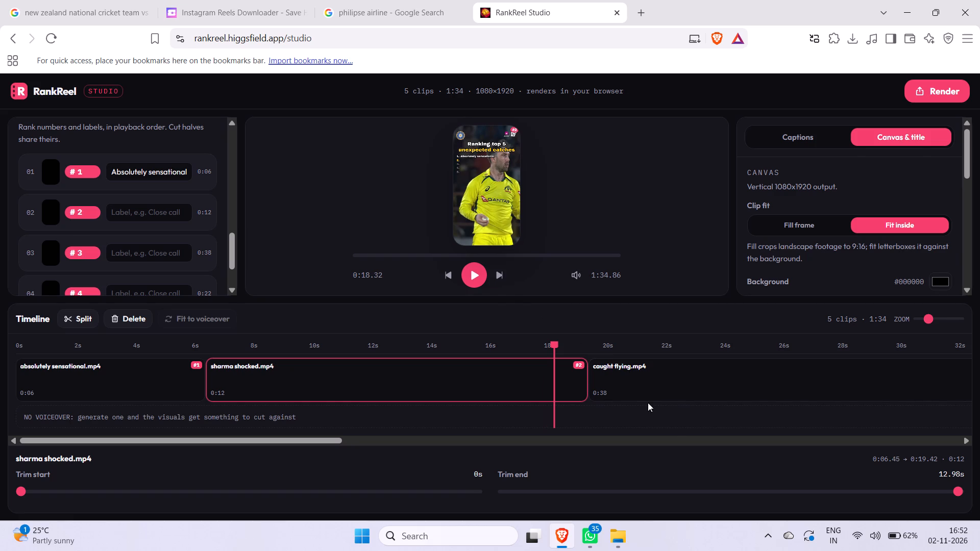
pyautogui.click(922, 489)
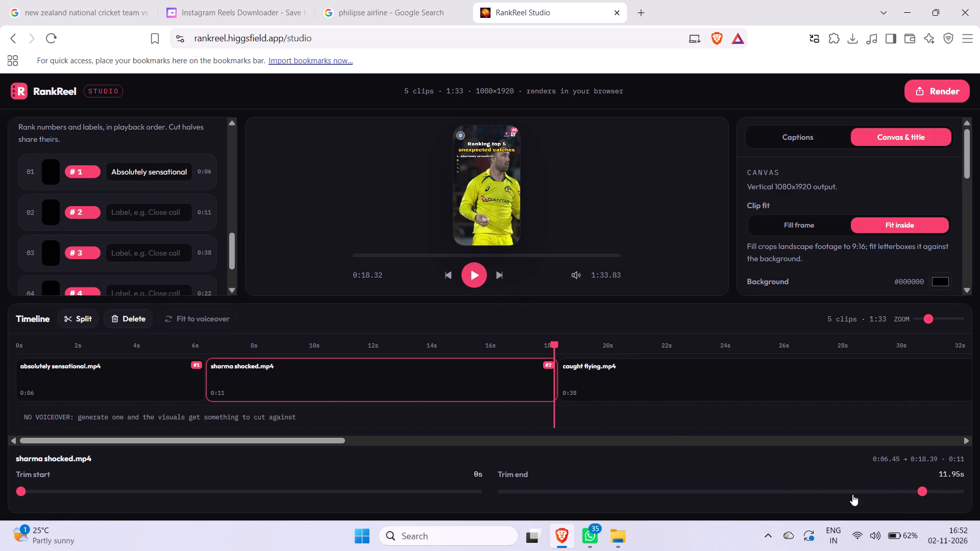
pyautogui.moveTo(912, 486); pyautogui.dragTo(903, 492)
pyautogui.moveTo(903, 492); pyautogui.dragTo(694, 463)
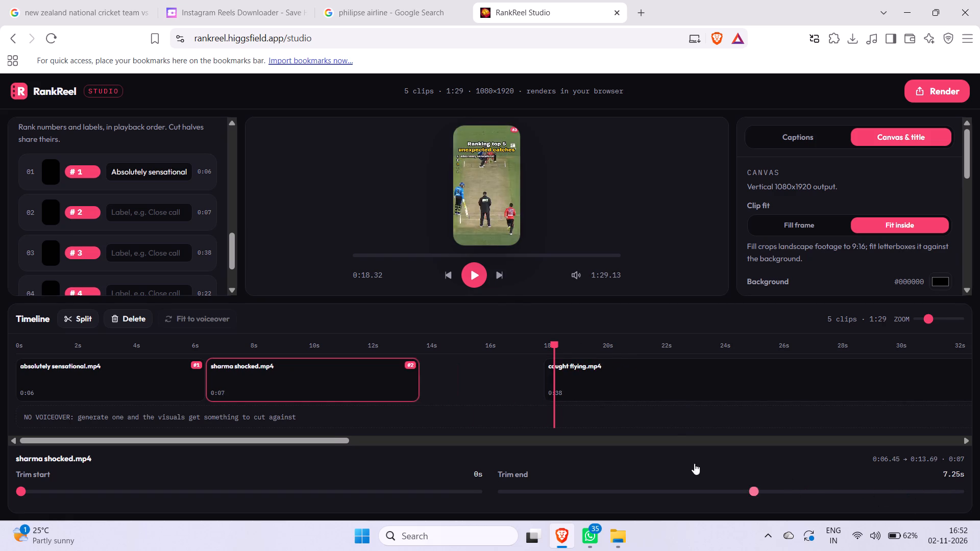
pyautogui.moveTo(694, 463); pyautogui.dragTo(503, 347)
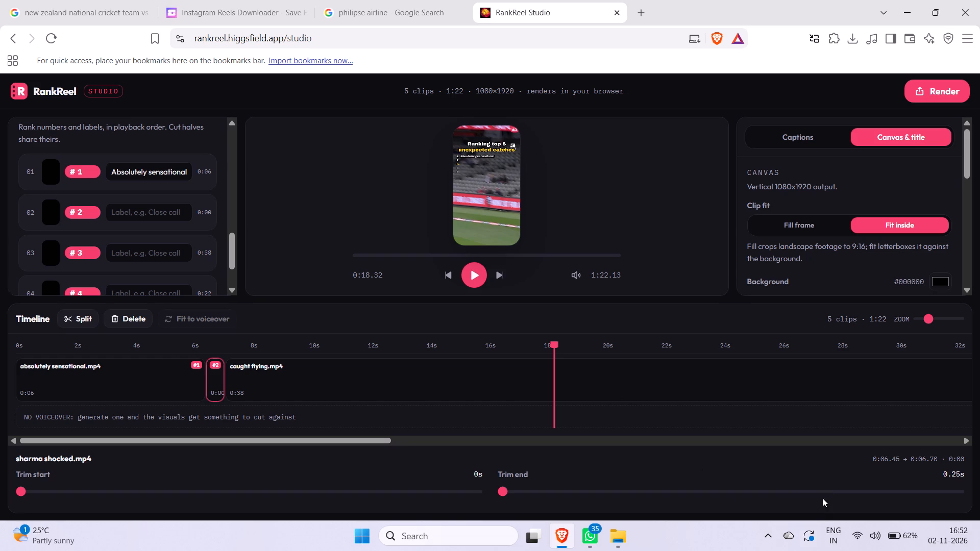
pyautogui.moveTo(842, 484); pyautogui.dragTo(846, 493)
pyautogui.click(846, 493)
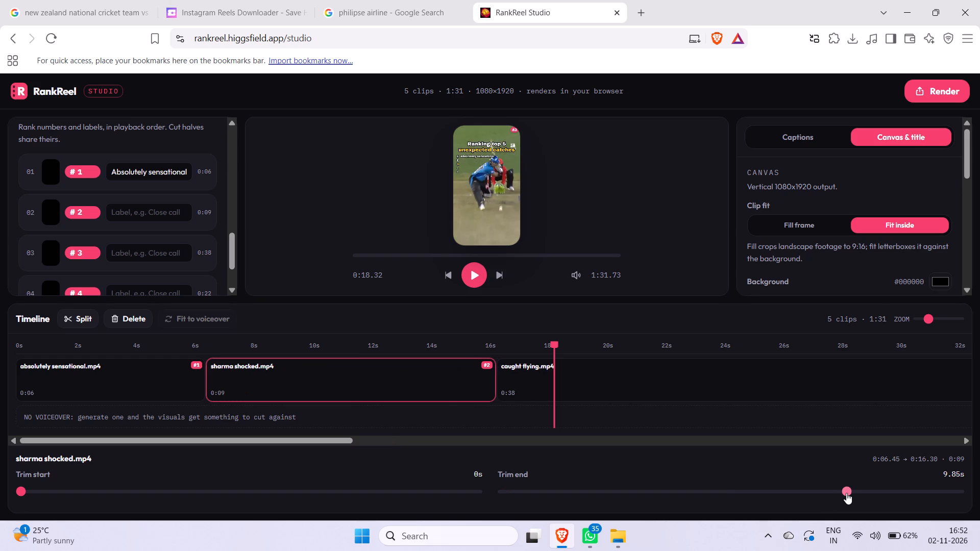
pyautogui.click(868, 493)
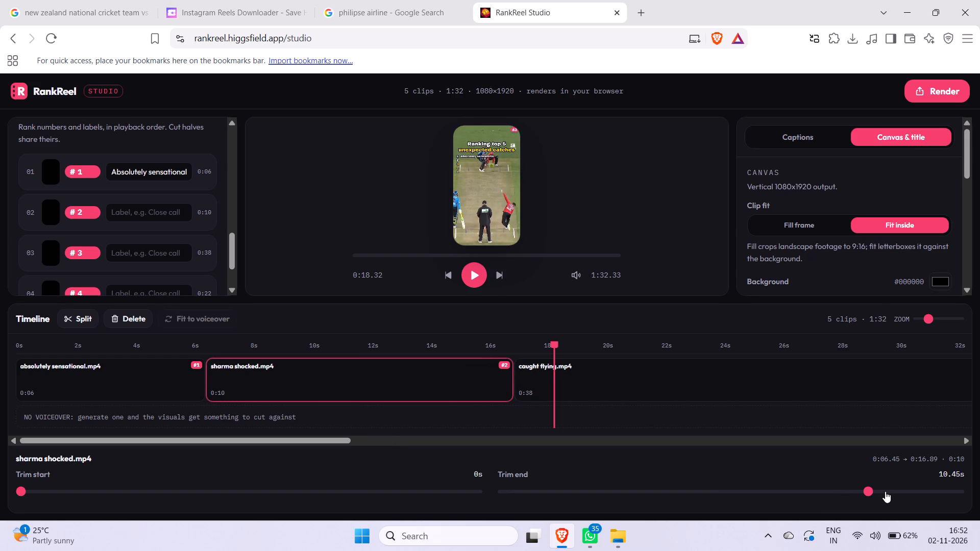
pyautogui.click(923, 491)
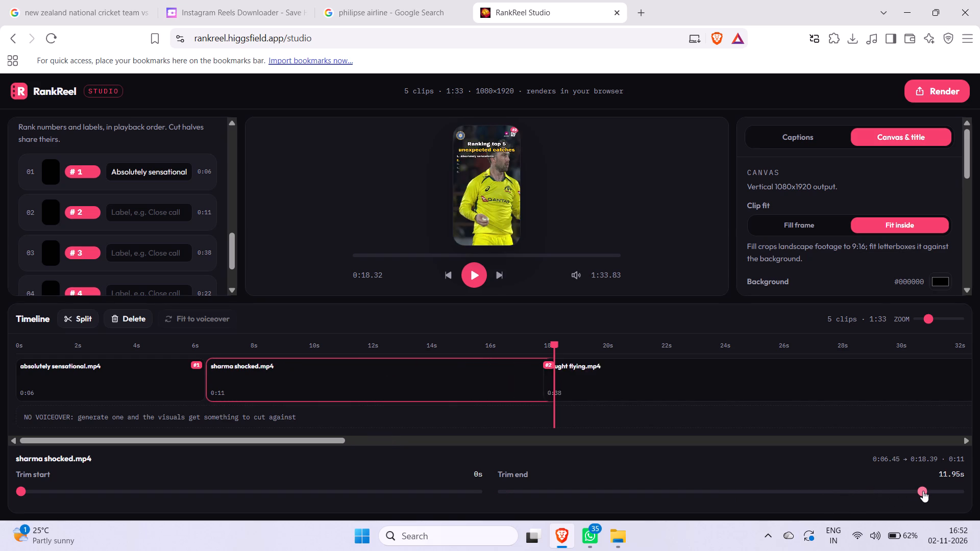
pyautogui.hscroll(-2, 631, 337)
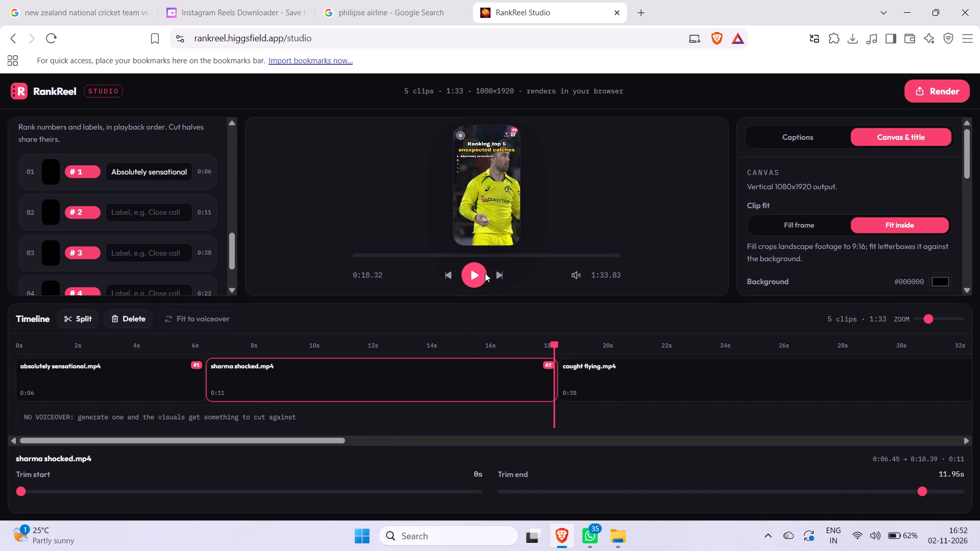
# Replay sharma shocked.mp4 and the start of caught flying.mp4 in the preview to check the cut between them.
pyautogui.click(486, 273)
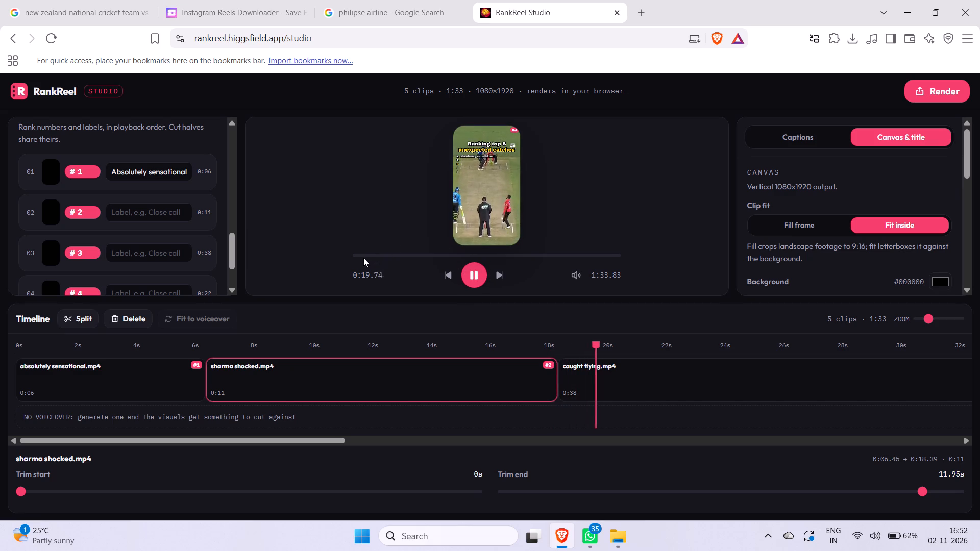
pyautogui.click(363, 258)
pyautogui.click(362, 255)
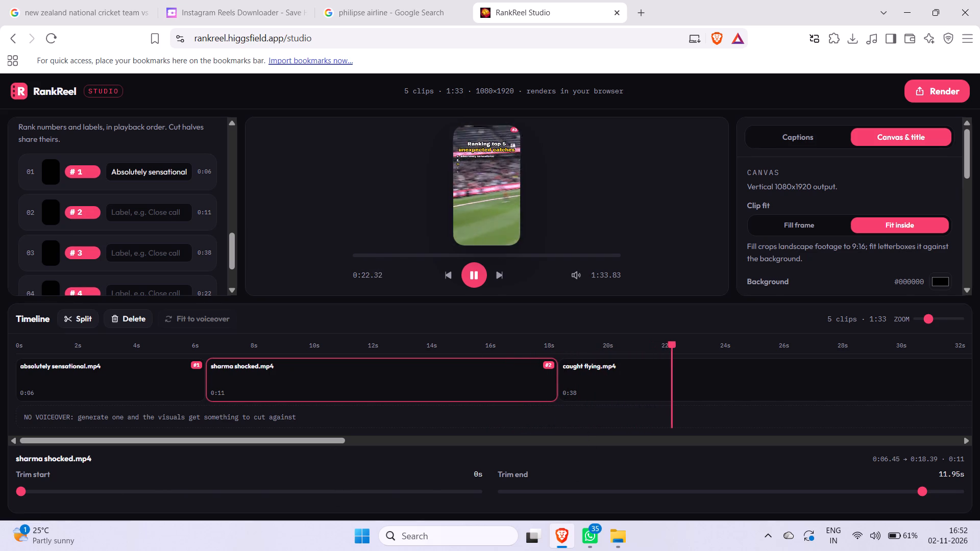
pyautogui.click(637, 353)
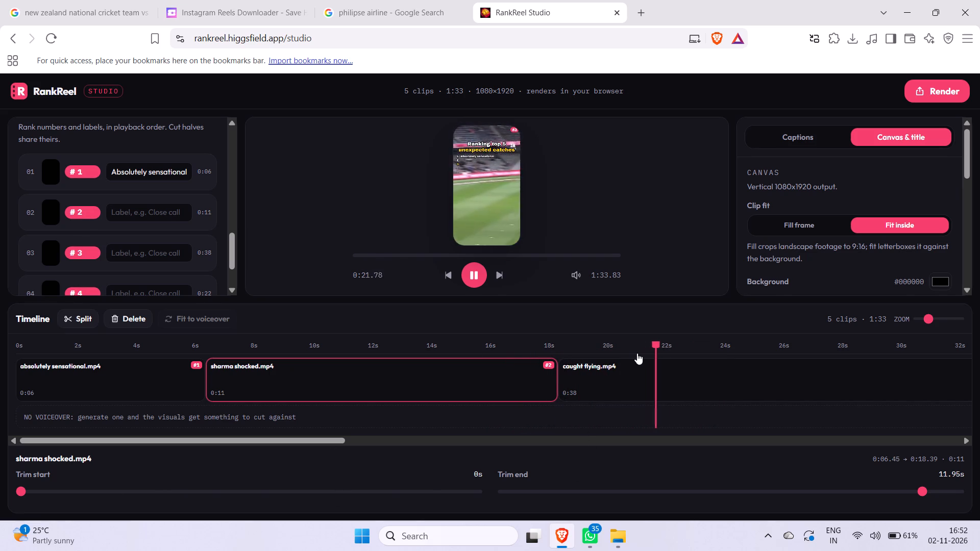
pyautogui.click(627, 352)
pyautogui.click(619, 352)
pyautogui.moveTo(619, 352); pyautogui.dragTo(596, 355)
pyautogui.click(596, 355)
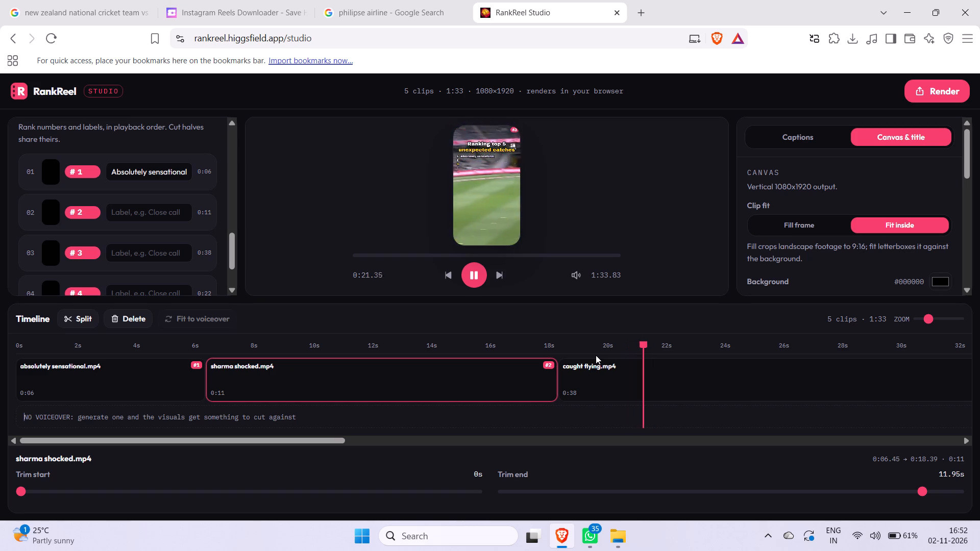
pyautogui.click(596, 355)
pyautogui.click(593, 342)
pyautogui.tripleClick(593, 342)
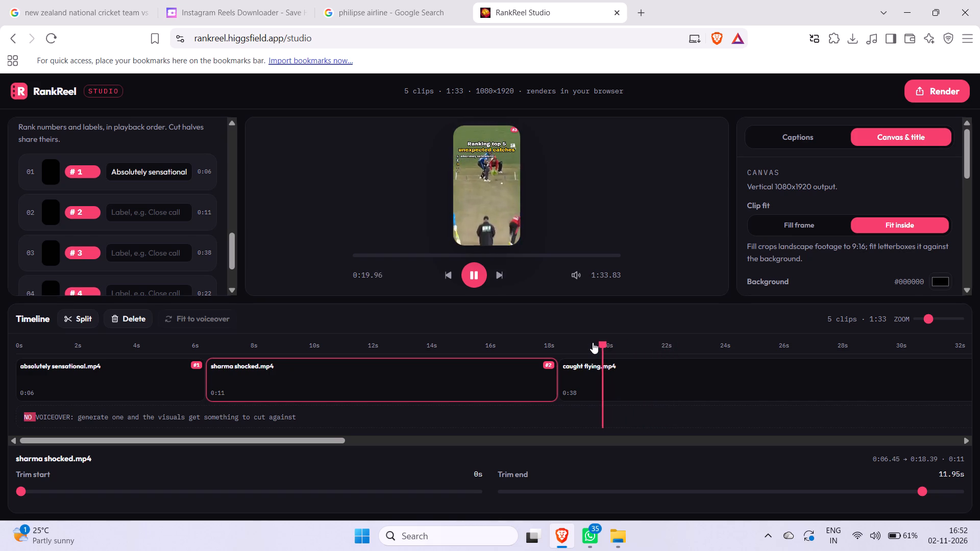
pyautogui.click(593, 342)
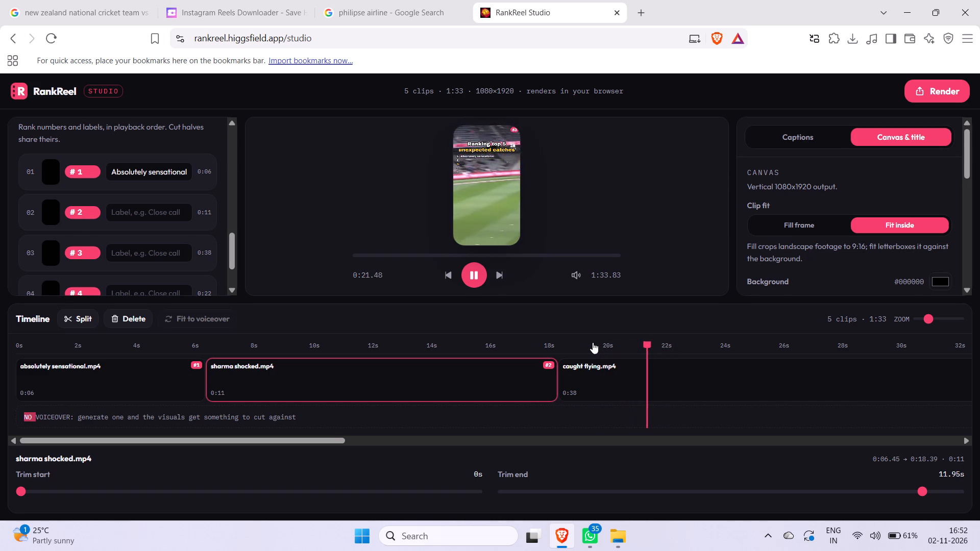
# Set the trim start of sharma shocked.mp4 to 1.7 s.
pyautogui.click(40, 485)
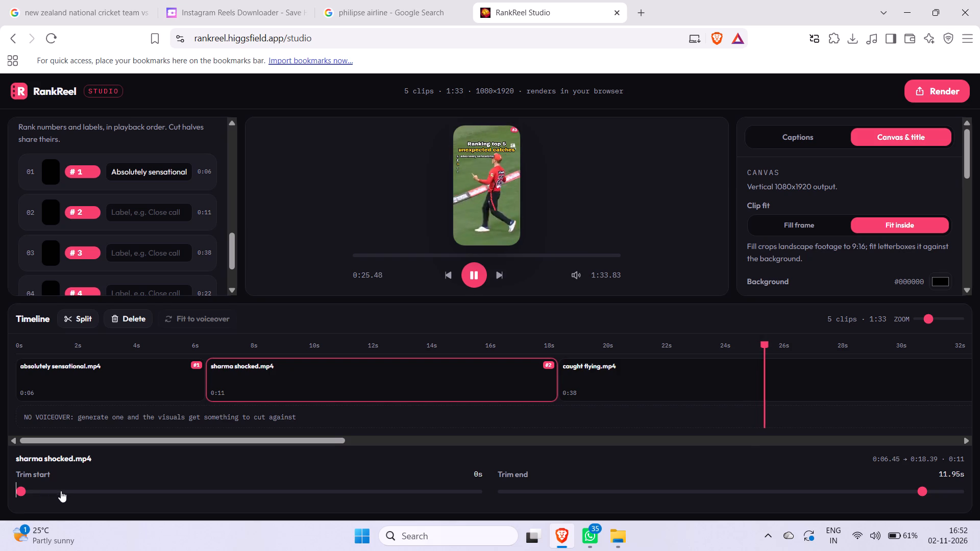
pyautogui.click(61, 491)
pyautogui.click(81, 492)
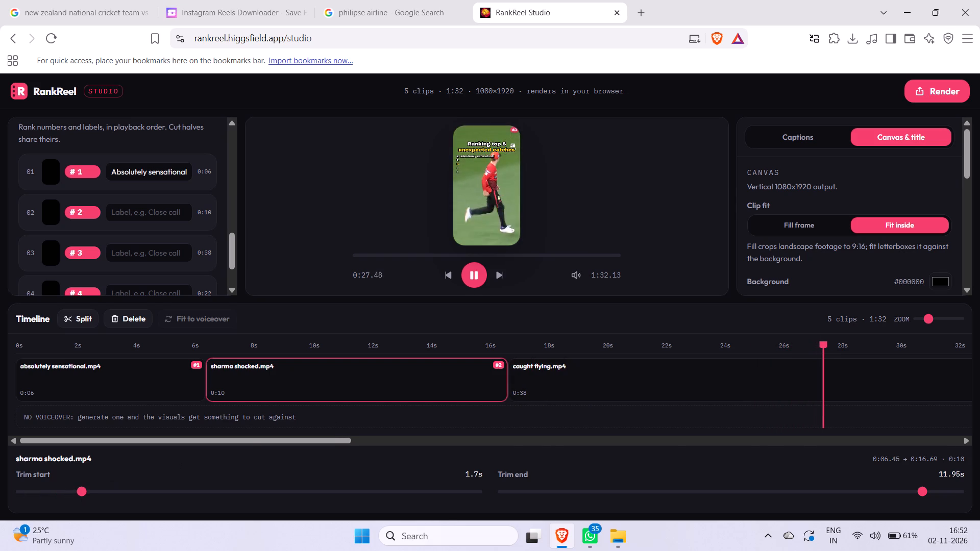
# Replay the cut between sharma shocked.mp4 and caught flying.mp4 in the preview.
pyautogui.click(519, 344)
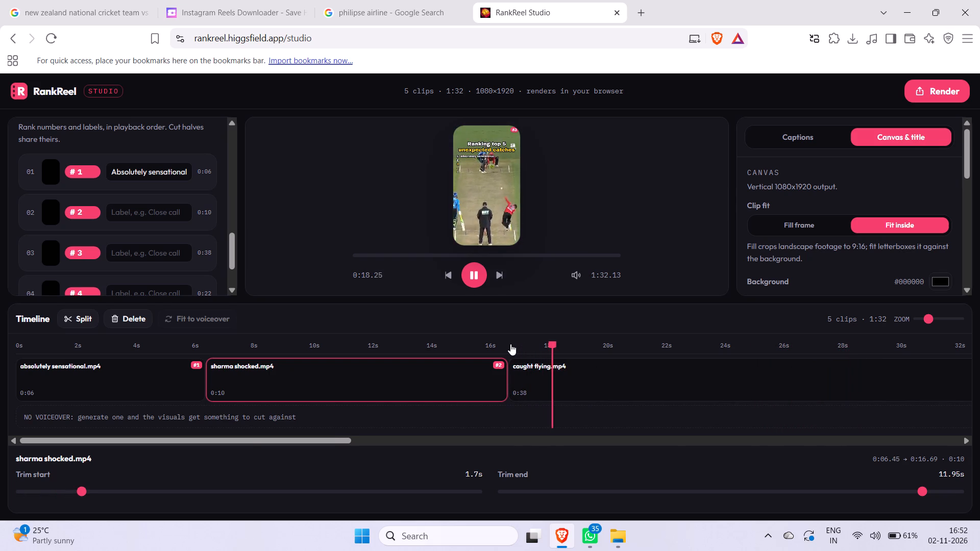
pyautogui.click(510, 344)
pyautogui.click(498, 345)
pyautogui.click(498, 345)
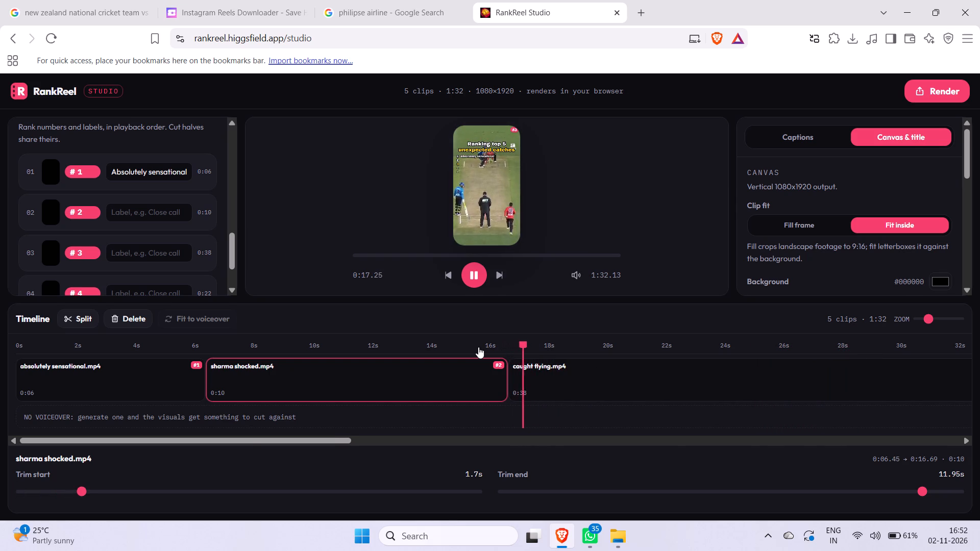
pyautogui.click(478, 347)
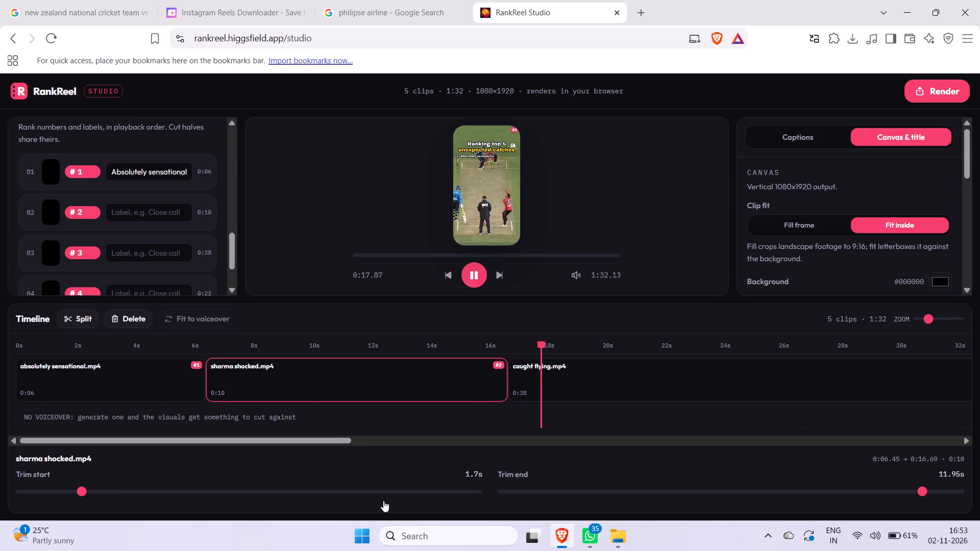
# Retrim sharma shocked.mp4 to start at 0.55 s and end at 12.95 s.
pyautogui.moveTo(122, 489); pyautogui.dragTo(536, 330)
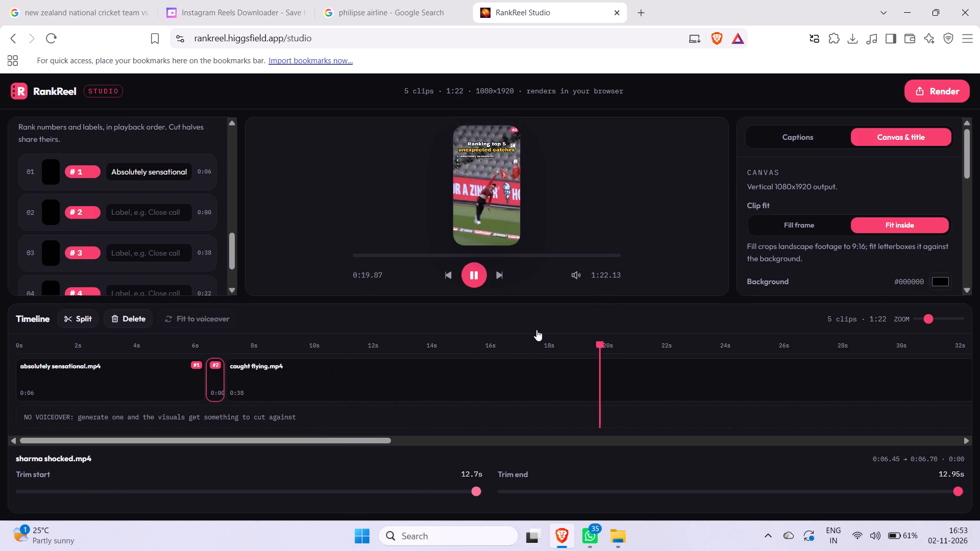
pyautogui.moveTo(536, 330); pyautogui.dragTo(308, 353)
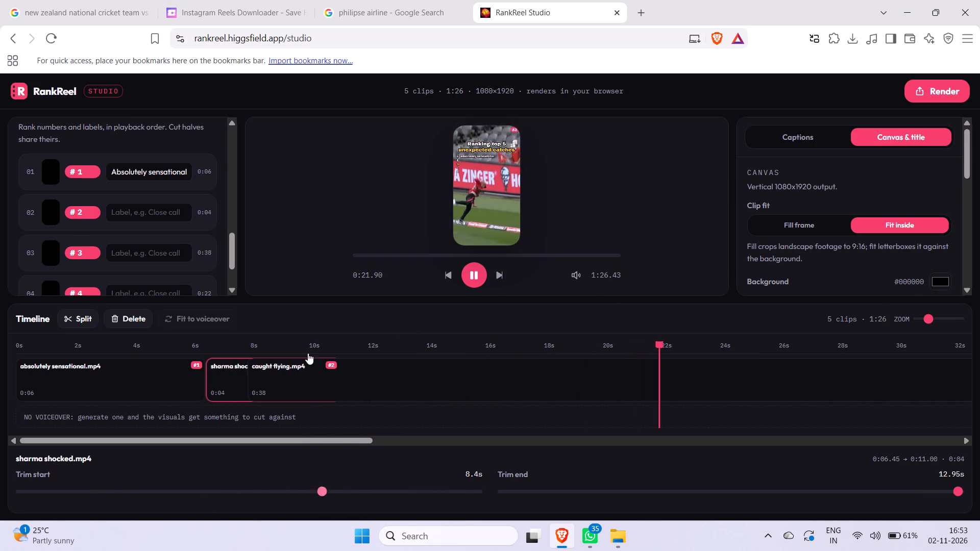
pyautogui.moveTo(308, 353); pyautogui.dragTo(255, 366)
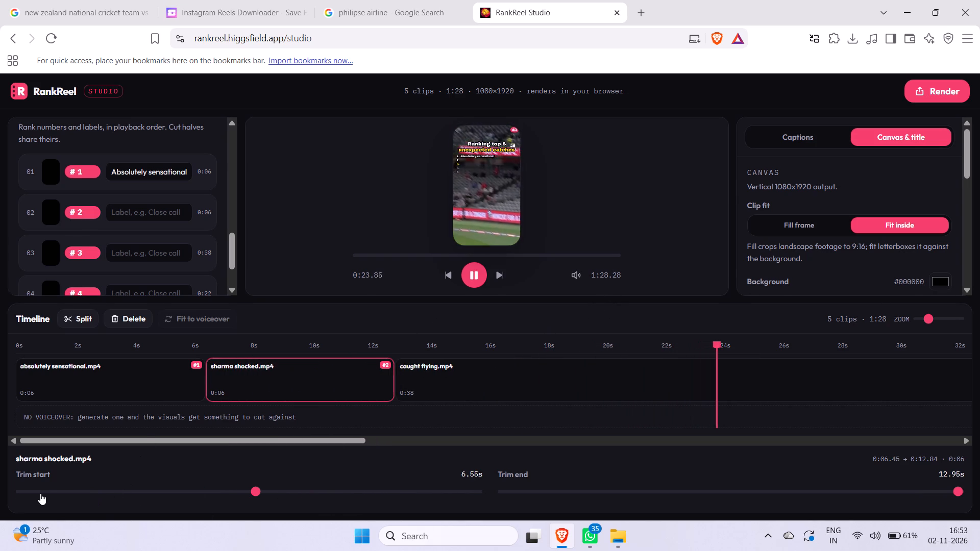
pyautogui.click(40, 493)
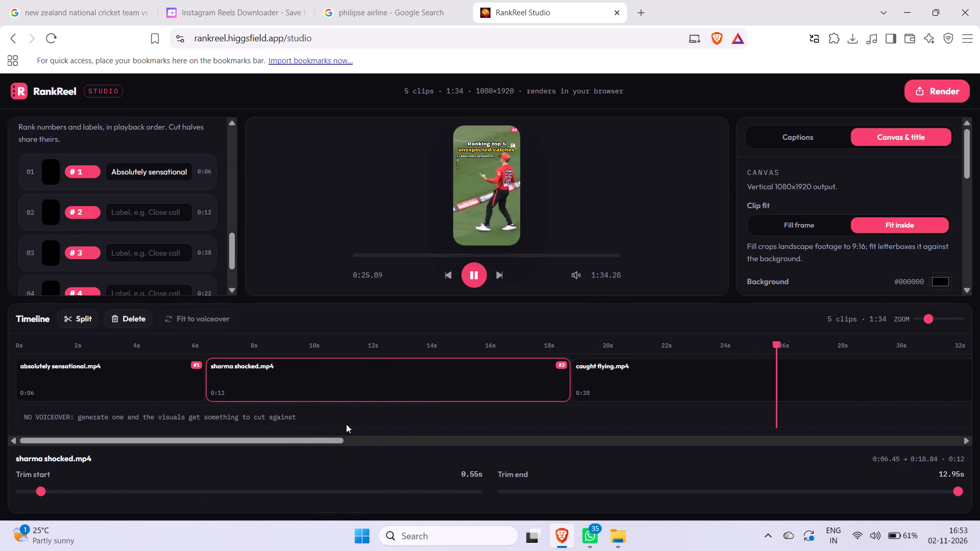
pyautogui.click(360, 373)
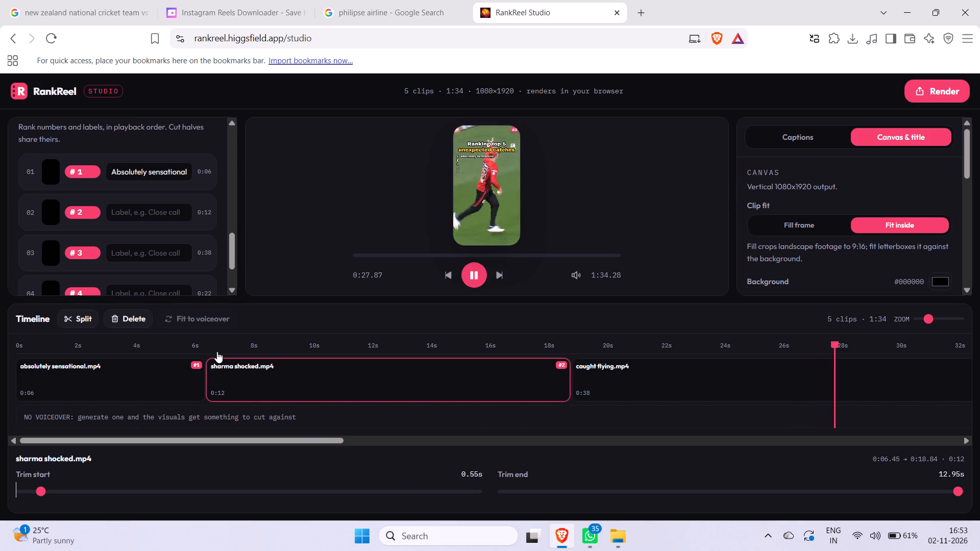
# Replay sharma shocked.mp4 from its start, and its ending into caught flying.mp4.
pyautogui.click(217, 352)
pyautogui.click(204, 339)
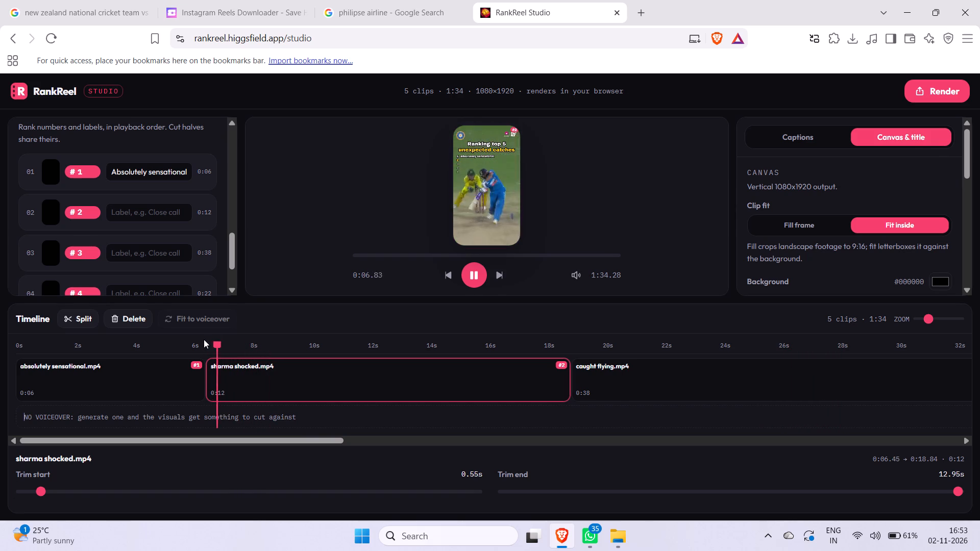
pyautogui.click(520, 342)
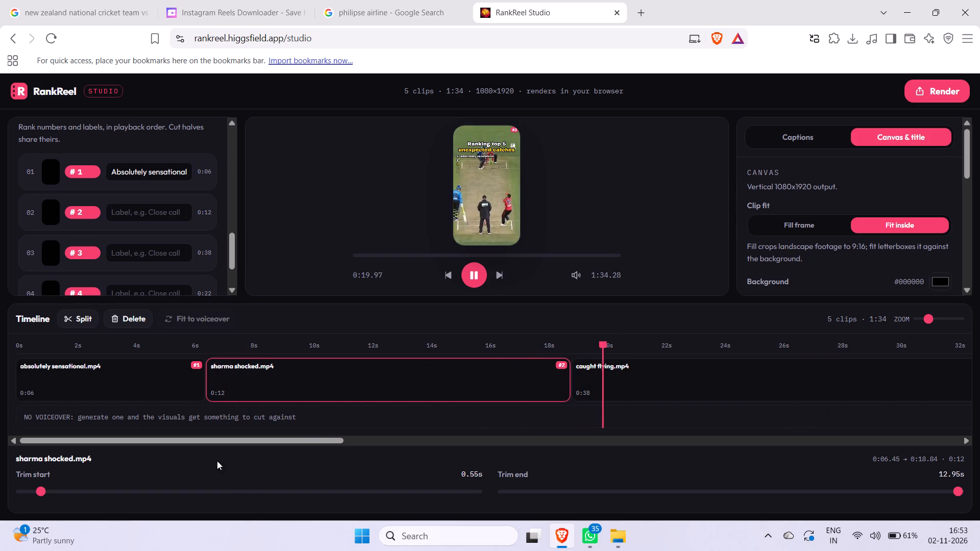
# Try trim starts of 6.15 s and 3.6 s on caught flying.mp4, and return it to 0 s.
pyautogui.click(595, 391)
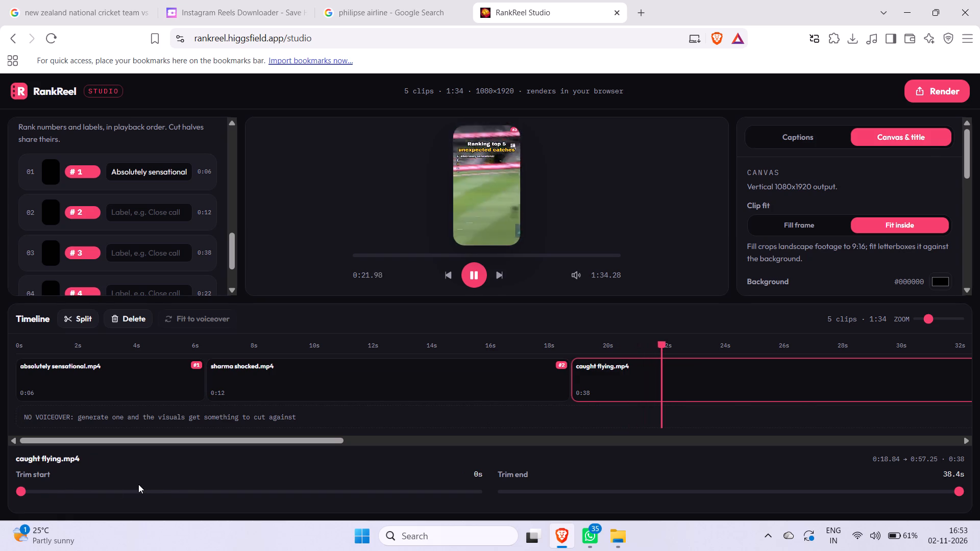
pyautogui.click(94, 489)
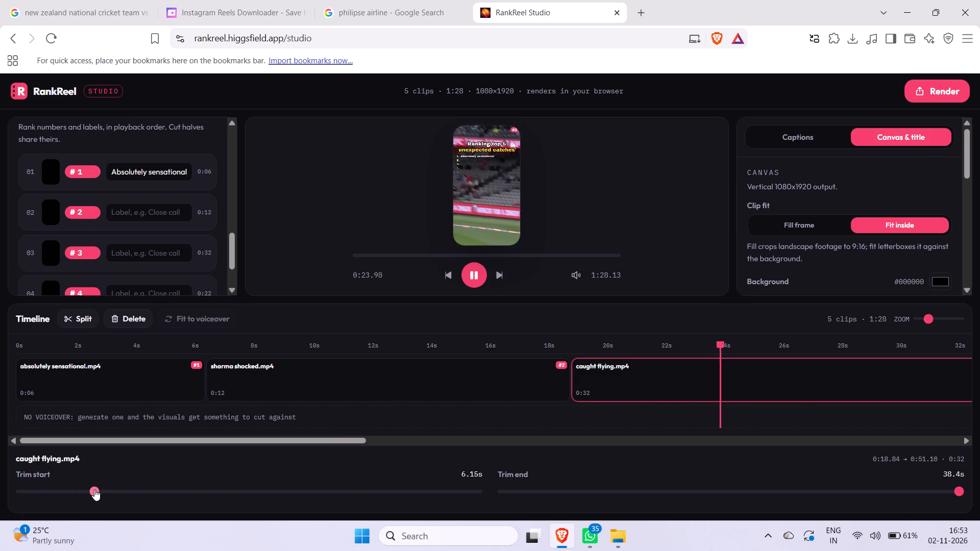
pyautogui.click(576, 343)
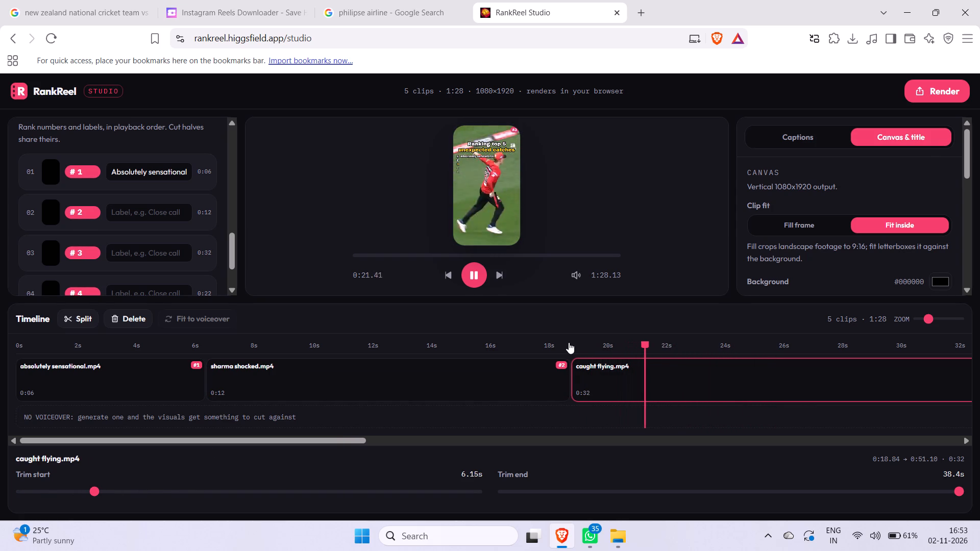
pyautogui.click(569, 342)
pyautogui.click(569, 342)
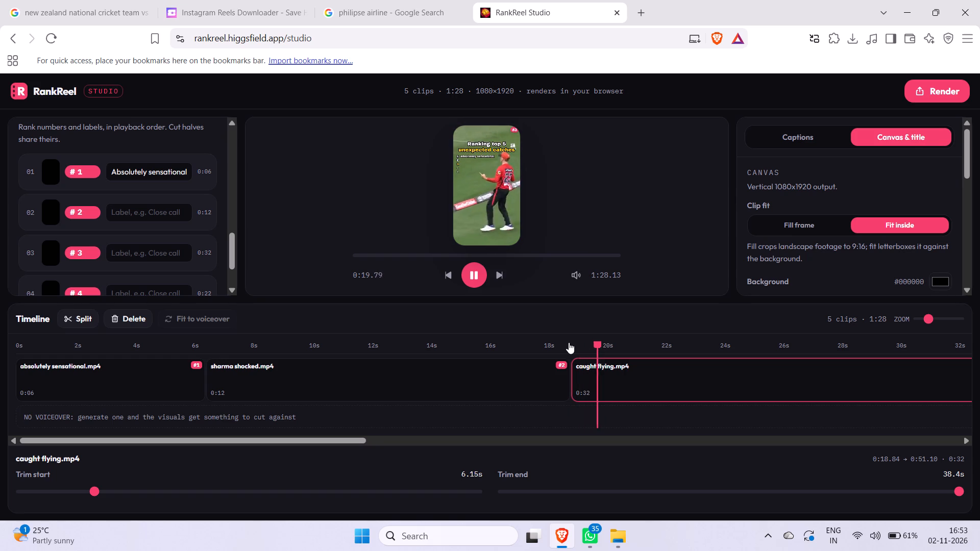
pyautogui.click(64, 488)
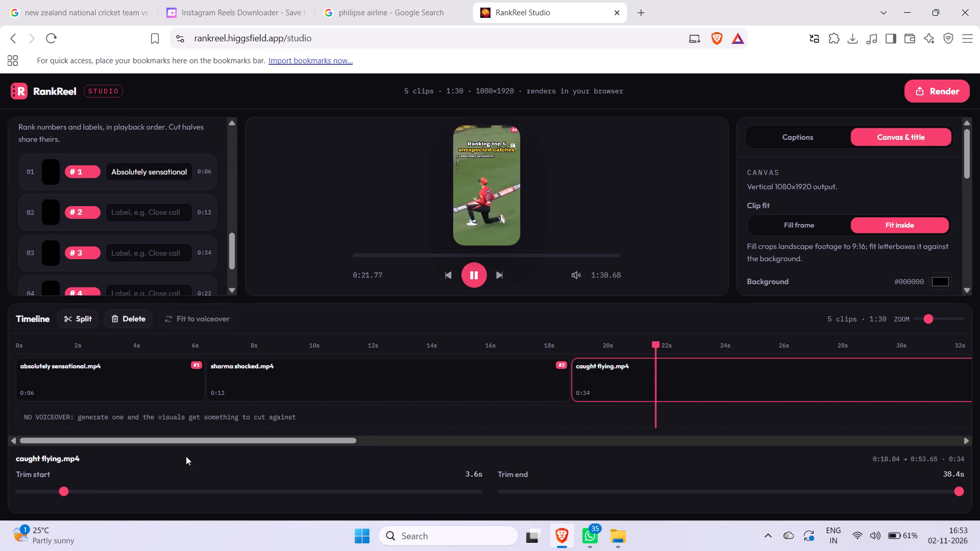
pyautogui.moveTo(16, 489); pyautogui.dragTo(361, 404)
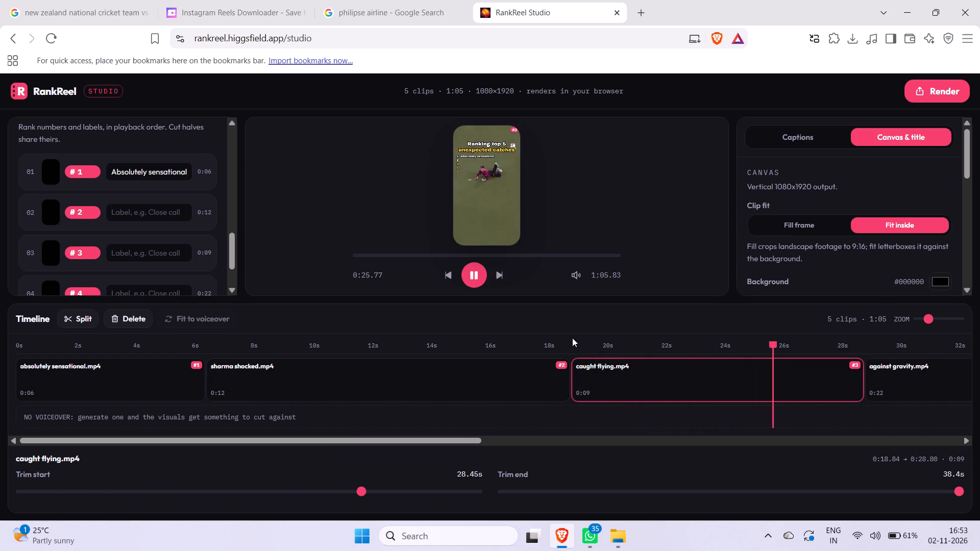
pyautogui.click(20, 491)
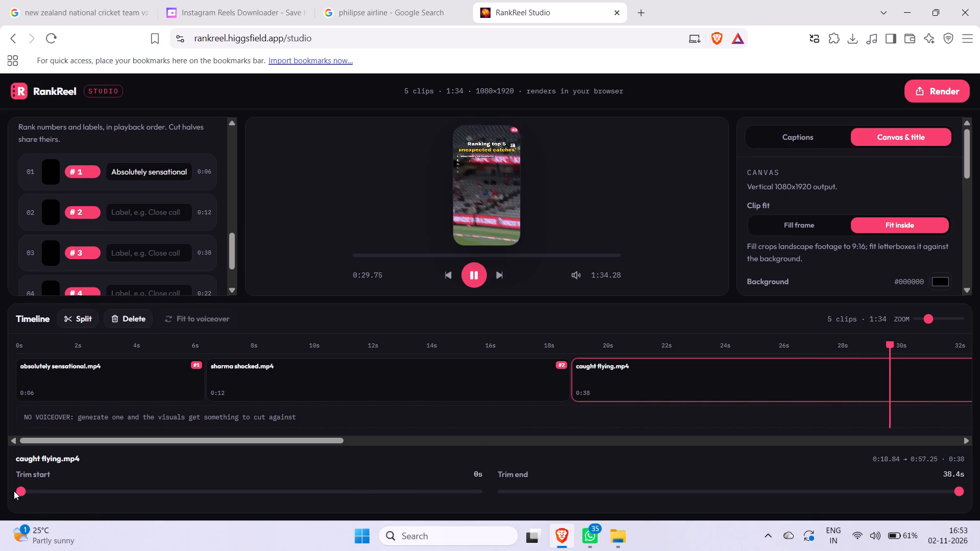
# Set the trim start of caught flying.mp4 to 2.6 s and replay the clip from its opening.
pyautogui.click(575, 338)
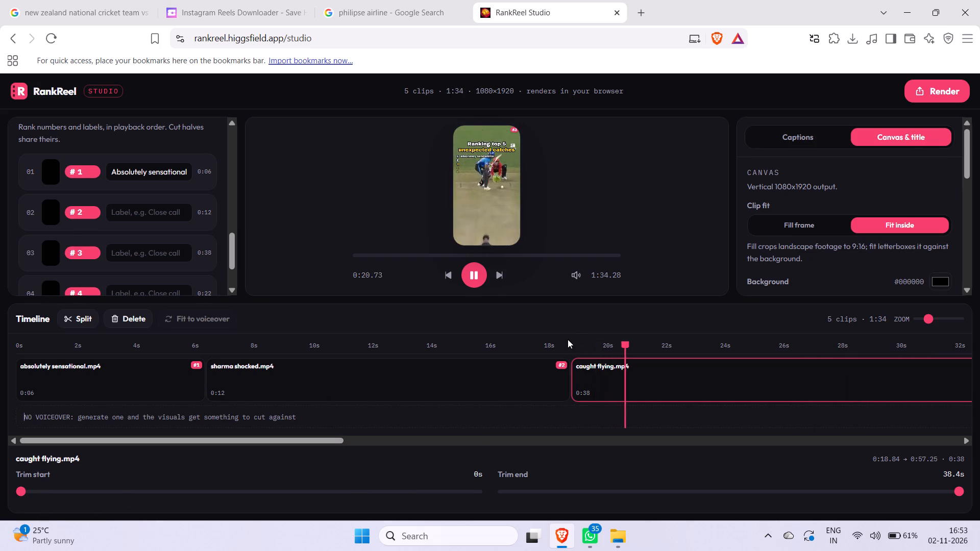
pyautogui.click(34, 491)
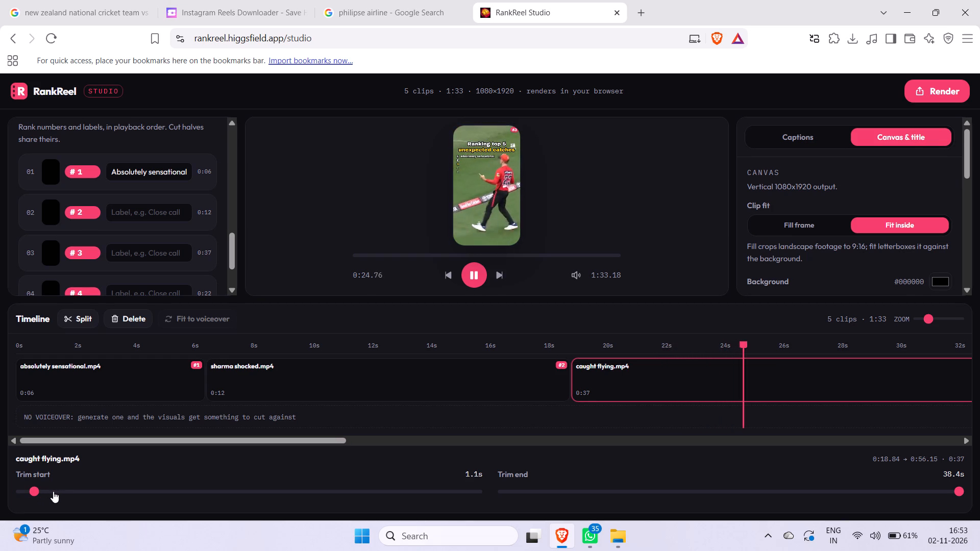
pyautogui.click(584, 342)
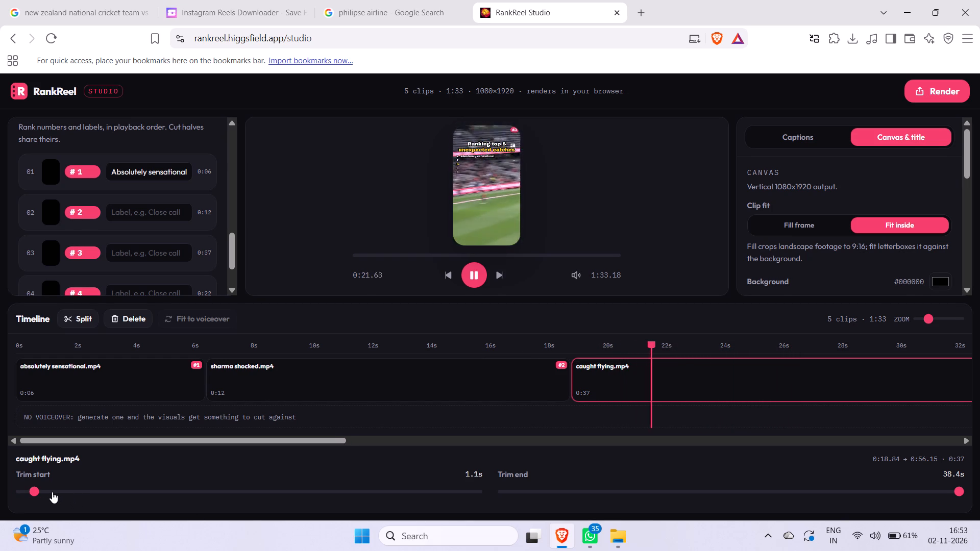
pyautogui.click(52, 492)
pyautogui.click(567, 333)
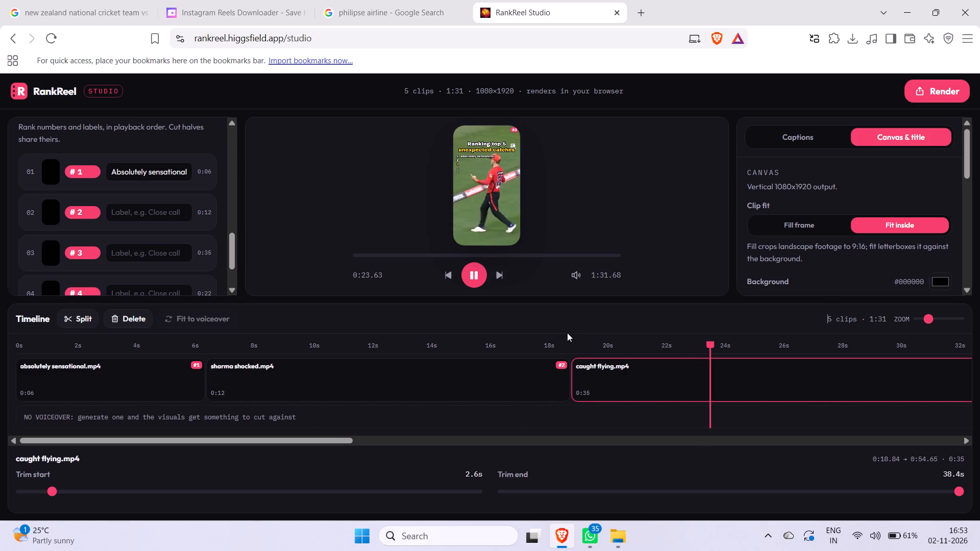
pyautogui.moveTo(571, 333); pyautogui.dragTo(572, 339)
pyautogui.click(572, 339)
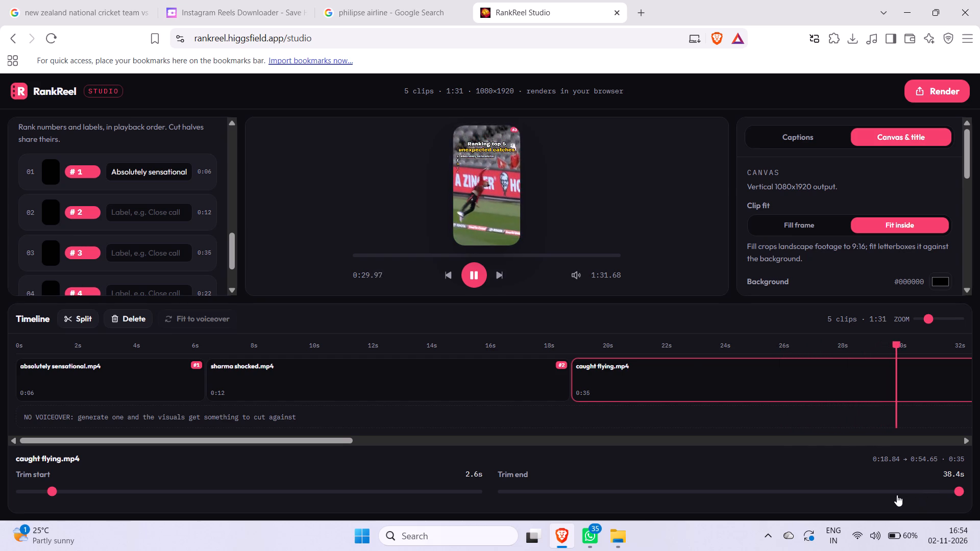
# Shorten caught flying.mp4 in stages, checking the preview, until its trim end is 13.7 s.
pyautogui.click(862, 491)
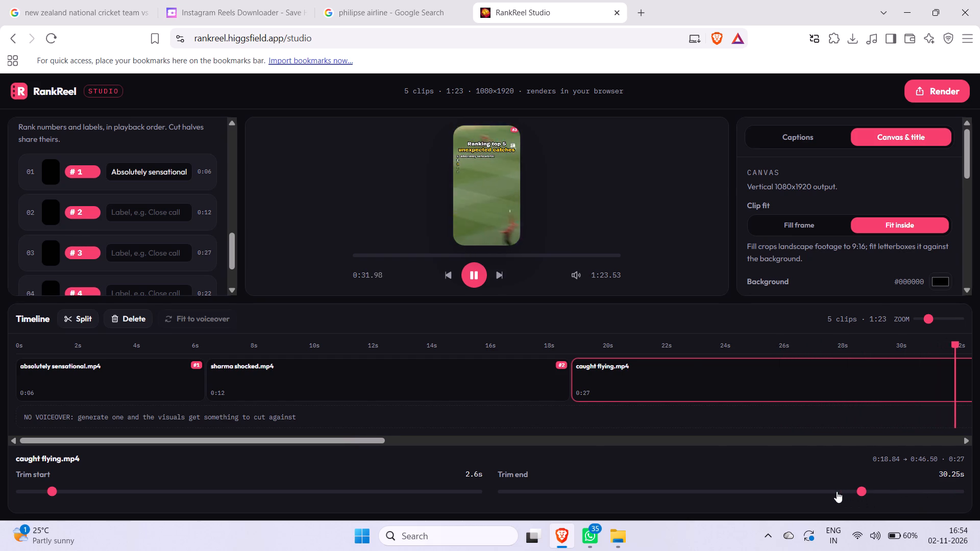
pyautogui.click(837, 491)
pyautogui.click(805, 343)
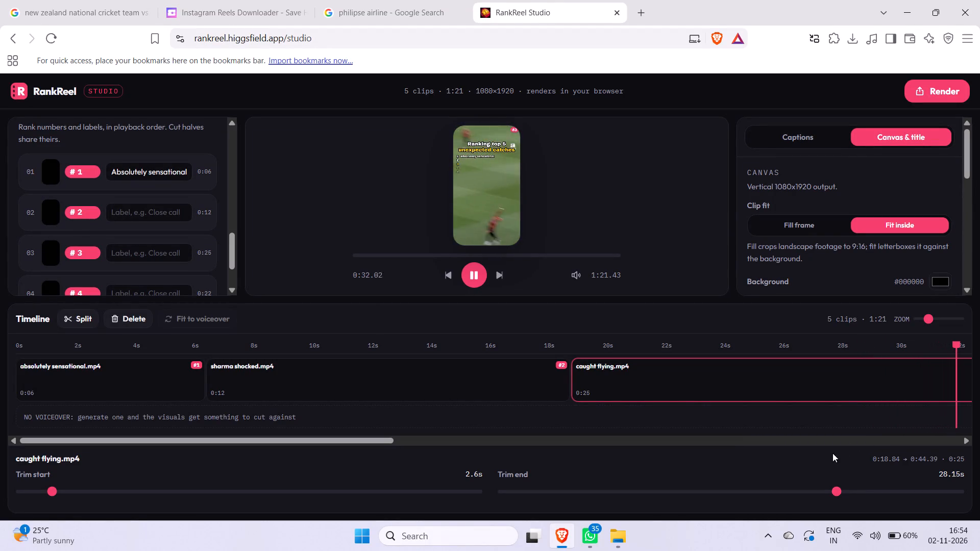
pyautogui.hscroll(-2, 722, 390)
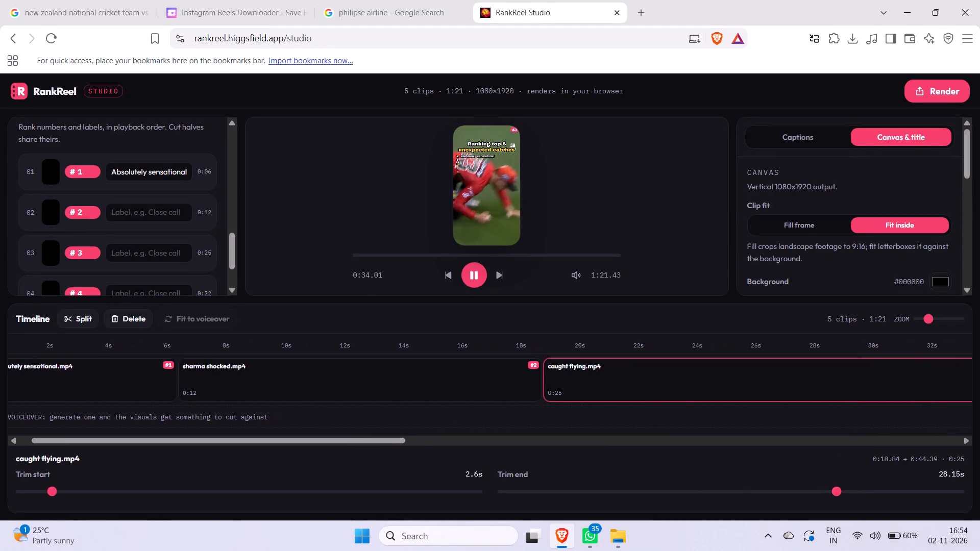
pyautogui.hscroll(-6, 722, 390)
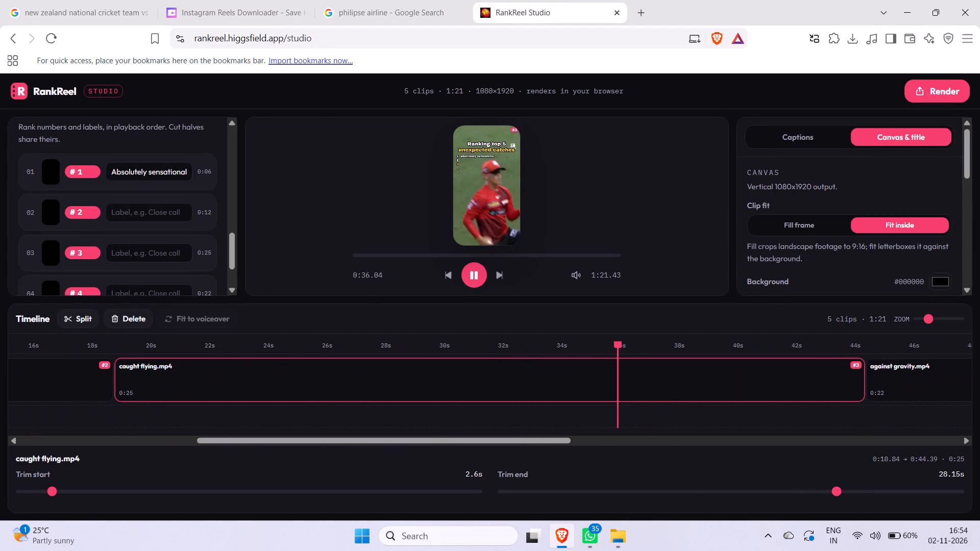
pyautogui.click(767, 493)
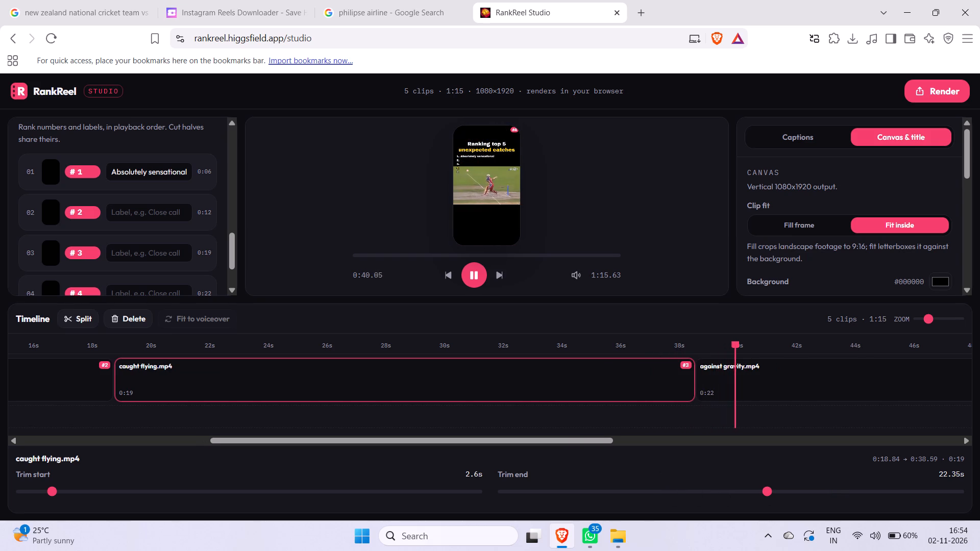
pyautogui.click(605, 349)
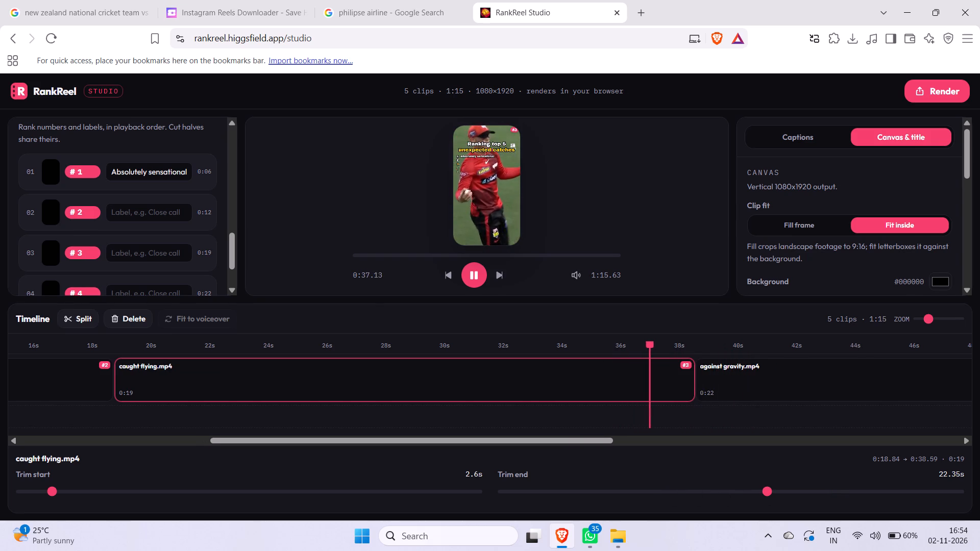
pyautogui.click(484, 347)
pyautogui.click(720, 487)
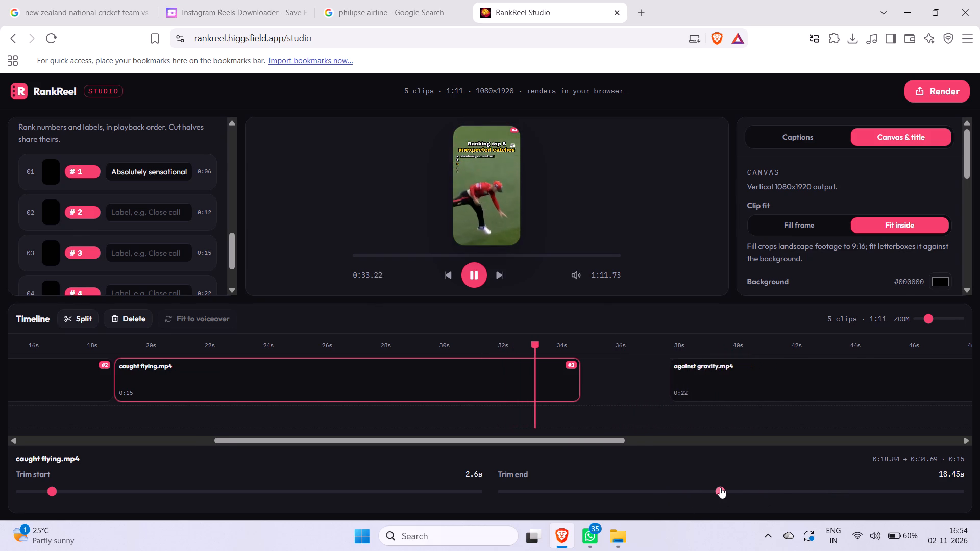
pyautogui.moveTo(732, 487); pyautogui.dragTo(628, 403)
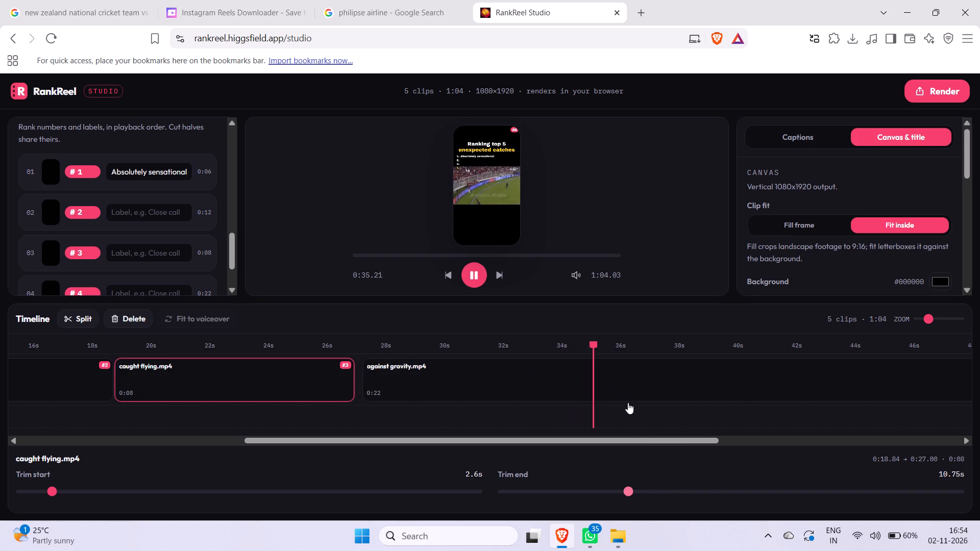
pyautogui.moveTo(628, 403); pyautogui.dragTo(661, 413)
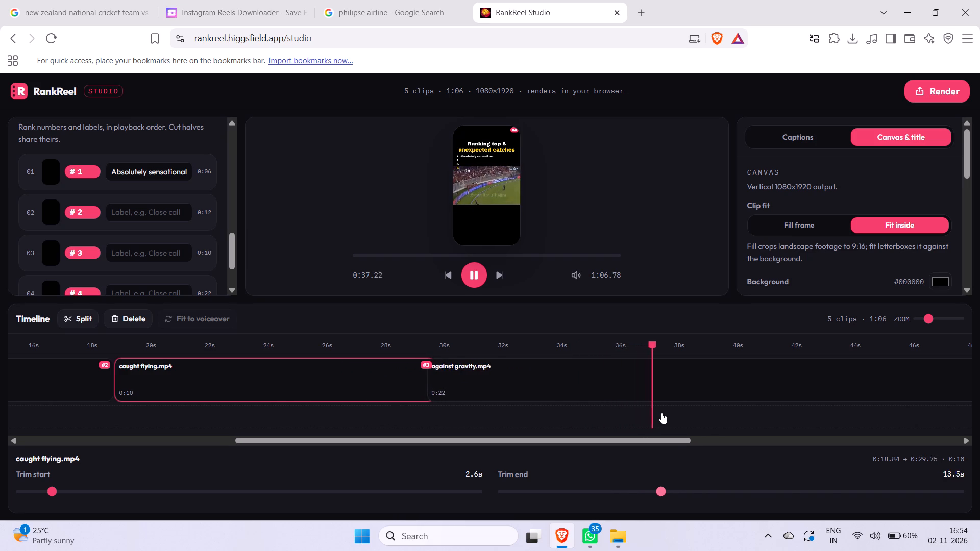
pyautogui.moveTo(661, 413); pyautogui.dragTo(664, 412)
pyautogui.click(601, 395)
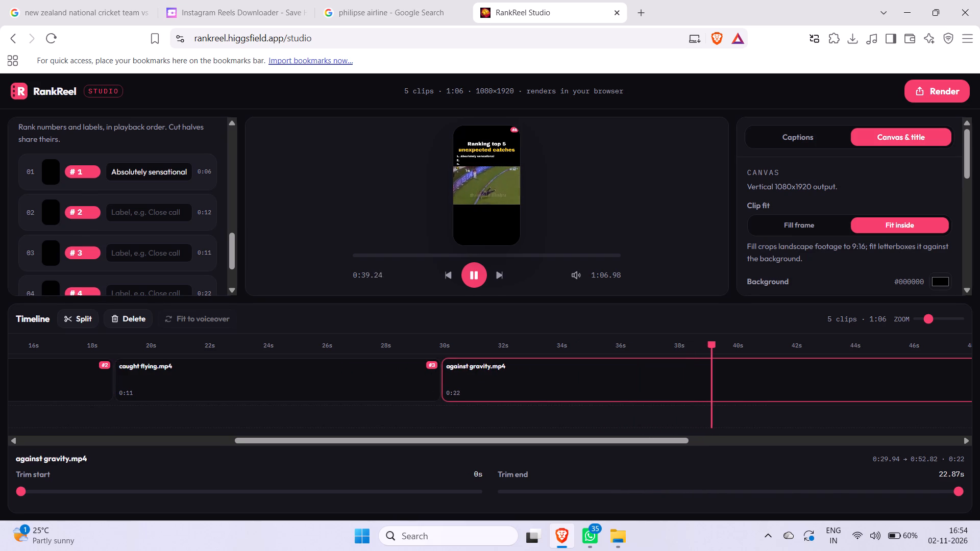
pyautogui.click(413, 382)
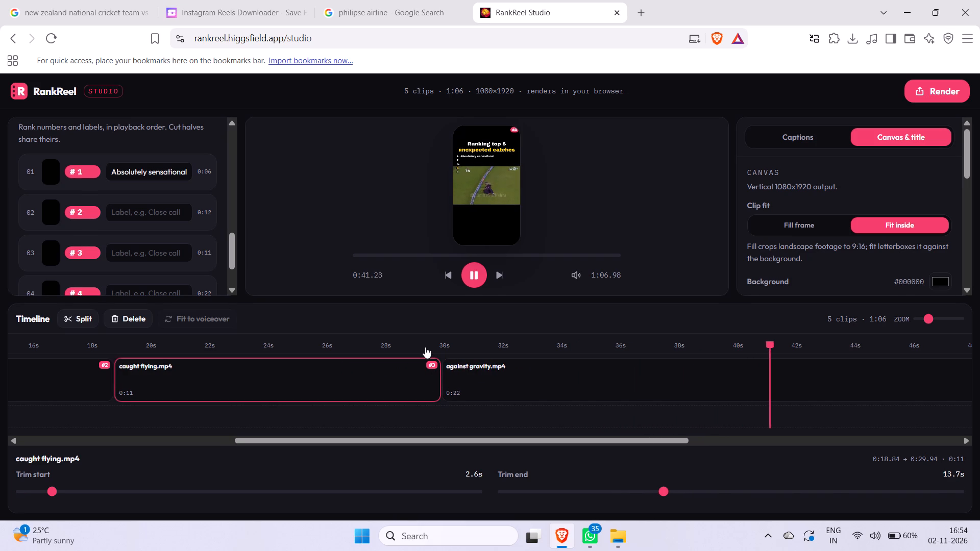
# Replay the end of caught flying.mp4 to check its cut into against gravity.mp4.
pyautogui.click(425, 347)
pyautogui.click(401, 339)
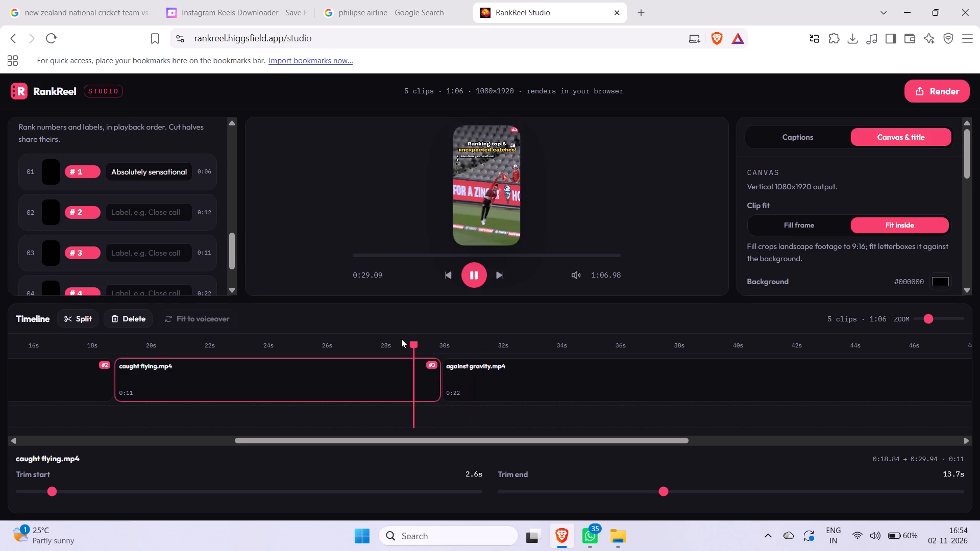
pyautogui.click(373, 334)
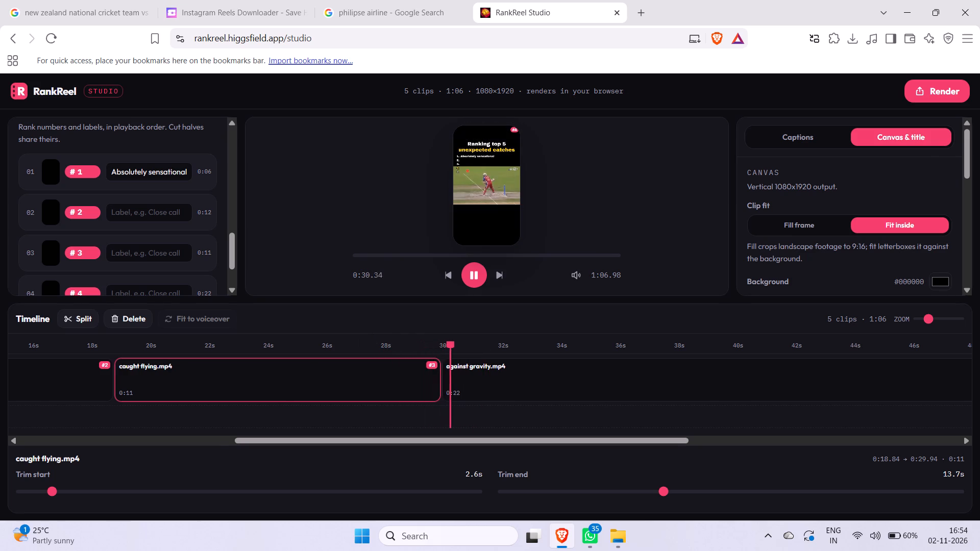
# Replay caught flying.mp4 from its opening and again from its middle to check the trimmed clip and its transitions.
pyautogui.hscroll(3, 289, 364)
pyautogui.click(177, 357)
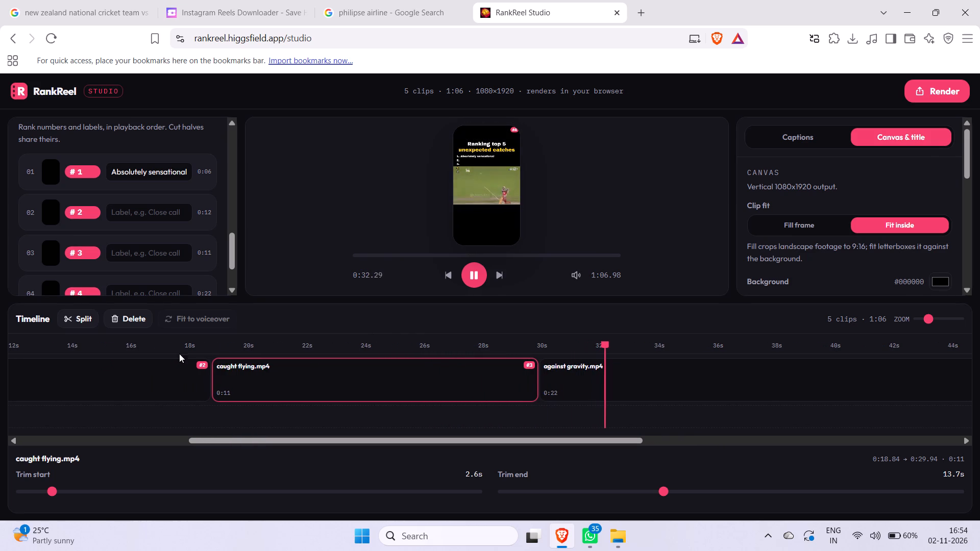
pyautogui.click(184, 350)
pyautogui.click(399, 374)
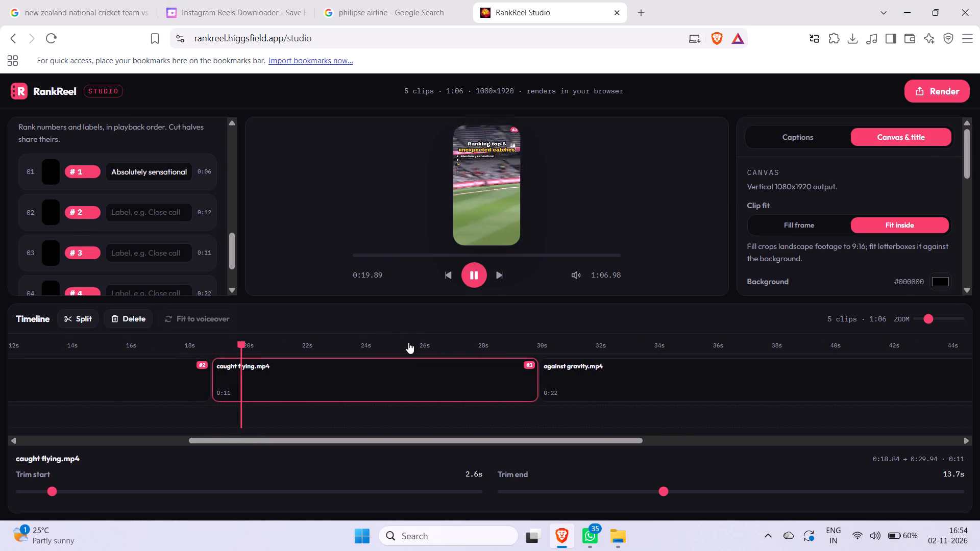
pyautogui.click(408, 342)
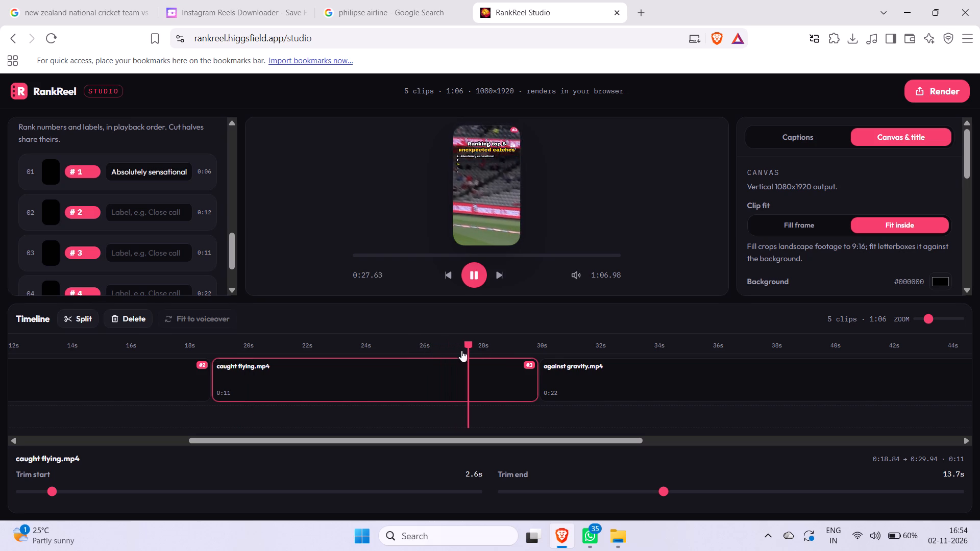
pyautogui.click(231, 344)
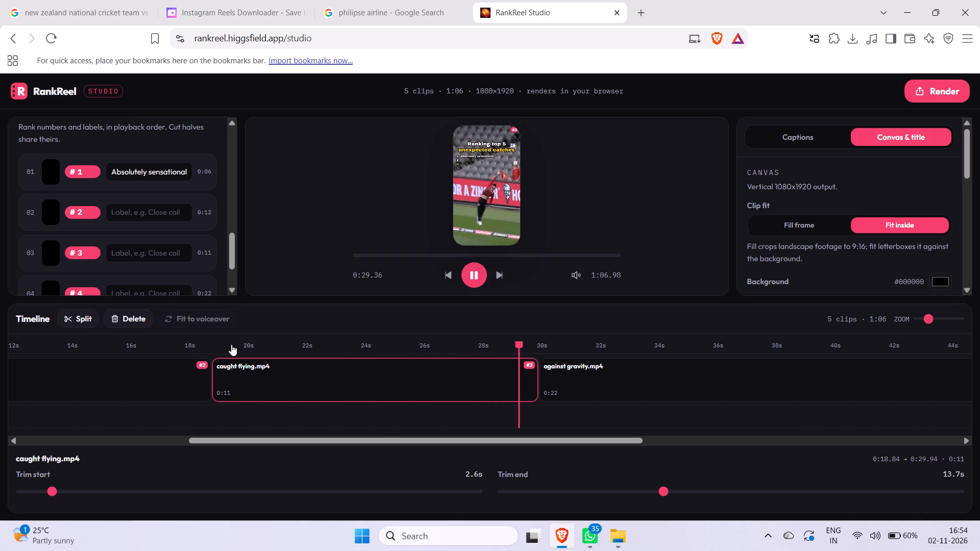
# Label the #2 clip, sharma shocked.mp4, as "Sharma shocked".
pyautogui.click(115, 377)
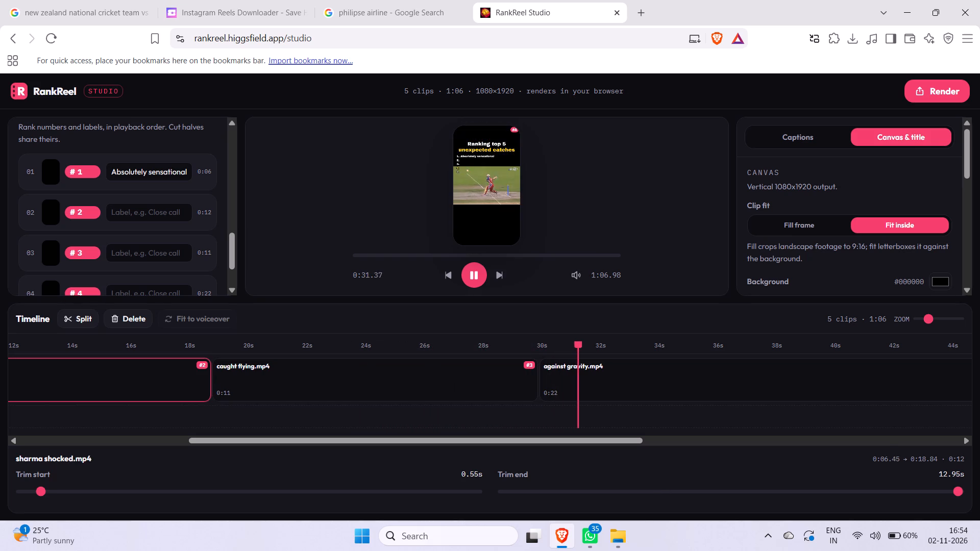
pyautogui.hscroll(1, 240, 352)
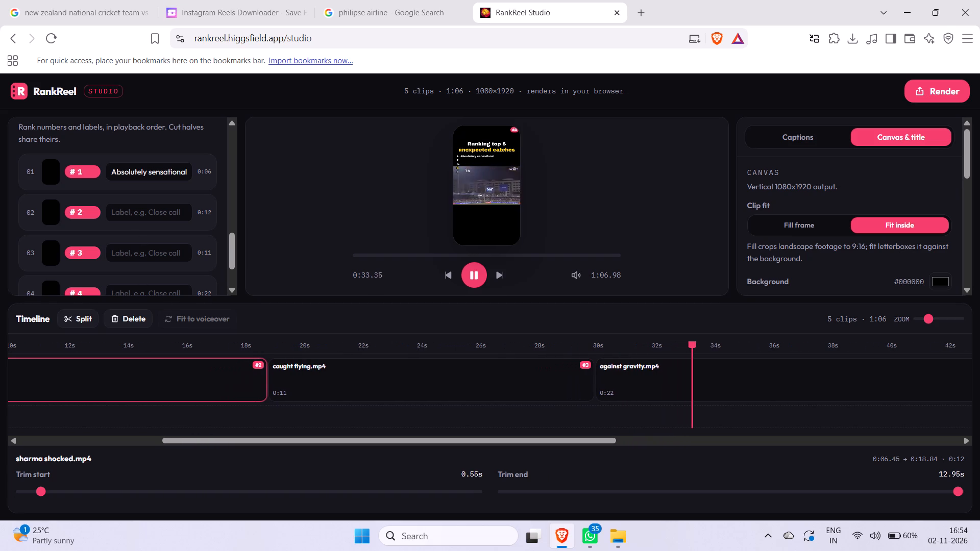
pyautogui.click(154, 218)
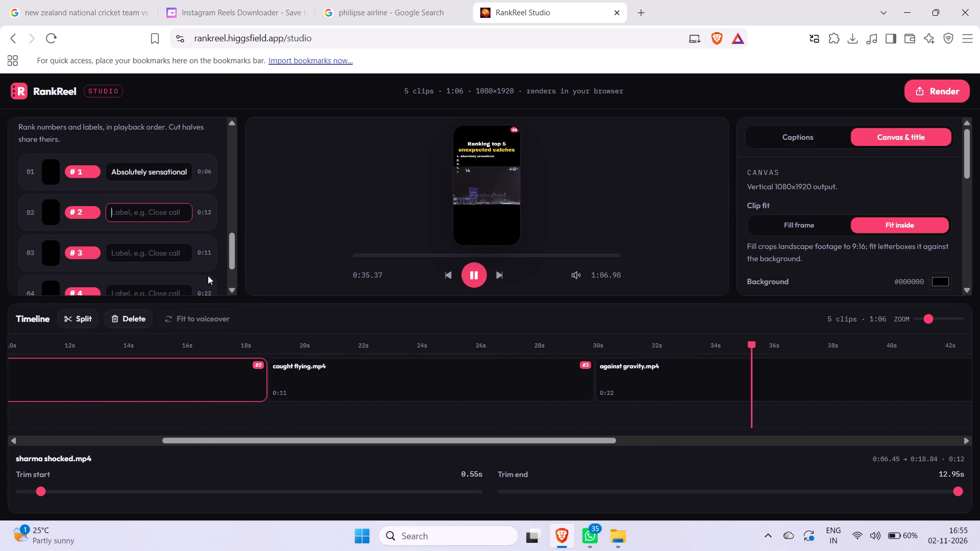
pyautogui.write('Sharma shocl')
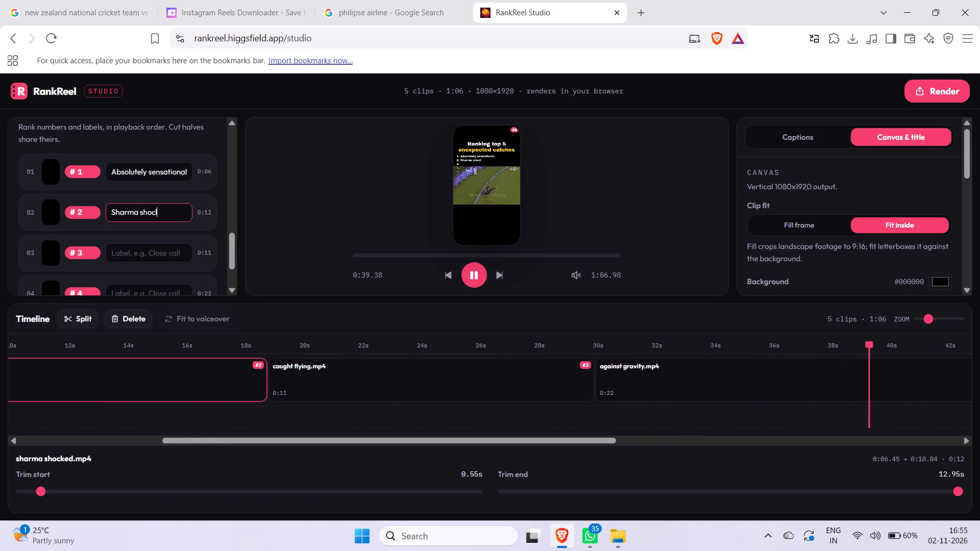
pyautogui.press('BackSpace')
pyautogui.write('ked')
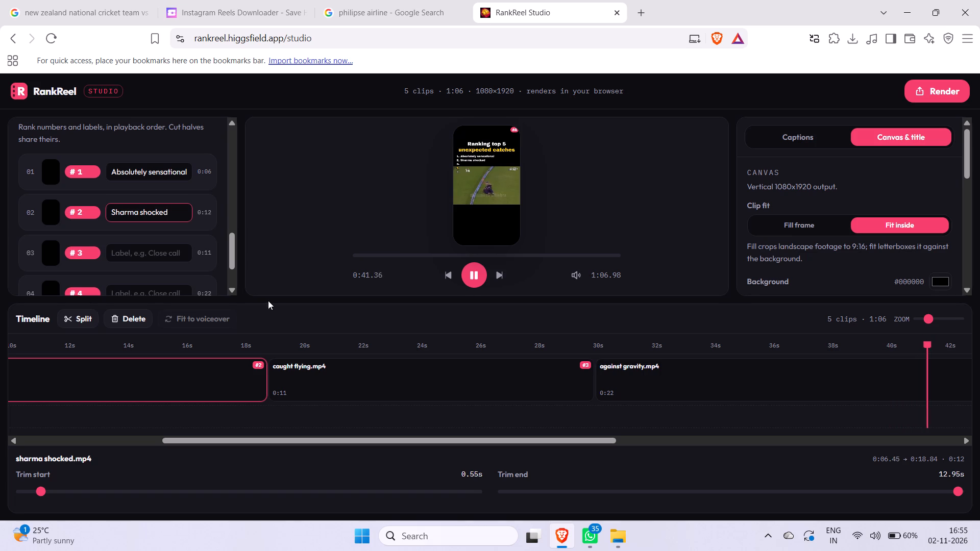
# Begin the label of the #3 clip with "caught".
pyautogui.click(179, 248)
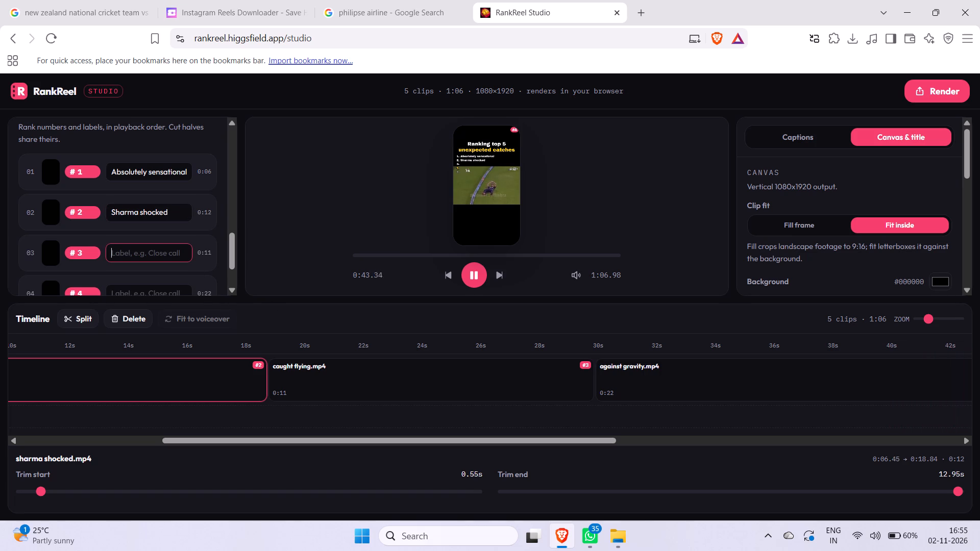
pyautogui.write('caught')
pyautogui.press('space')
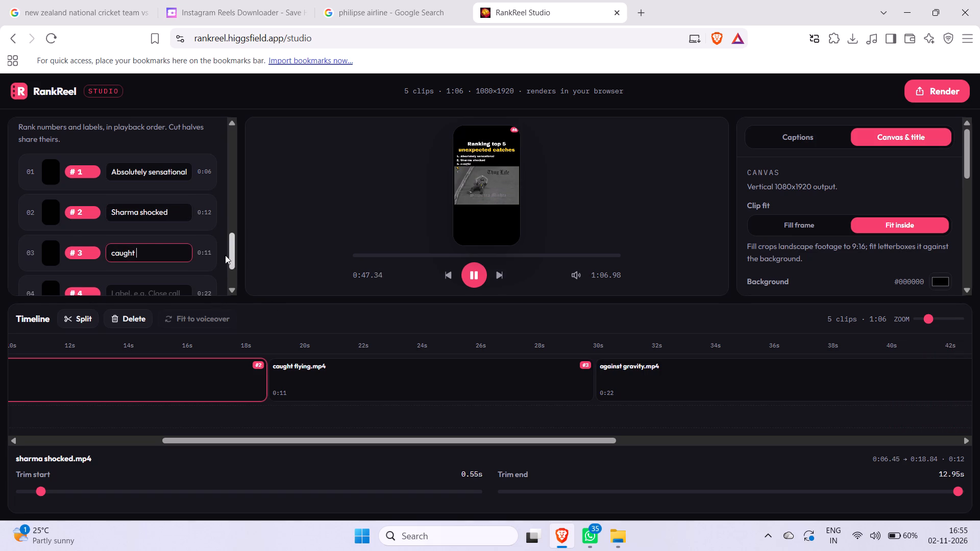
# Change the #2 clip's label to "Sharma can't believe".
pyautogui.click(187, 215)
pyautogui.press('BackSpace')
pyautogui.press('BackSpace')
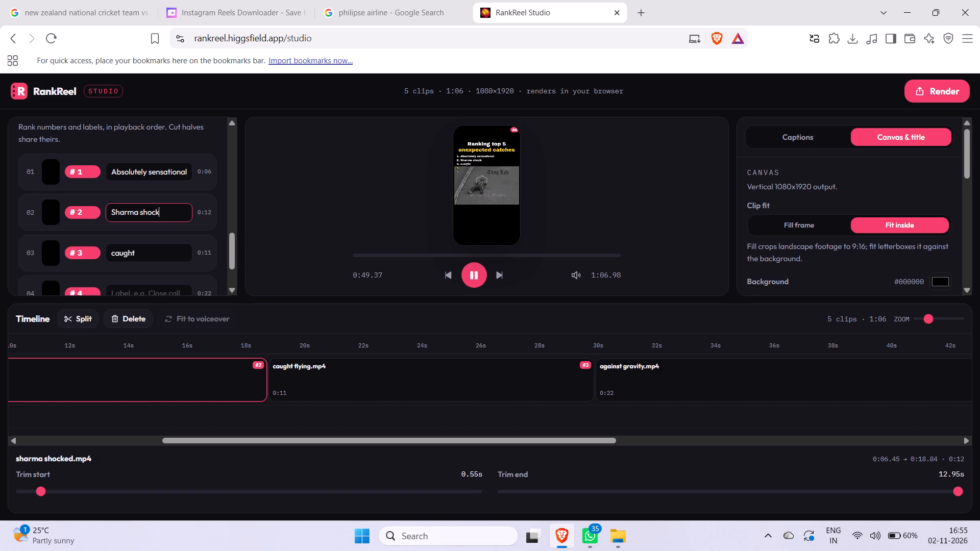
pyautogui.press('BackSpace')
pyautogui.press('BackSpace')
pyautogui.press('BackSpace')
pyautogui.press('BackSpace')
pyautogui.press('BackSpace')
pyautogui.write('cant')
pyautogui.press('space')
pyautogui.press('BackSpace')
pyautogui.press('BackSpace')
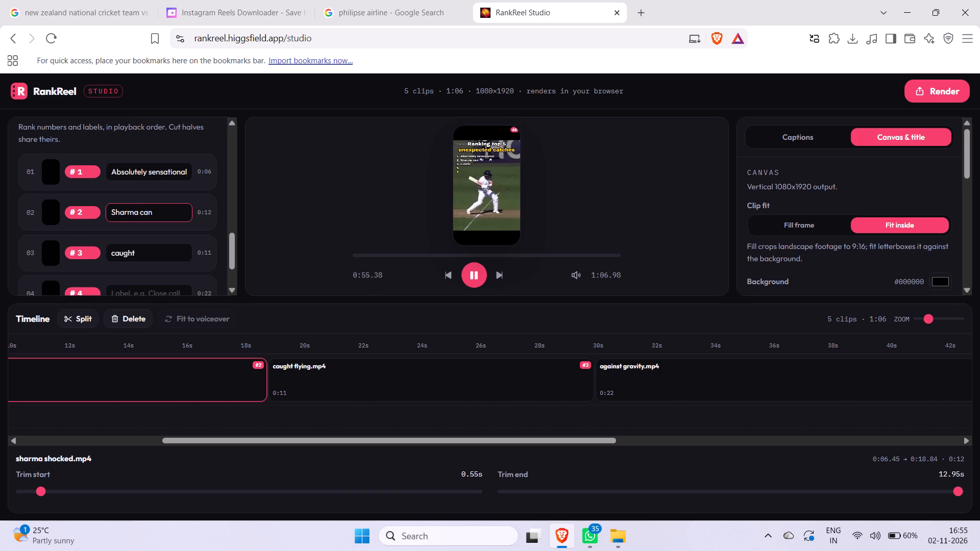
pyautogui.write("'t believe")
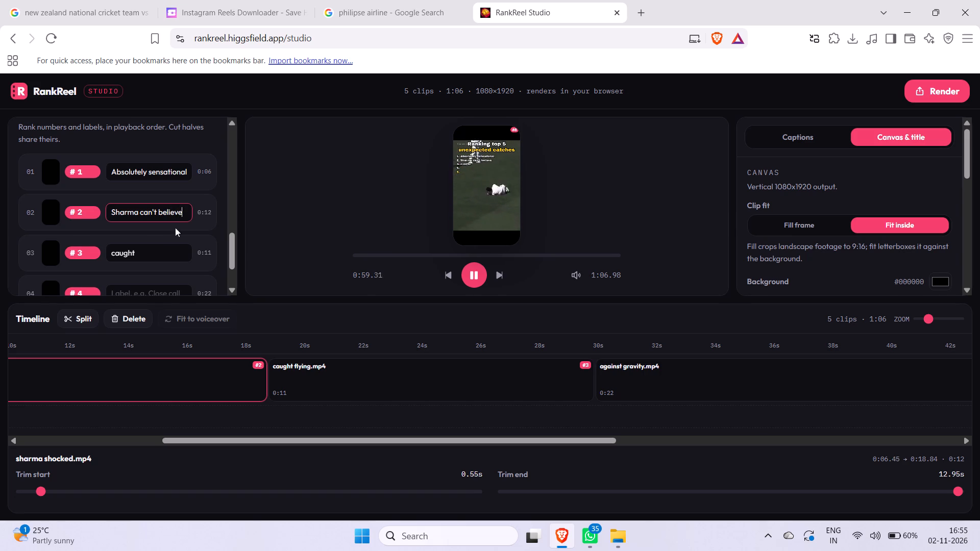
# Complete the #3 clip's label as "caught flying".
pyautogui.click(153, 244)
pyautogui.press('space')
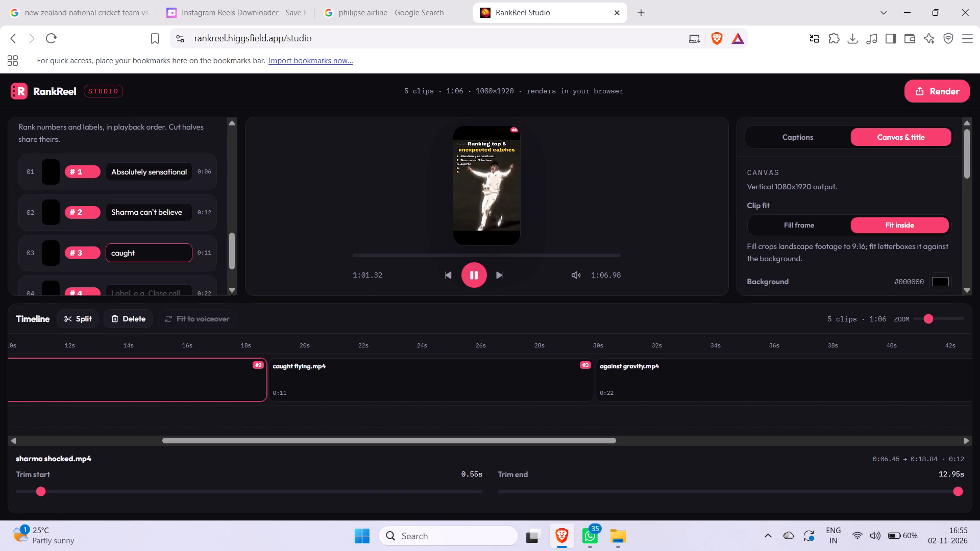
pyautogui.press('BackSpace')
pyautogui.write('flying')
# Play against gravity.mp4 and shorten it by moving its trim end to 15.55 s and then 13.6 s.
pyautogui.scroll(-1, 126, 221)
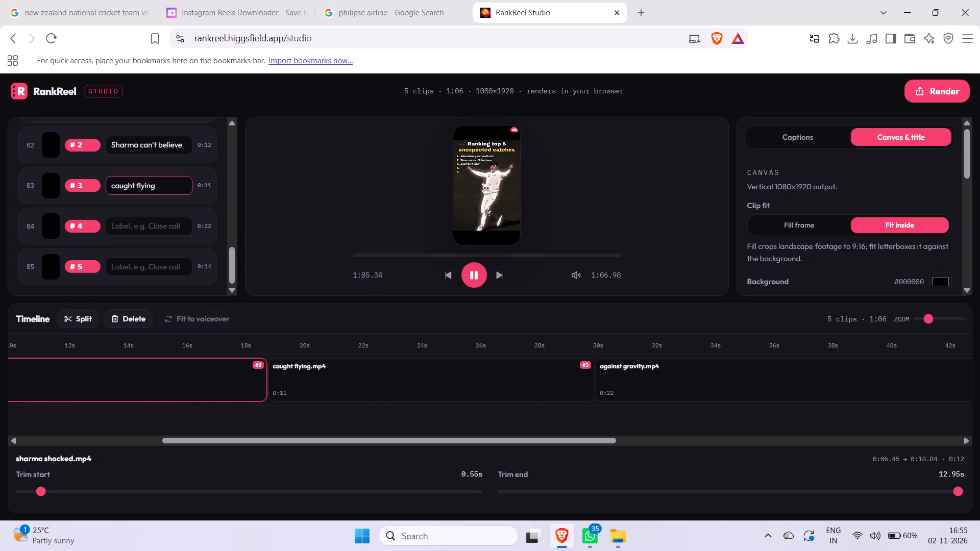
pyautogui.click(126, 222)
pyautogui.click(436, 369)
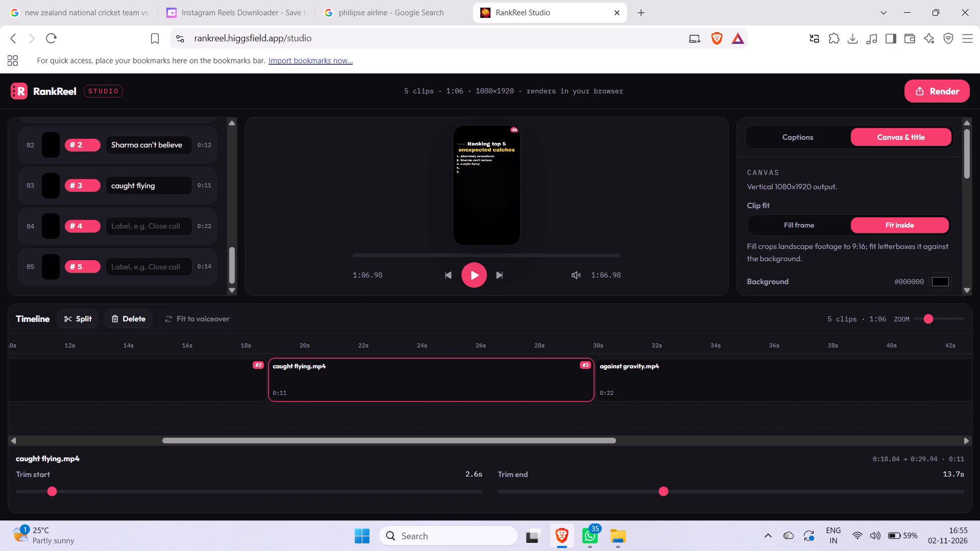
pyautogui.click(574, 343)
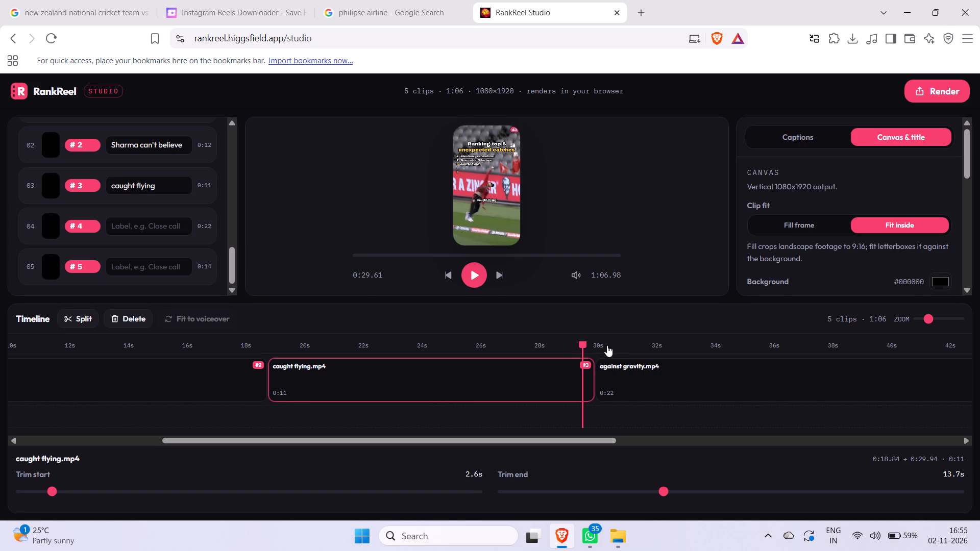
pyautogui.moveTo(607, 345); pyautogui.dragTo(629, 375)
pyautogui.click(629, 375)
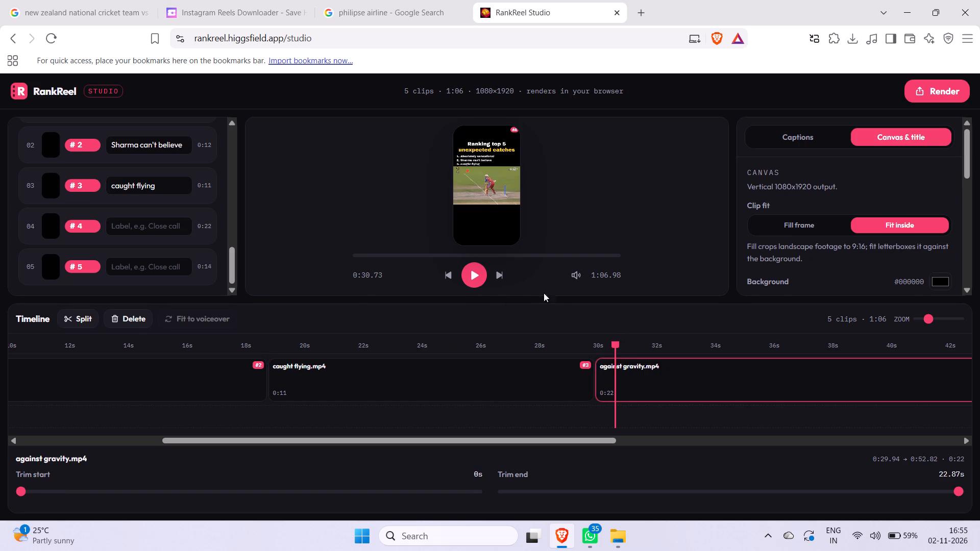
pyautogui.click(468, 279)
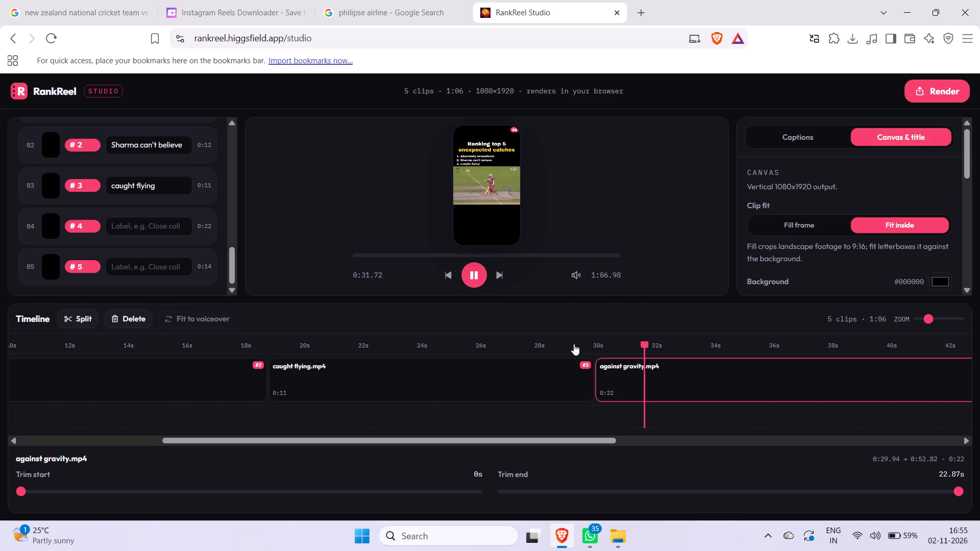
pyautogui.hscroll(-2, 685, 389)
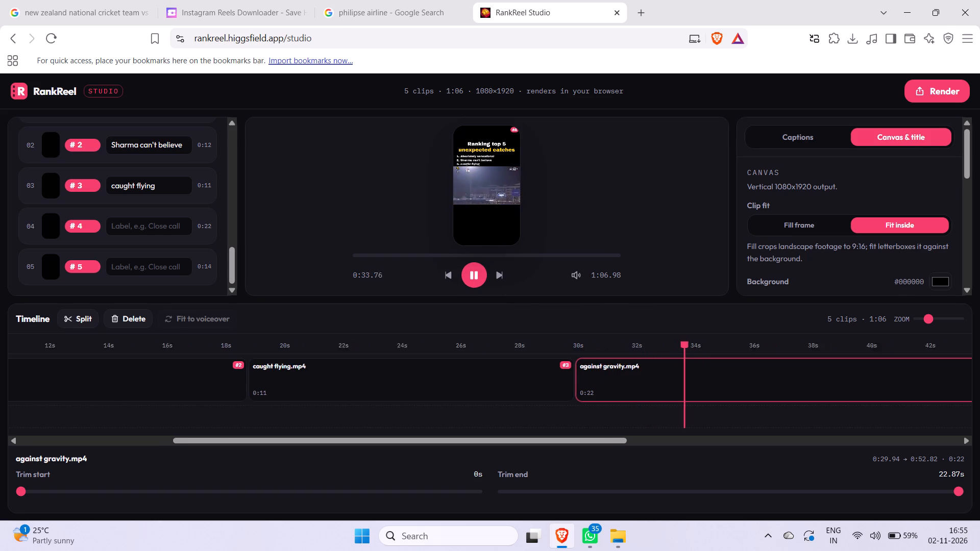
pyautogui.hscroll(-5, 685, 389)
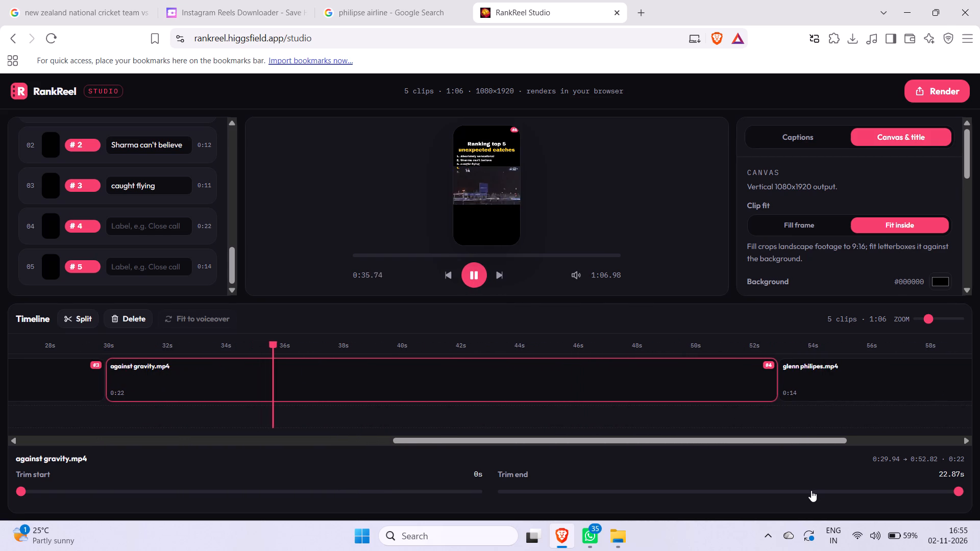
pyautogui.click(811, 490)
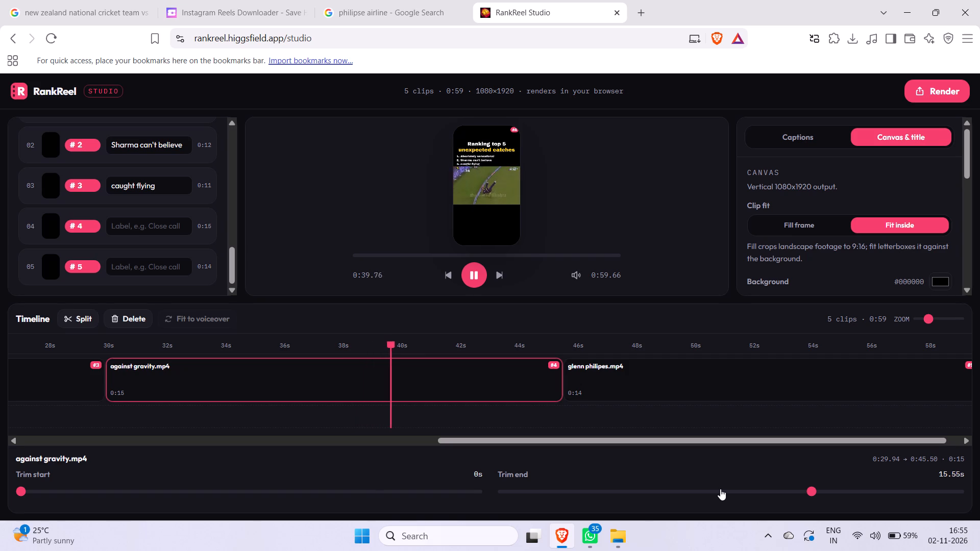
pyautogui.click(772, 491)
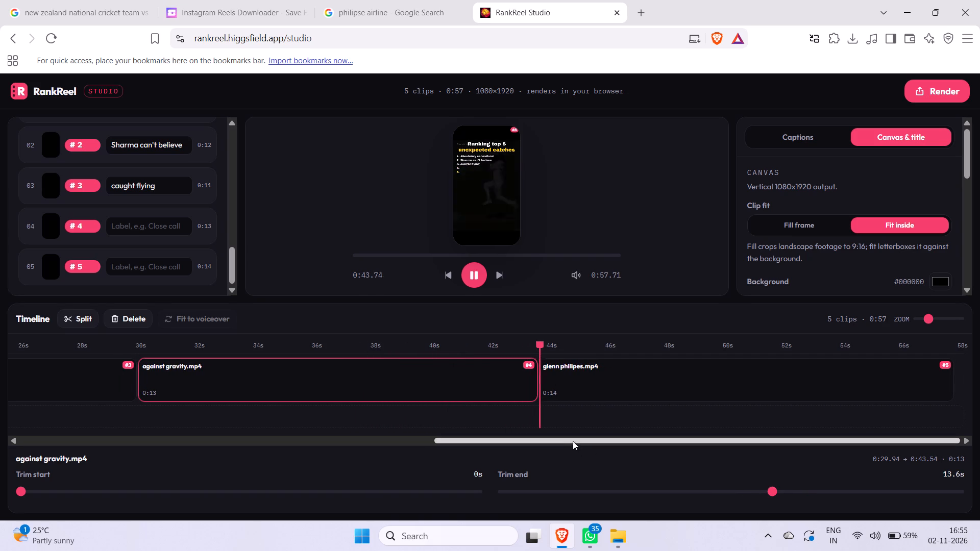
# Label the #4 clip, against gravity.mp4, as "Against Gravity".
pyautogui.click(576, 383)
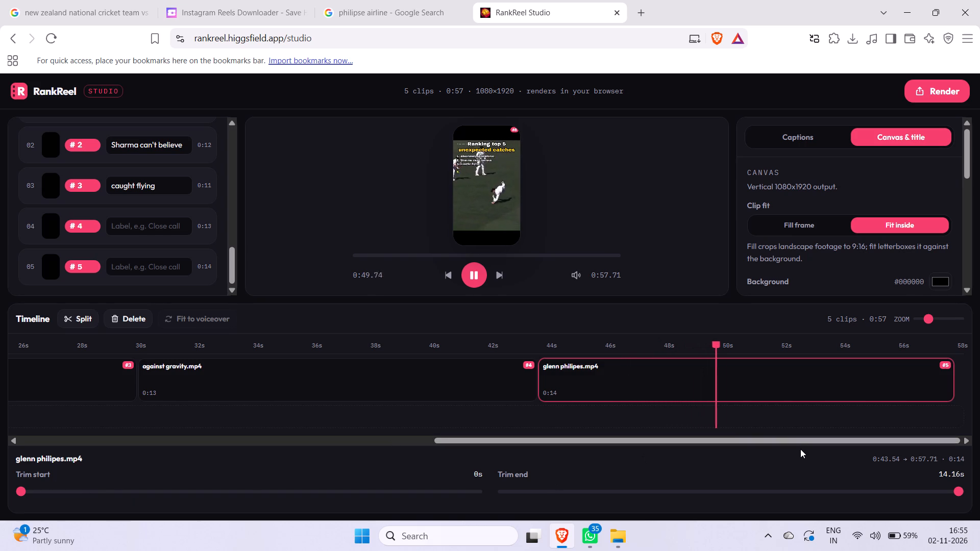
pyautogui.hscroll(-1, 678, 373)
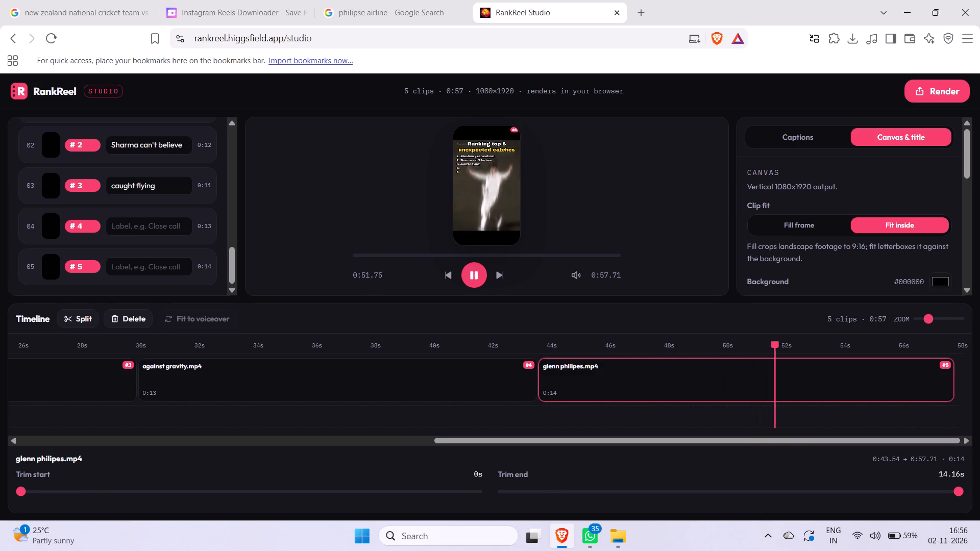
pyautogui.hscroll(-1, 678, 373)
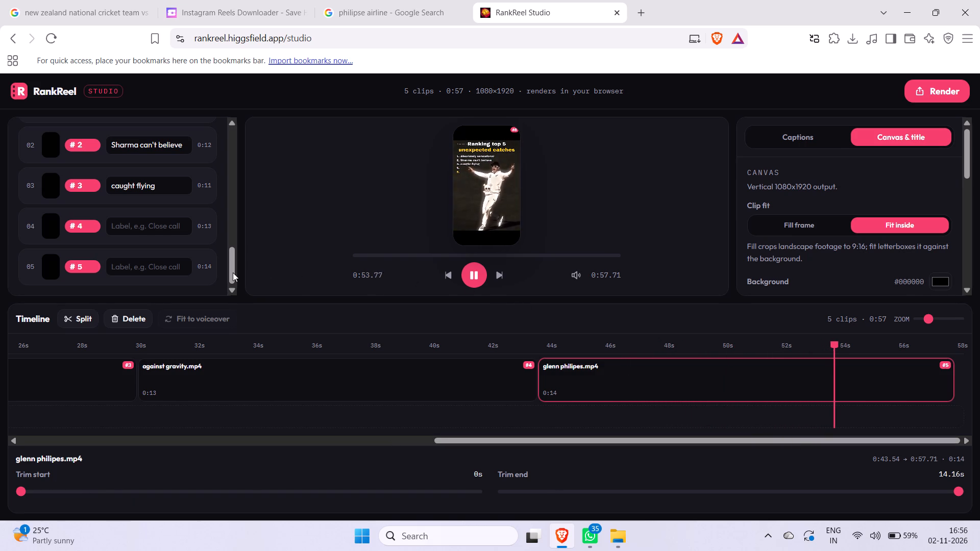
pyautogui.moveTo(139, 226); pyautogui.dragTo(252, 366)
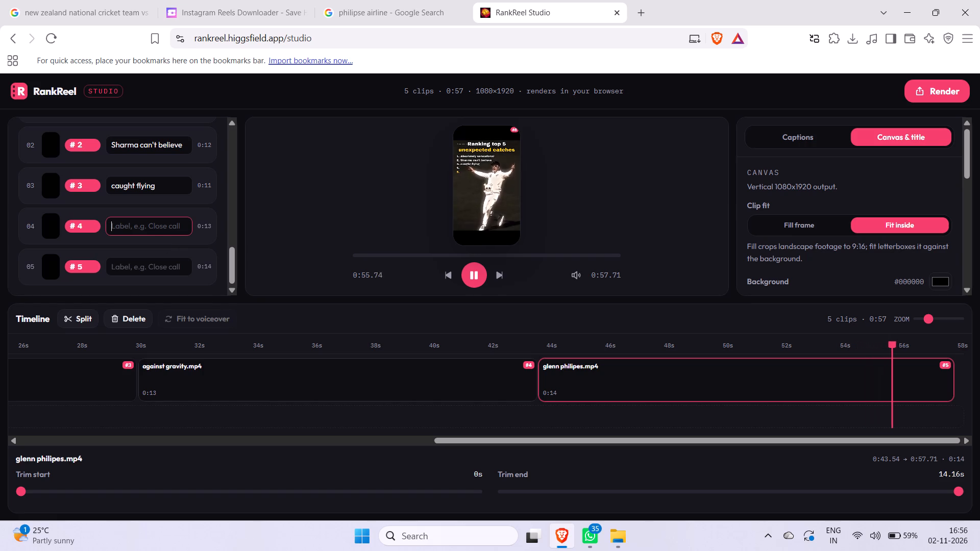
pyautogui.click(252, 366)
pyautogui.click(144, 231)
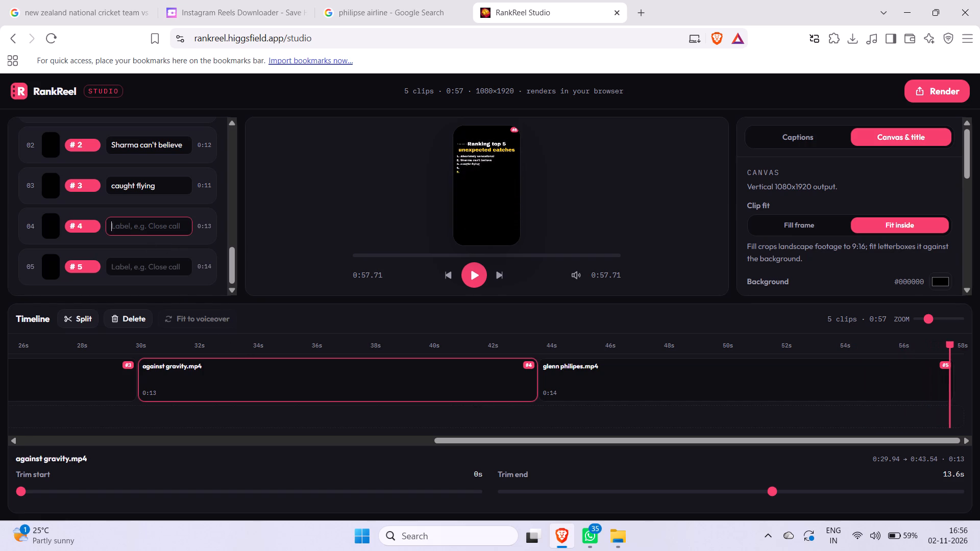
pyautogui.hotkey('shift', 'a')
pyautogui.write('gainst')
pyautogui.press('BackSpace')
pyautogui.press('BackSpace')
pyautogui.write('stt=')
pyautogui.press('BackSpace')
pyautogui.press('BackSpace')
pyautogui.press('space')
pyautogui.write('Gravity')
# Switch to the Google Search tab and open the results for "philips airlines" to check wording for the #5 label.
pyautogui.click(122, 271)
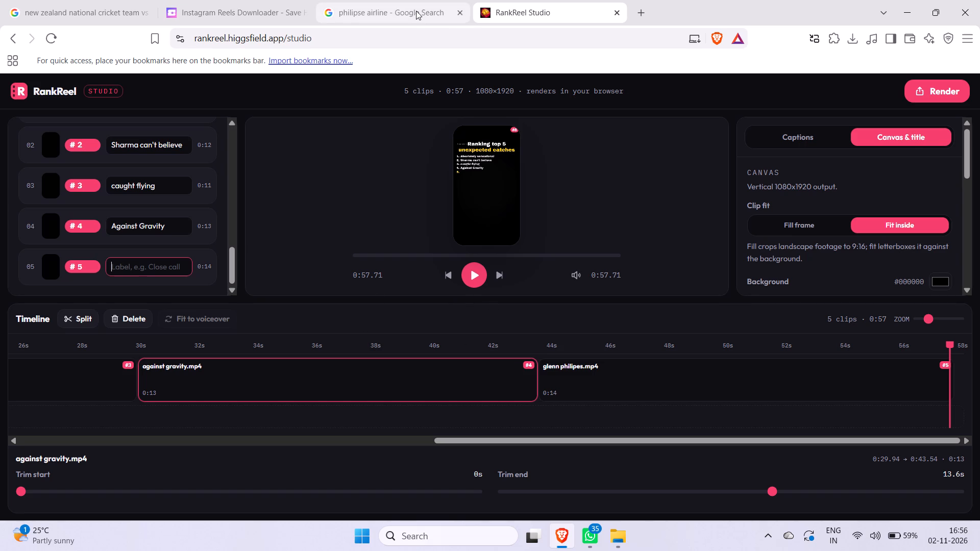
pyautogui.moveTo(443, 18); pyautogui.dragTo(288, 138)
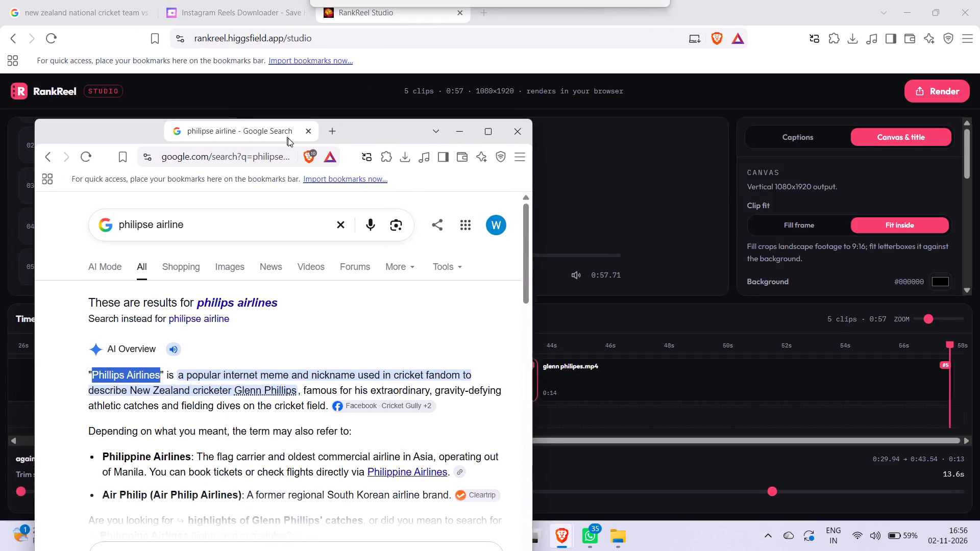
pyautogui.moveTo(288, 138); pyautogui.dragTo(400, 3)
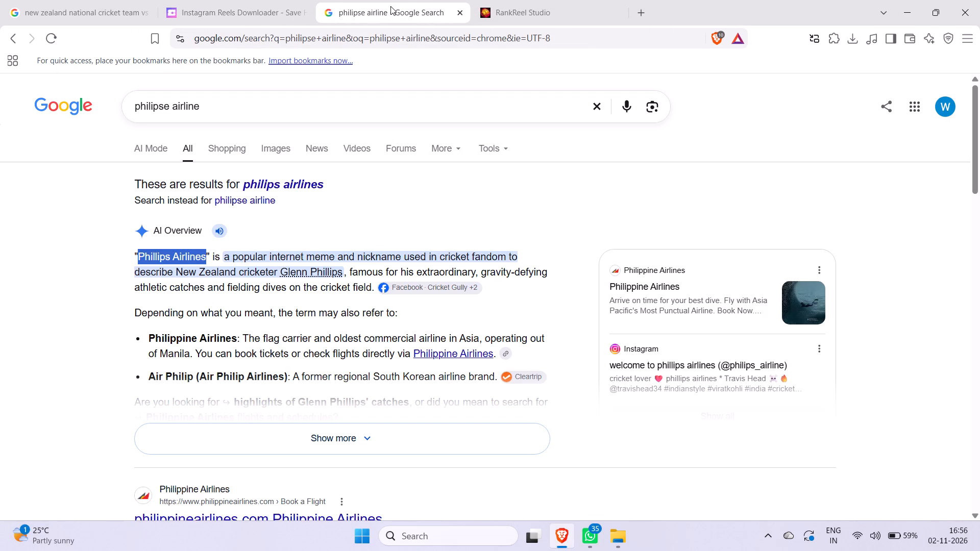
pyautogui.click(299, 186)
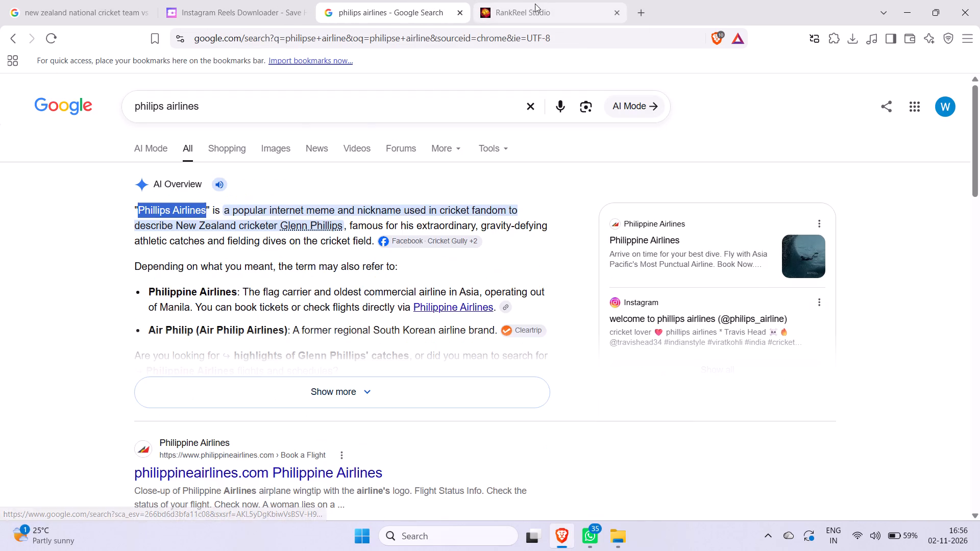
# Switch back to the RankReel Studio tab and label the #5 clip "Philips Airlines".
pyautogui.click(530, 8)
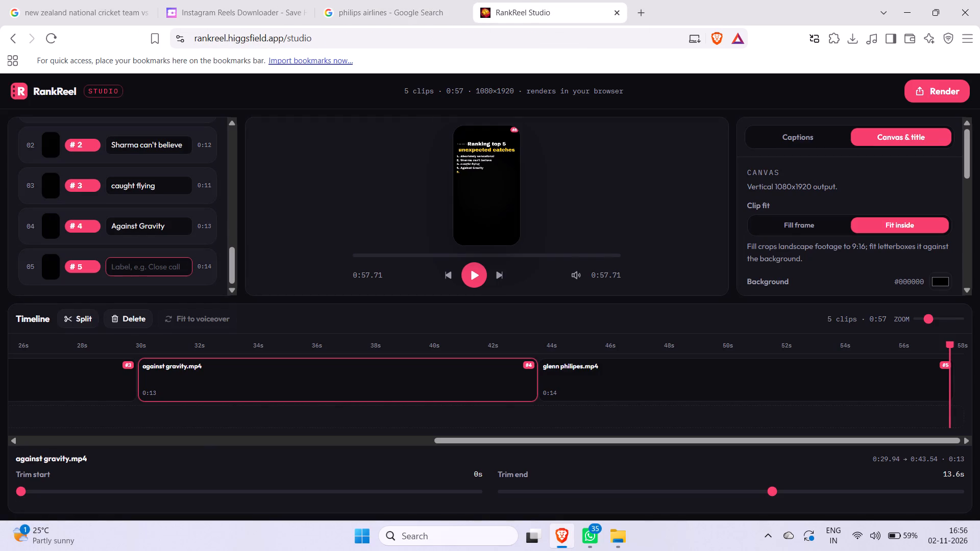
pyautogui.hotkey('shift', 'p')
pyautogui.write('hi')
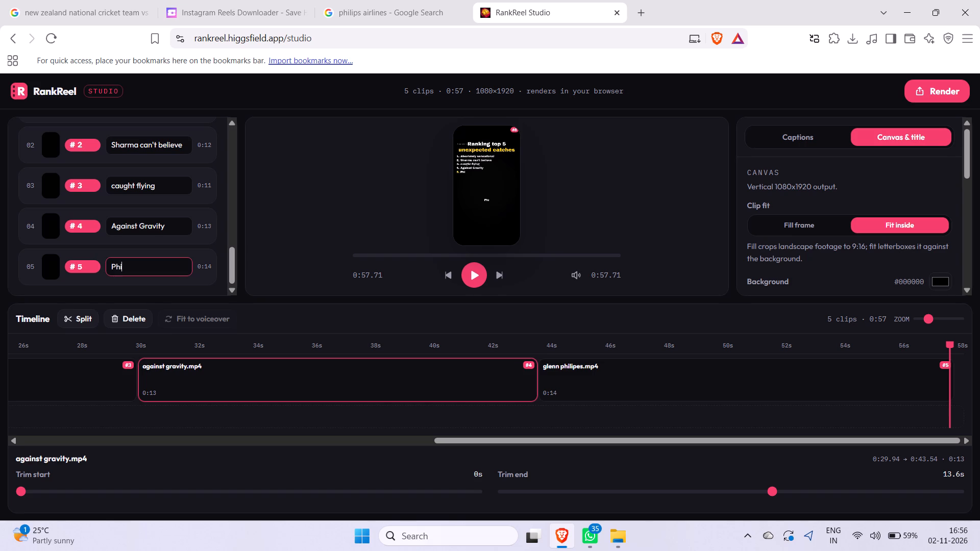
pyautogui.write('lip')
pyautogui.write('s')
pyautogui.press('space')
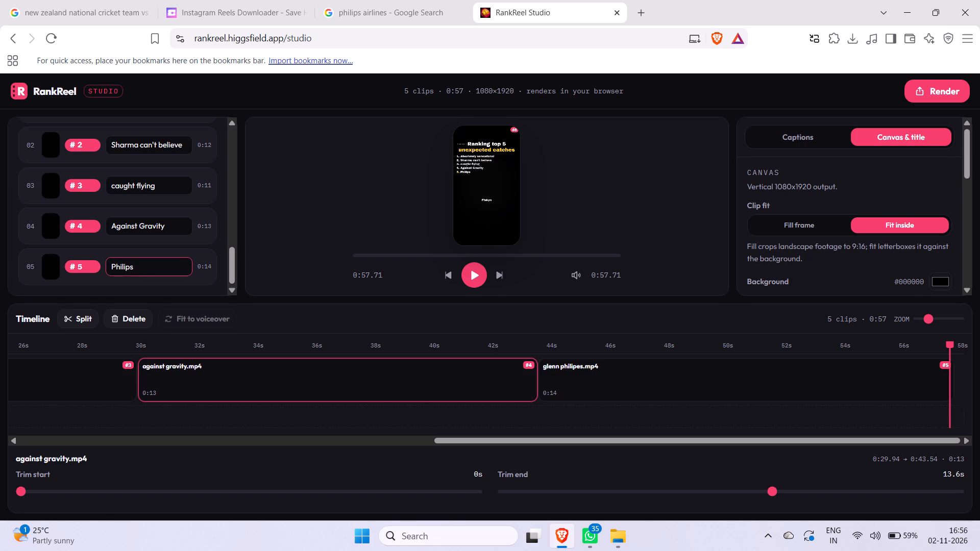
pyautogui.hotkey('shift', 'a')
pyautogui.write('irline')
pyautogui.press('s')
# Capitalise both words of the #3 clip's label so it reads "Caught Flying".
pyautogui.moveTo(140, 185); pyautogui.dragTo(150, 200)
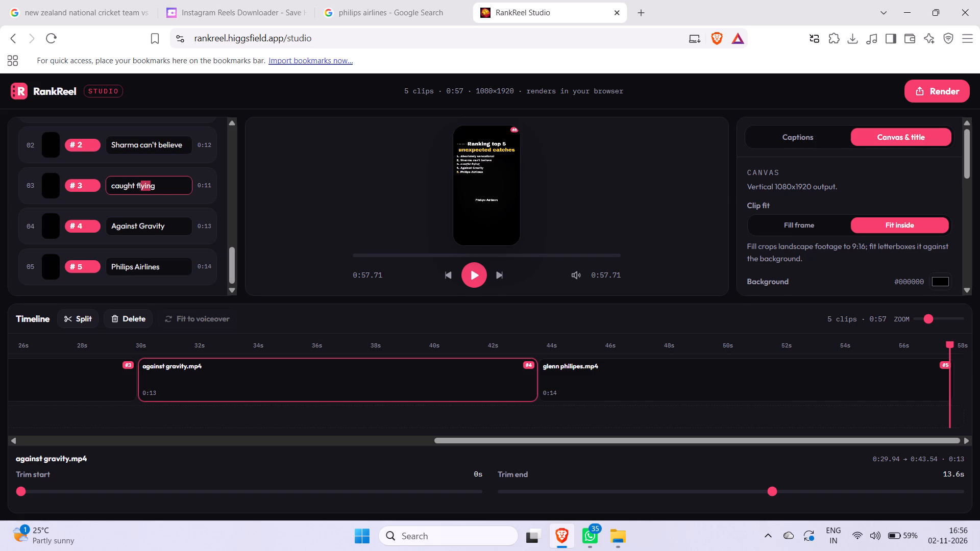
pyautogui.moveTo(139, 185); pyautogui.dragTo(151, 202)
pyautogui.press('BackSpace')
pyautogui.press('BackSpace')
pyautogui.write('FL')
pyautogui.press('BackSpace')
pyautogui.write('lyi')
pyautogui.press('n')
pyautogui.moveTo(113, 186); pyautogui.dragTo(113, 204)
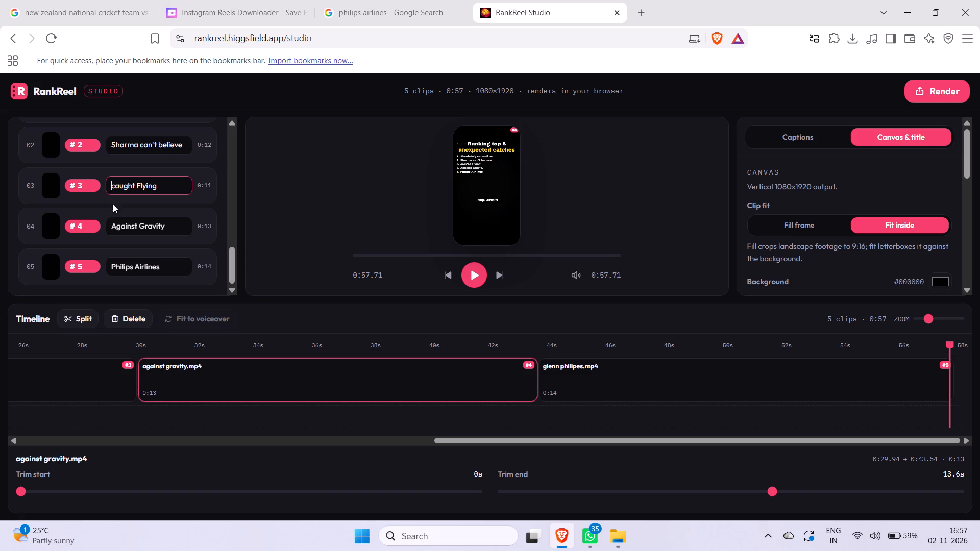
pyautogui.moveTo(113, 204); pyautogui.dragTo(113, 213)
pyautogui.press('Right')
pyautogui.press('BackSpace')
pyautogui.hotkey('shift', 'c')
# Capitalise the second word of the #1 clip's label so it reads "Absolutely Sensational".
pyautogui.scroll(1, 174, 142)
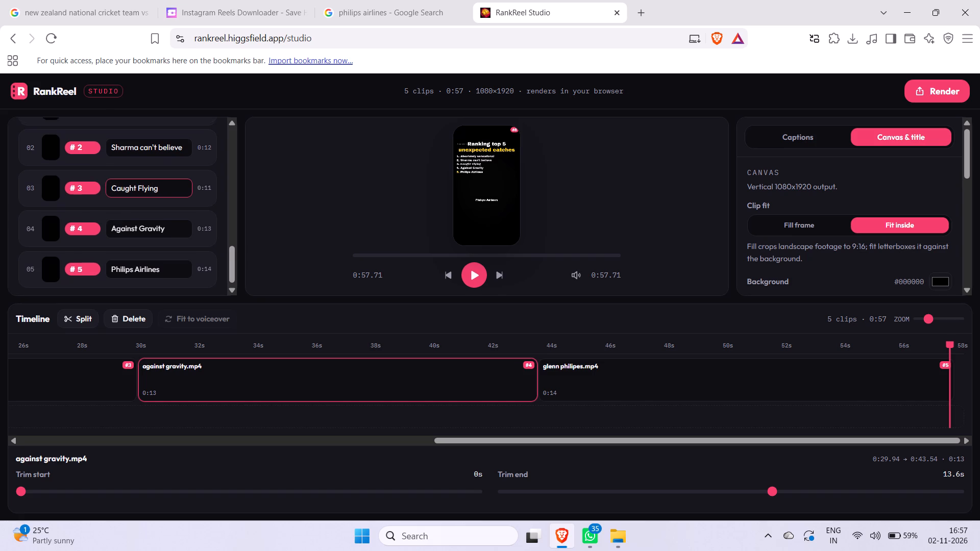
pyautogui.scroll(1, 174, 142)
pyautogui.scroll(-2, 174, 142)
pyautogui.scroll(1, 174, 142)
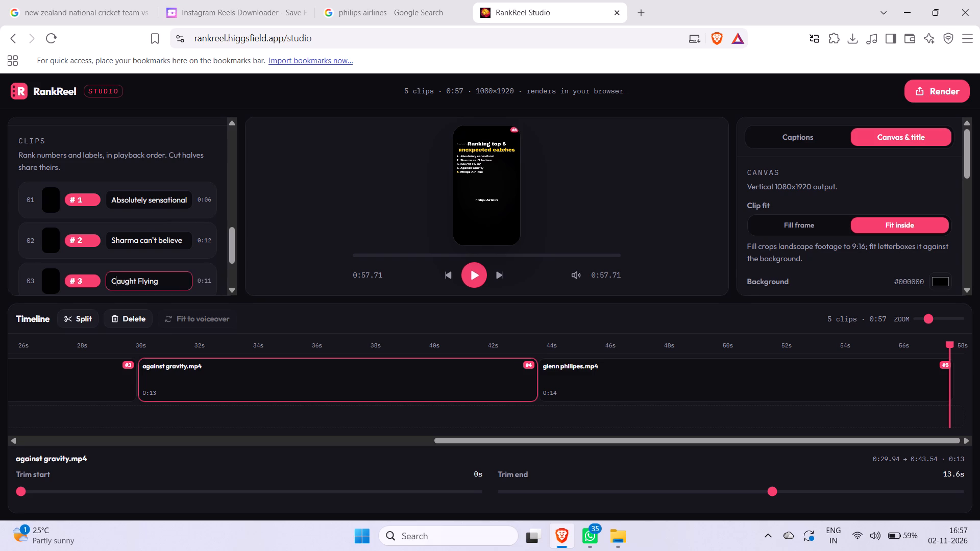
pyautogui.rightClick(150, 204)
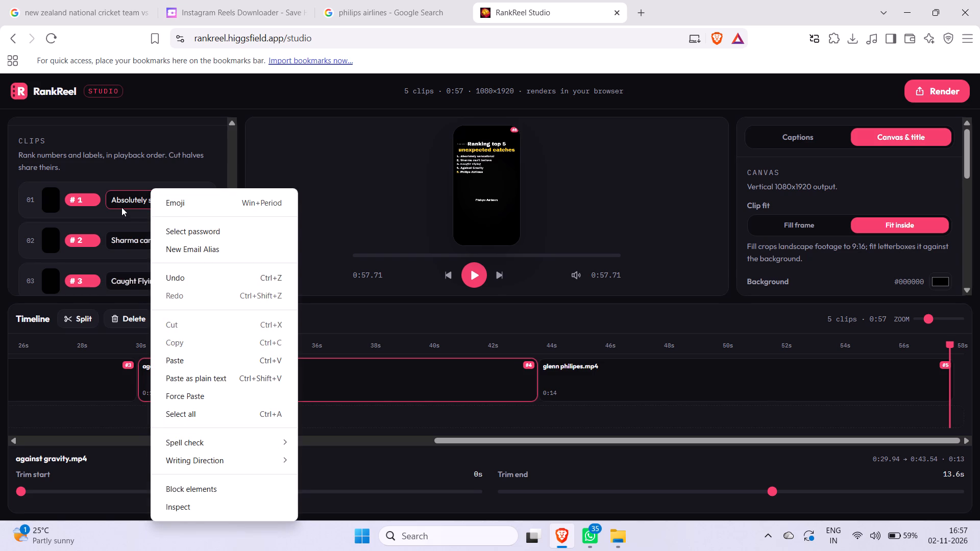
pyautogui.press('BackSpace')
pyautogui.click(121, 207)
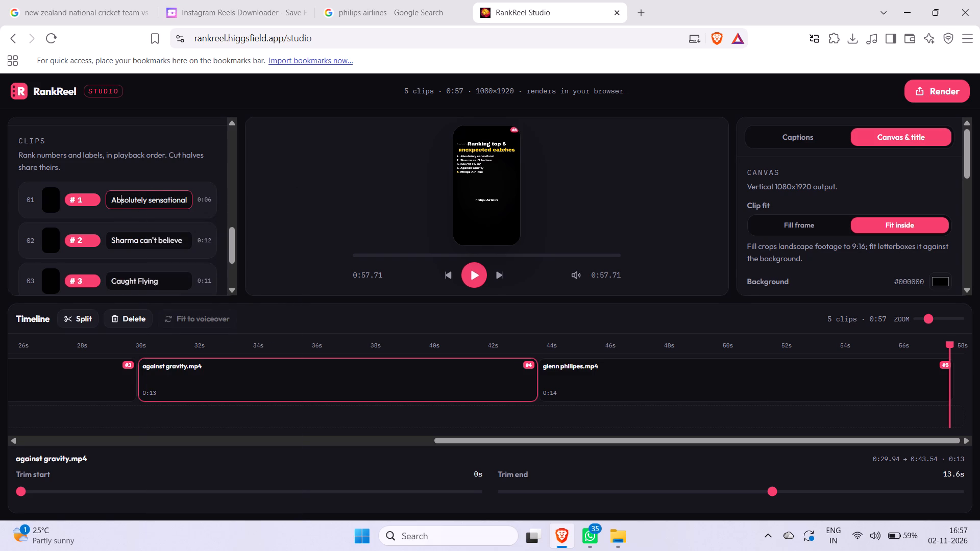
pyautogui.moveTo(154, 201); pyautogui.dragTo(156, 208)
pyautogui.press('BackSpace')
pyautogui.press('BackSpace')
pyautogui.write('SE')
pyautogui.press('BackSpace')
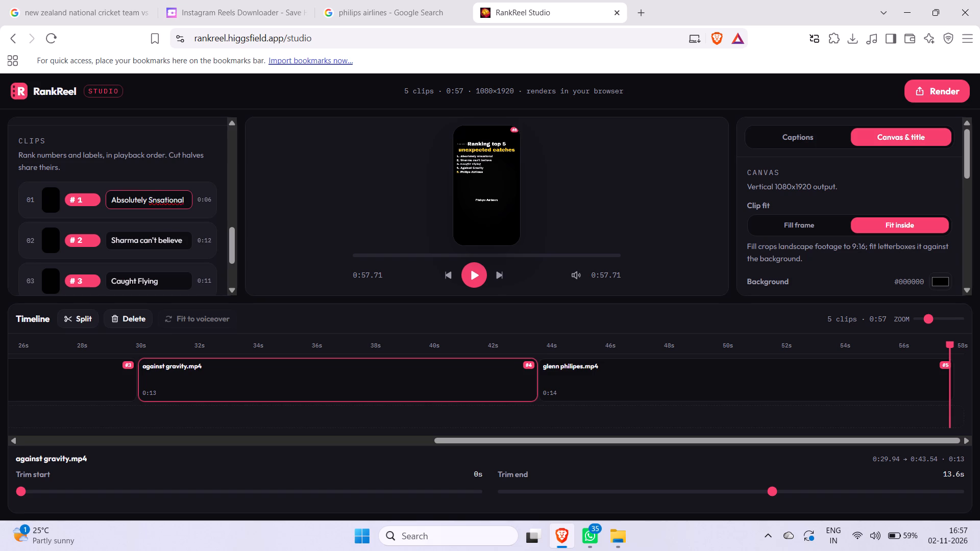
pyautogui.press('e')
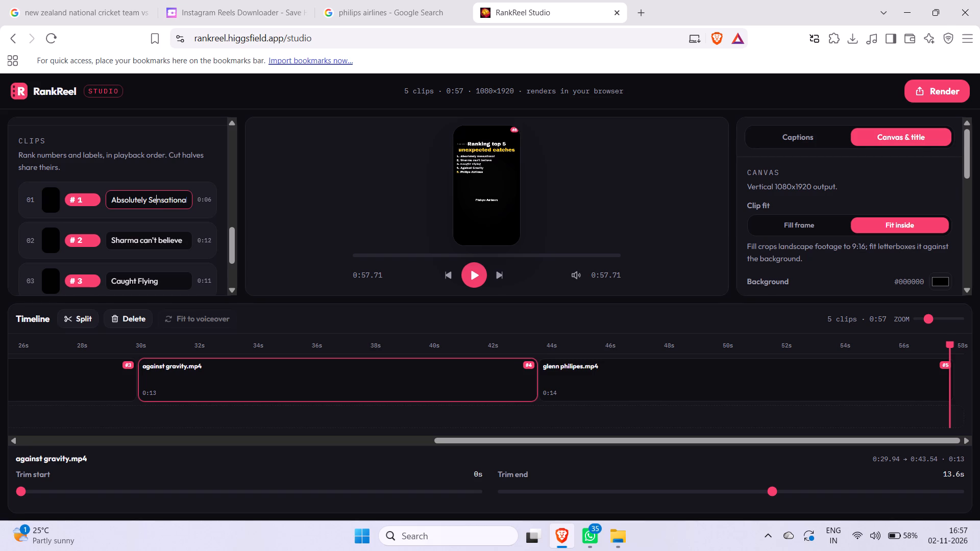
# Capitalise the last word of the #2 clip's label so it reads "Sharma can't Believe".
pyautogui.rightClick(162, 241)
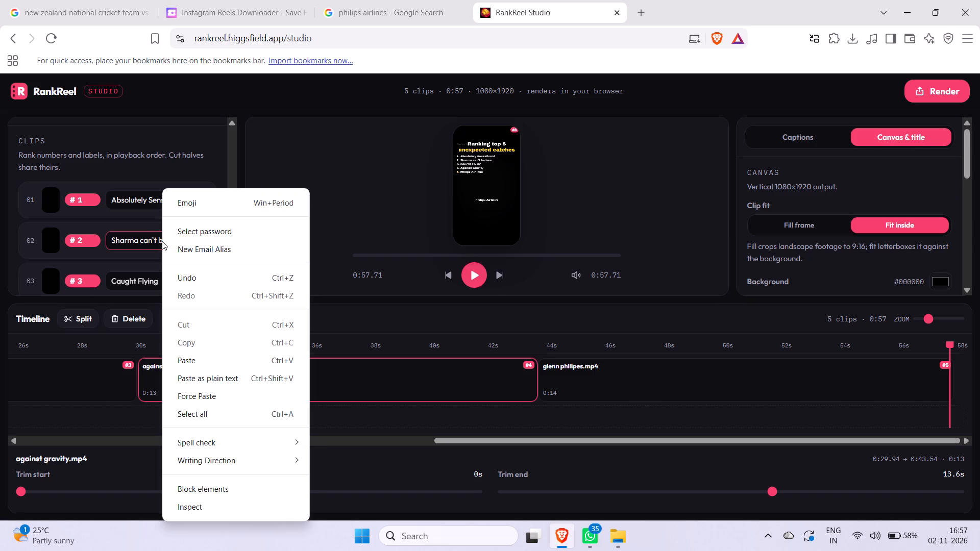
pyautogui.click(162, 241)
pyautogui.press('BackSpace')
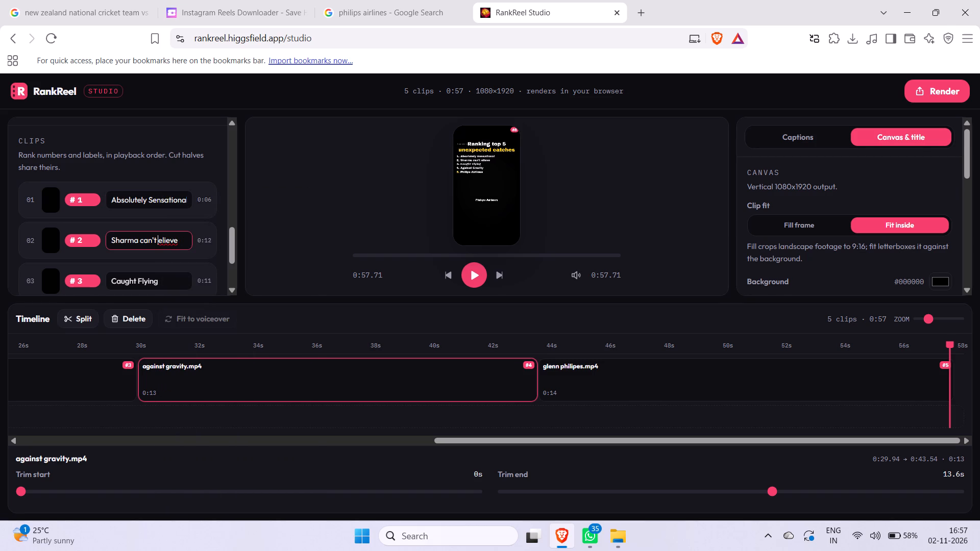
pyautogui.hotkey('shift', 'b')
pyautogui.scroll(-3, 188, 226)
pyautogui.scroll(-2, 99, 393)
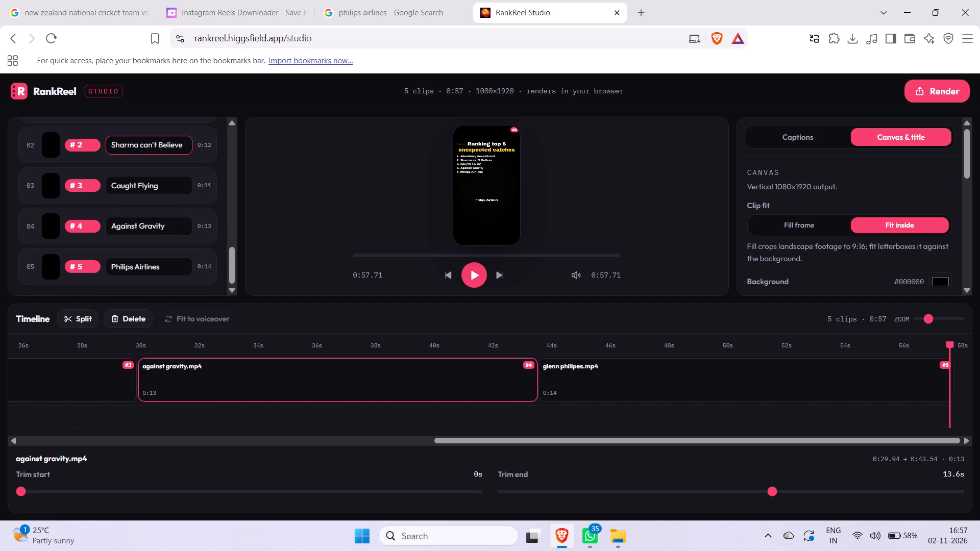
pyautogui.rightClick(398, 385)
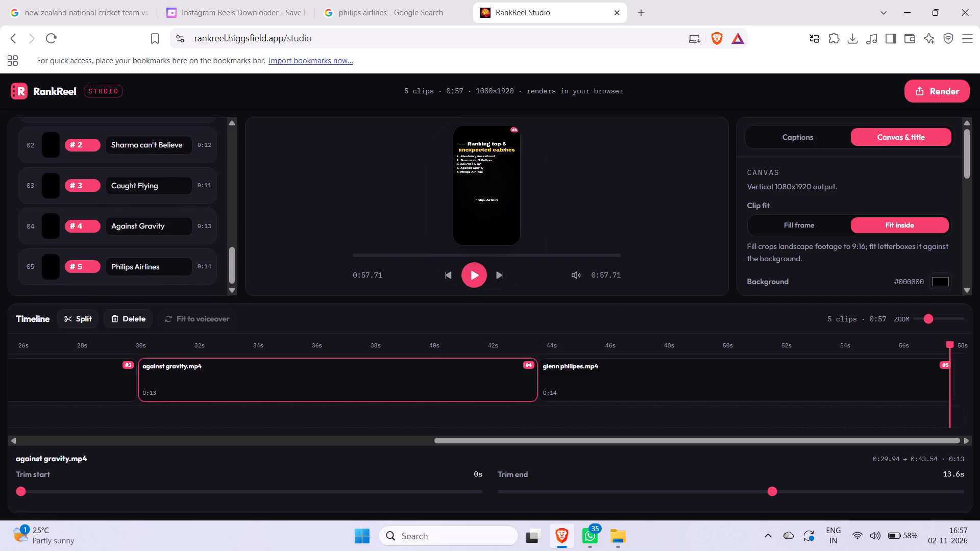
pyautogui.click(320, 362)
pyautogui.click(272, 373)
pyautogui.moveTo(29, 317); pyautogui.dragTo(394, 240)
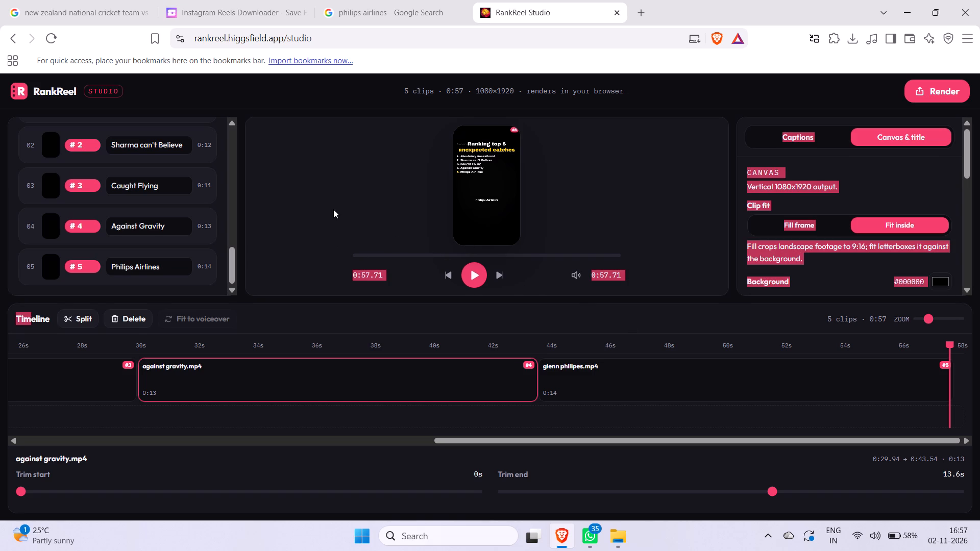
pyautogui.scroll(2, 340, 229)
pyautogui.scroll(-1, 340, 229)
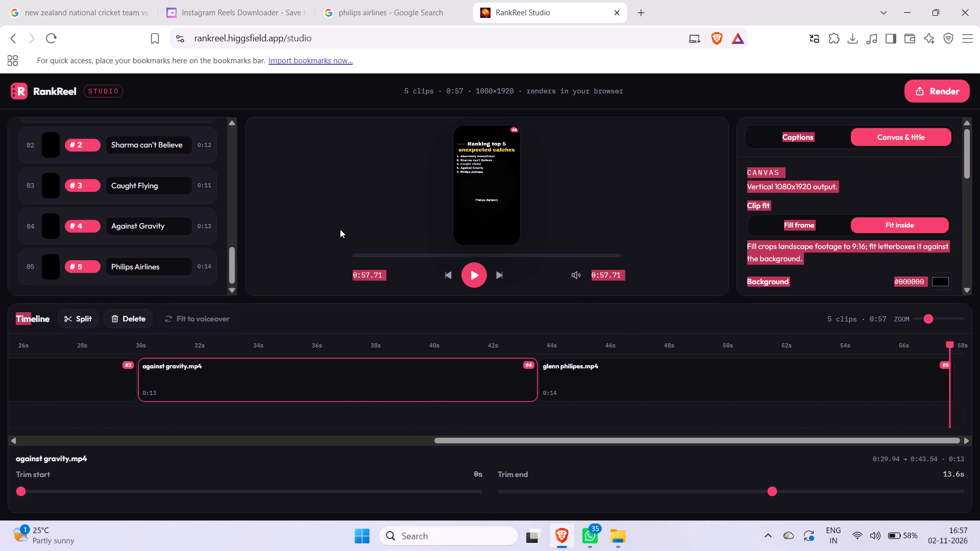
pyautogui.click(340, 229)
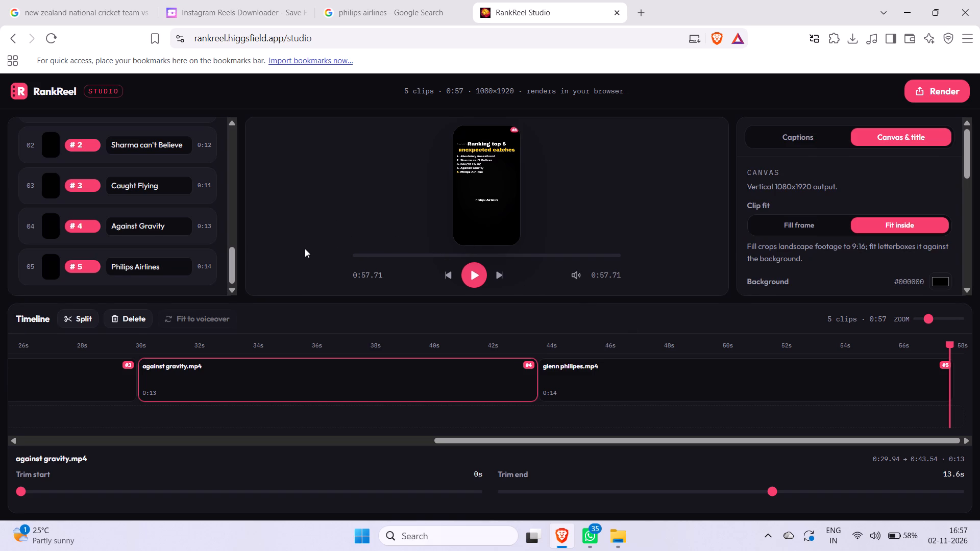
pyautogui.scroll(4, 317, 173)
# Look through the ranking settings, including the shuffle, rank badge, text size, height and countdown list options.
pyautogui.scroll(4, 132, 135)
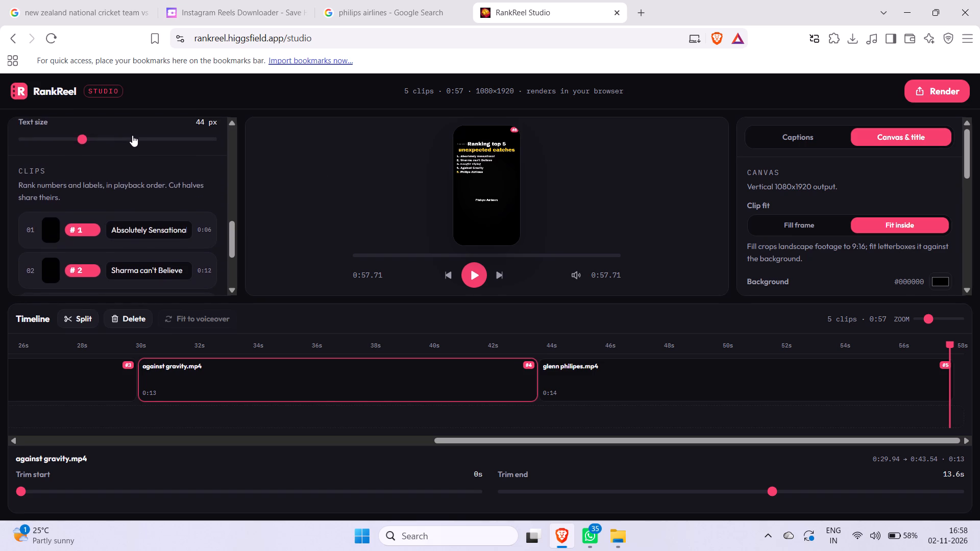
pyautogui.scroll(7, 132, 135)
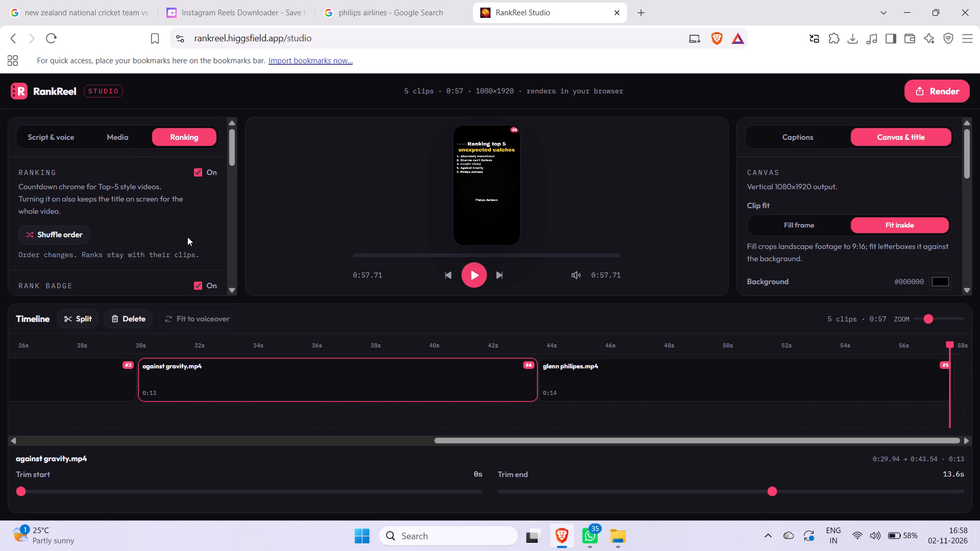
pyautogui.scroll(-5, 187, 237)
pyautogui.scroll(2, 187, 237)
pyautogui.scroll(-3, 176, 234)
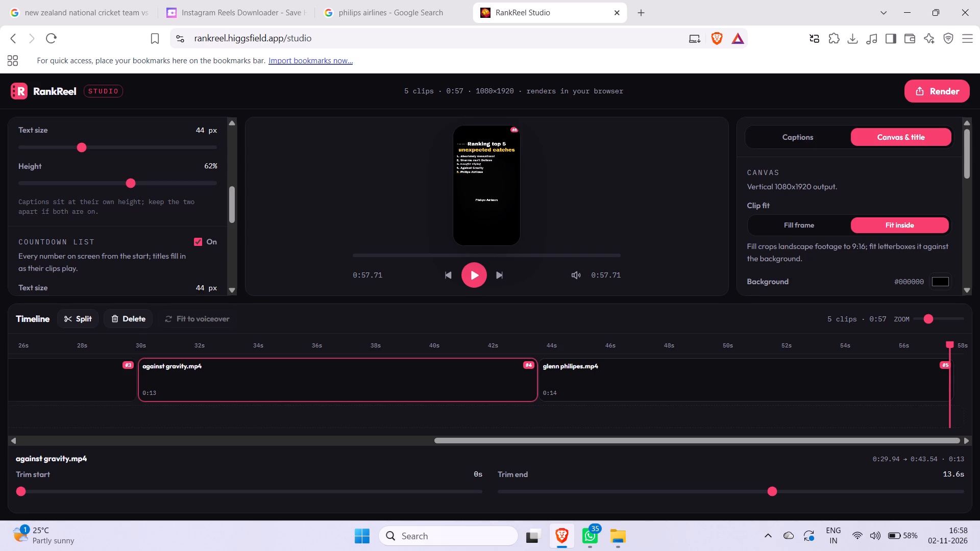
# Move the #5 clip, glenn philipes.mp4, ahead of the #4 clip, against gravity.mp4, on the timeline.
pyautogui.moveTo(600, 390); pyautogui.dragTo(262, 389)
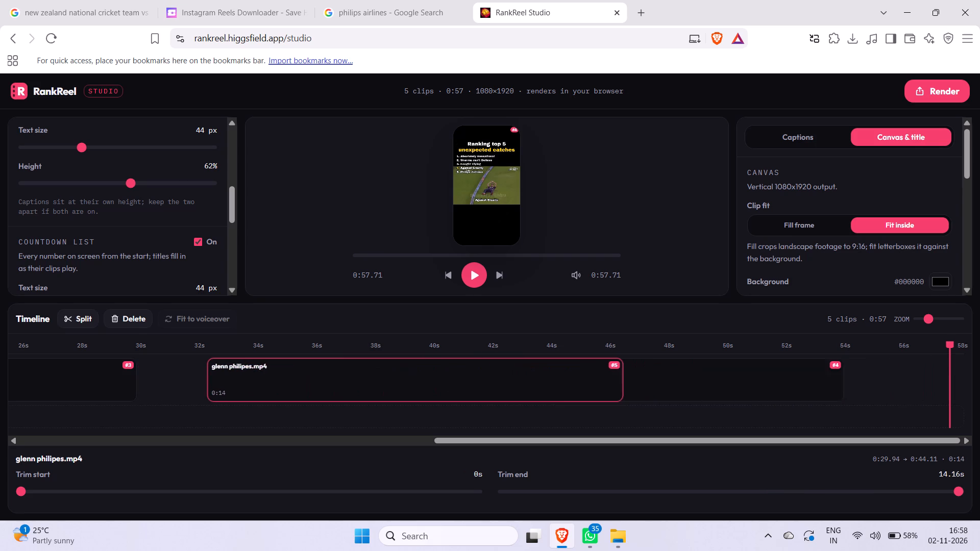
pyautogui.moveTo(262, 389); pyautogui.dragTo(255, 389)
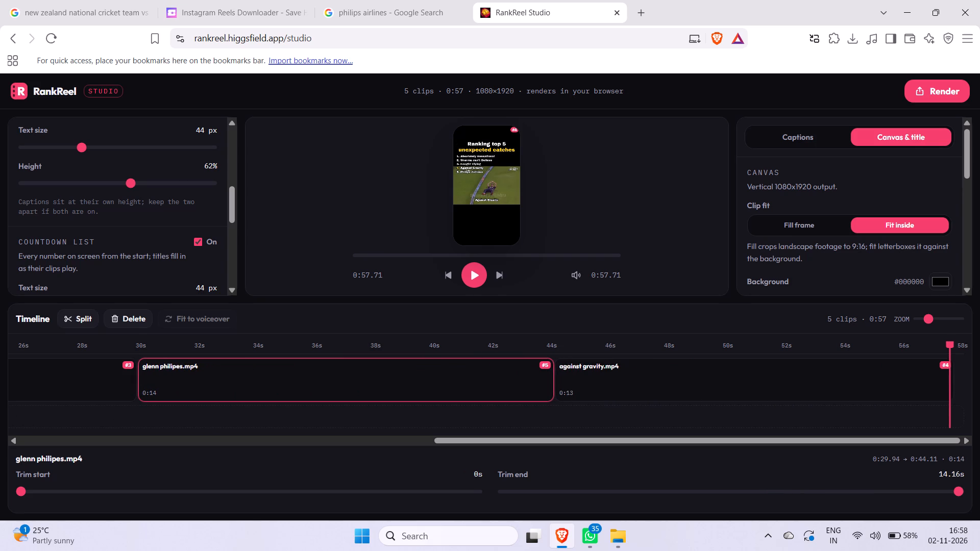
# Move the #5 clip, glenn philipes.mp4, to the very start of the timeline, ahead of absolutely sensational.mp4.
pyautogui.moveTo(189, 388); pyautogui.dragTo(0, 384)
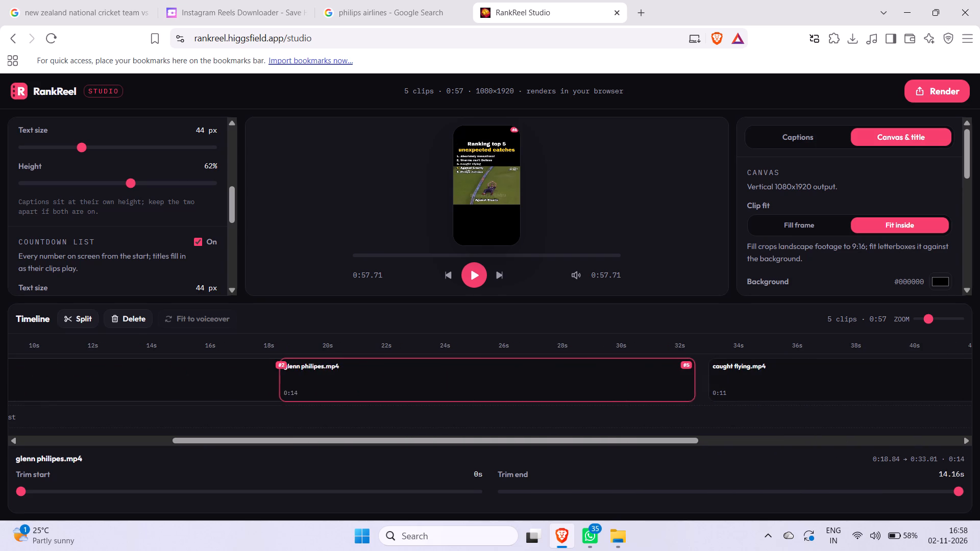
pyautogui.moveTo(353, 382); pyautogui.dragTo(75, 377)
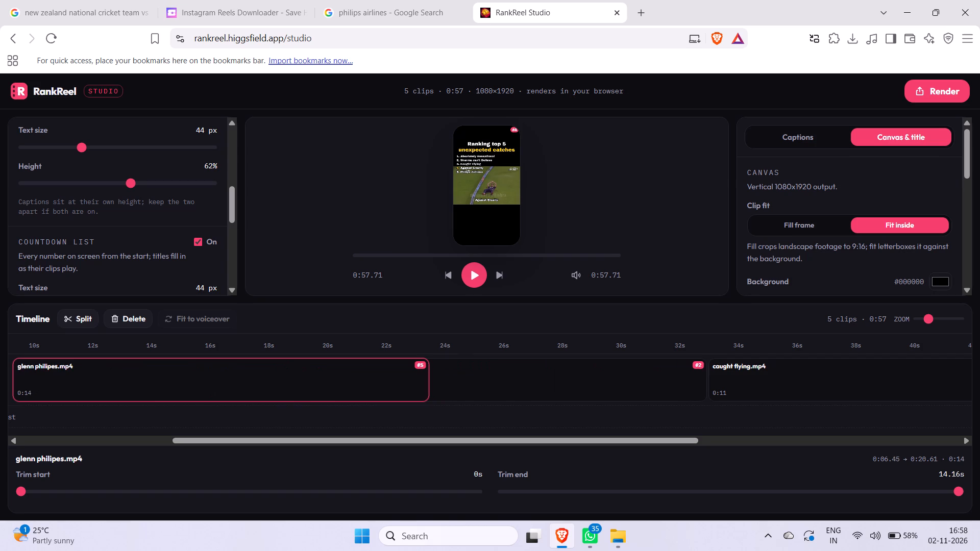
pyautogui.moveTo(75, 377); pyautogui.dragTo(74, 377)
pyautogui.hscroll(4, 216, 370)
pyautogui.moveTo(243, 398); pyautogui.dragTo(33, 388)
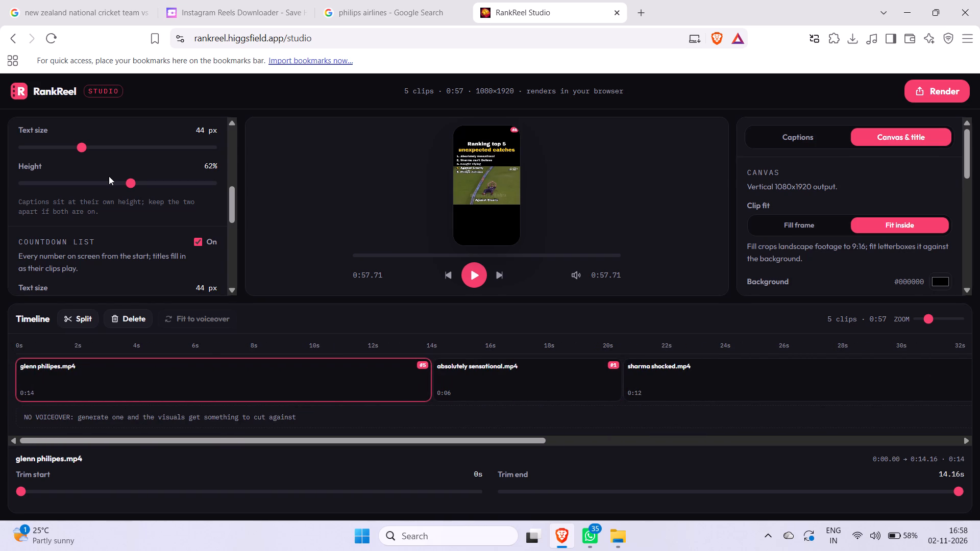
# Set the rank number of the "Absolutely Sensational" clip to 5 in the clips list.
pyautogui.scroll(-2, 109, 176)
pyautogui.scroll(1, 109, 176)
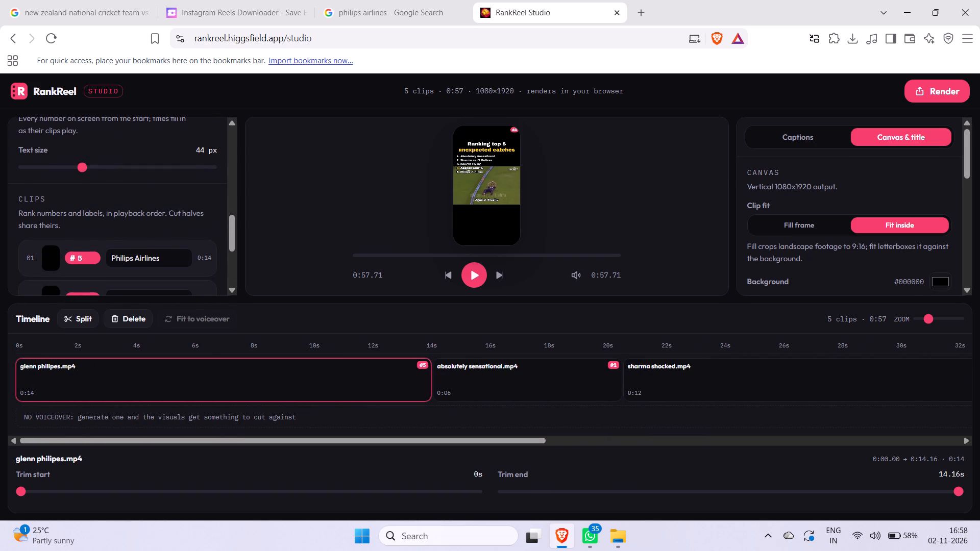
pyautogui.scroll(-1, 152, 236)
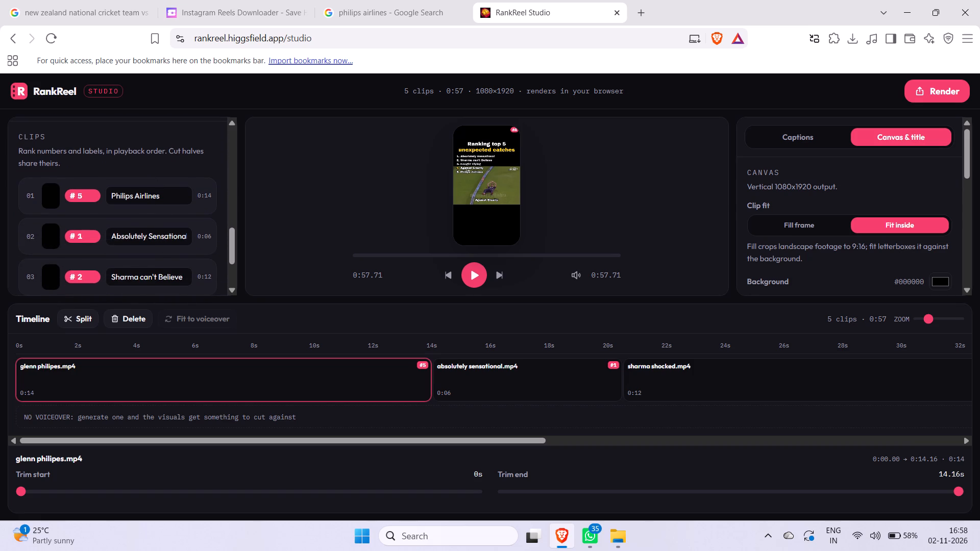
pyautogui.rightClick(83, 236)
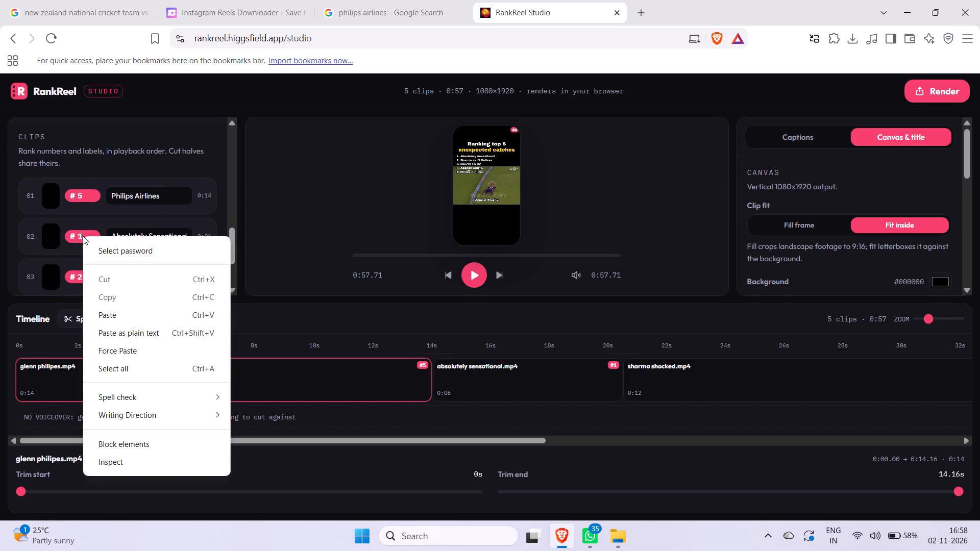
pyautogui.press('5')
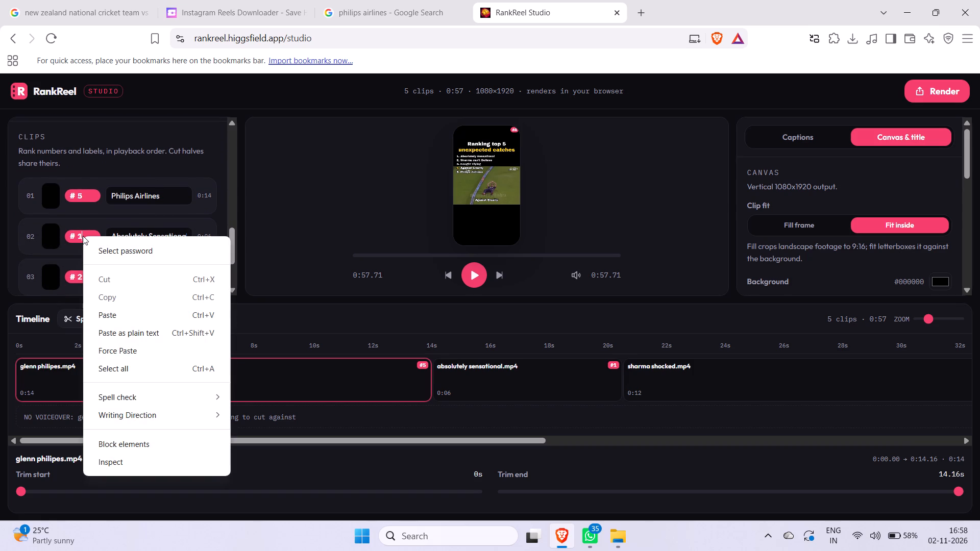
pyautogui.rightClick(83, 236)
pyautogui.press('5')
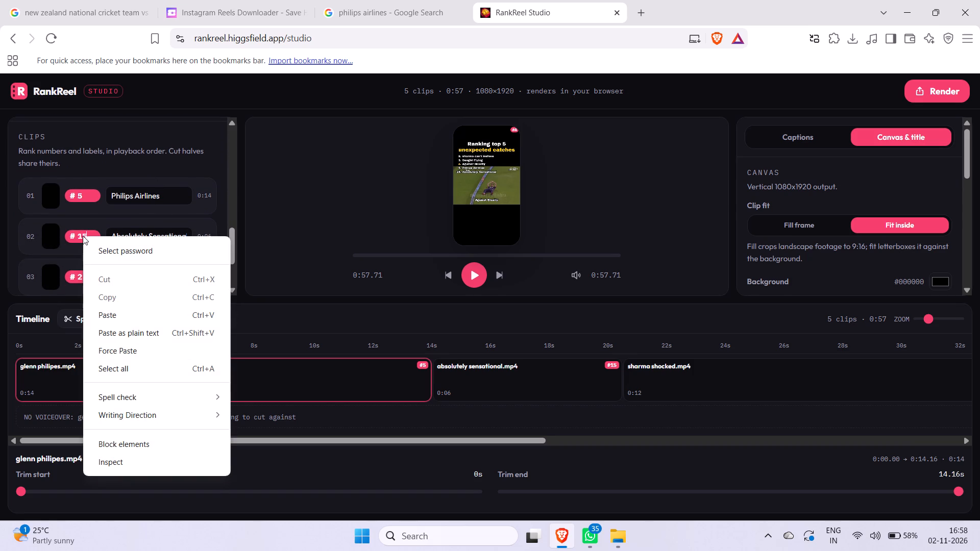
pyautogui.press('Left')
pyautogui.press('BackSpace')
pyautogui.press('Left')
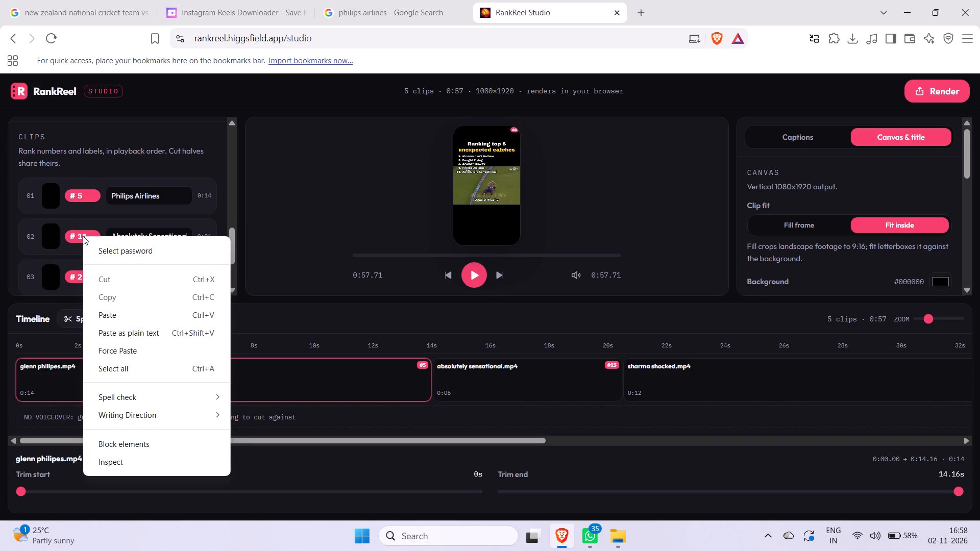
pyautogui.click(87, 234)
pyautogui.press('Left')
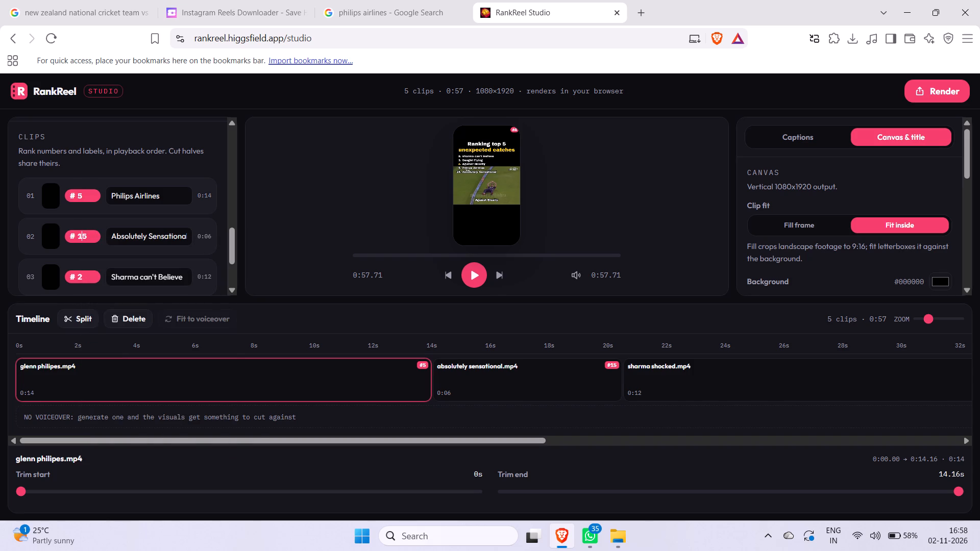
pyautogui.press('BackSpace')
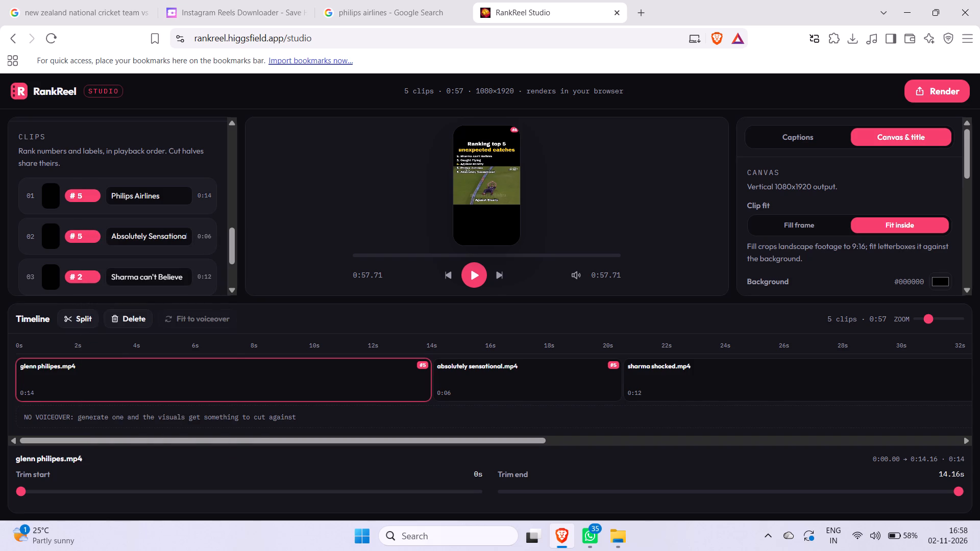
# Set the rank number of the "Philips Airlines" clip to 1.
pyautogui.scroll(-1, 82, 232)
pyautogui.click(84, 198)
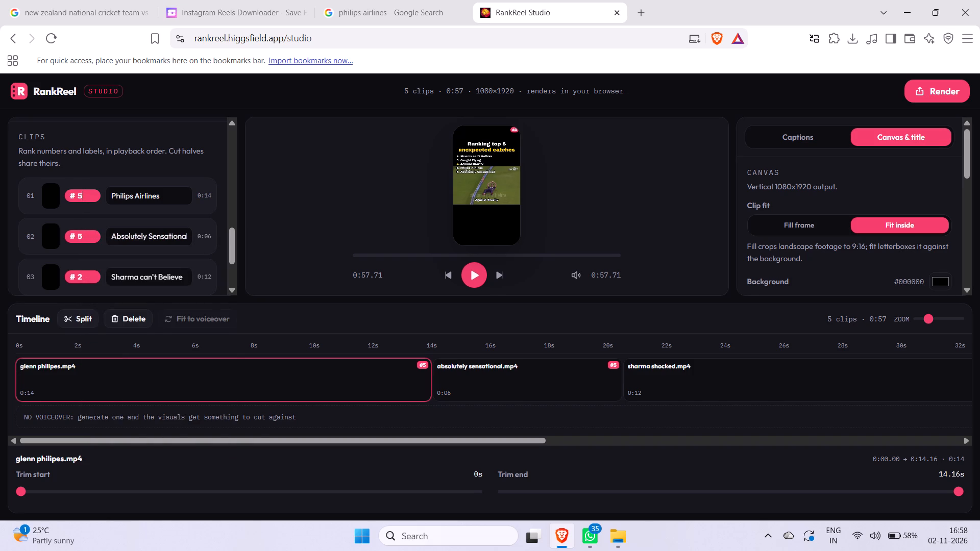
pyautogui.click(87, 196)
pyautogui.press('BackSpace')
# Move the #4 clip, against gravity.mp4, ahead of caught flying.mp4 and sharma shocked.mp4 on the timeline.
pyautogui.scroll(-1, 148, 229)
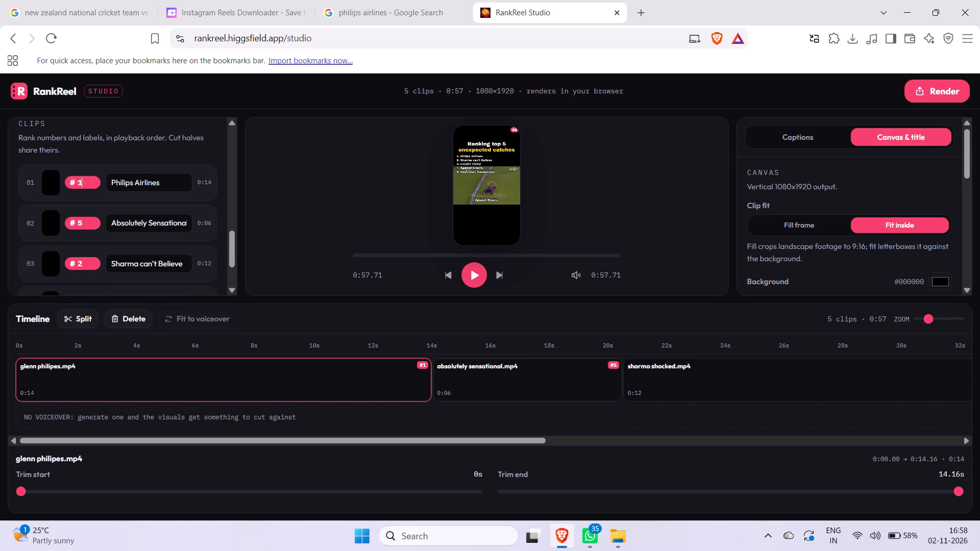
pyautogui.hscroll(-2, 463, 395)
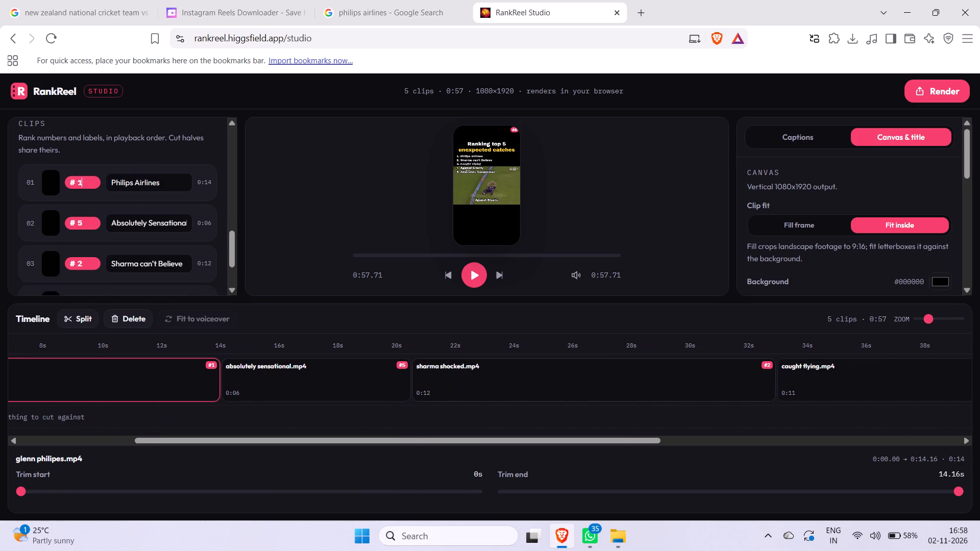
pyautogui.hscroll(-3, 463, 395)
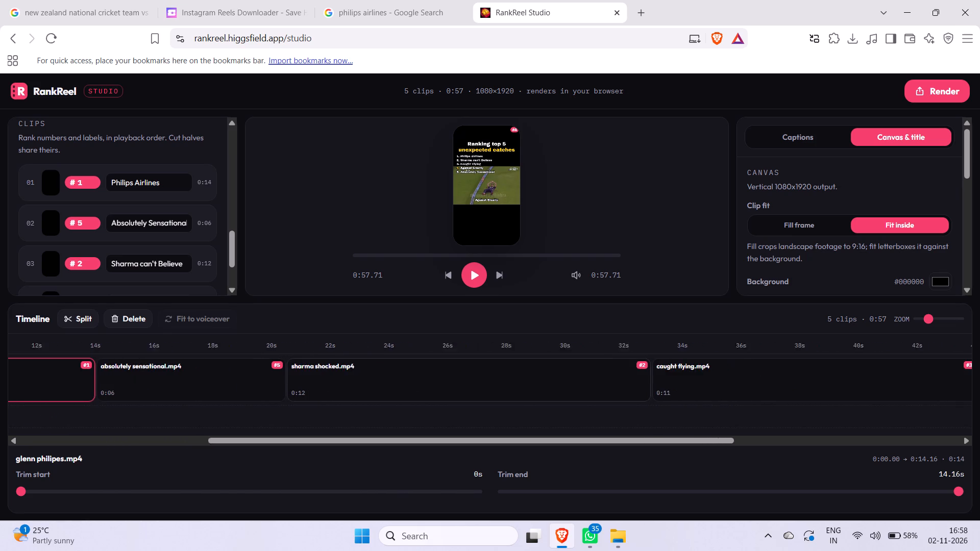
pyautogui.hscroll(-1, 453, 395)
pyautogui.hscroll(-2, 747, 386)
pyautogui.moveTo(747, 386); pyautogui.dragTo(454, 373, button='right')
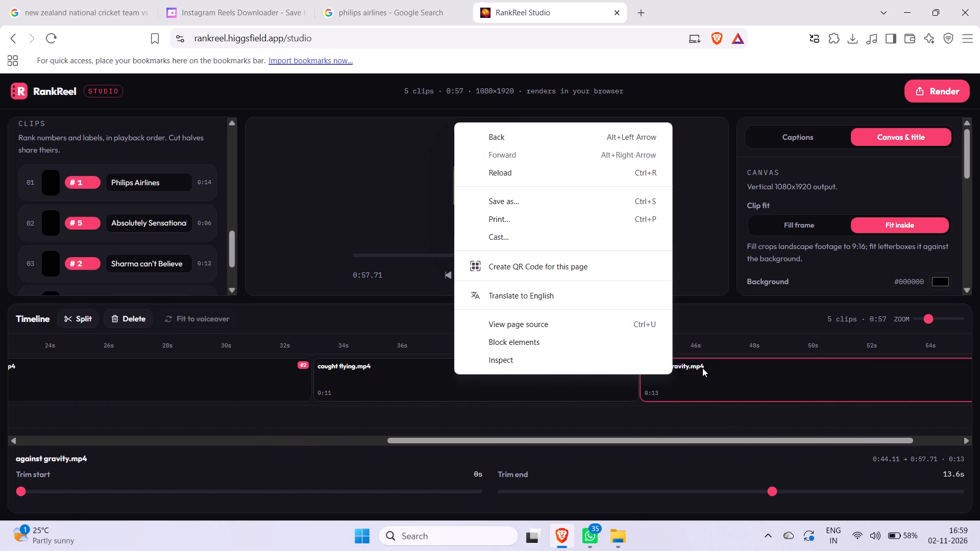
pyautogui.click(702, 368)
pyautogui.rightClick(702, 368)
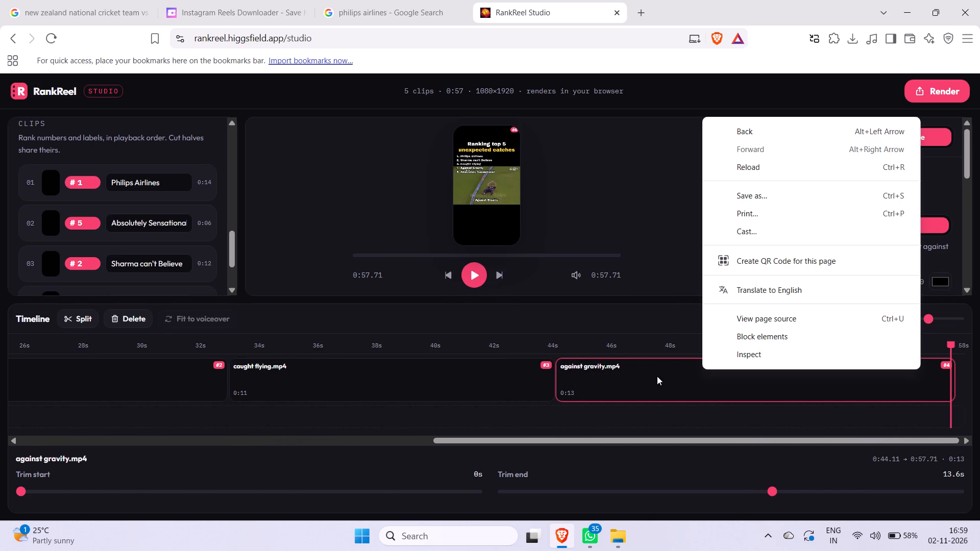
pyautogui.moveTo(655, 376); pyautogui.dragTo(458, 368)
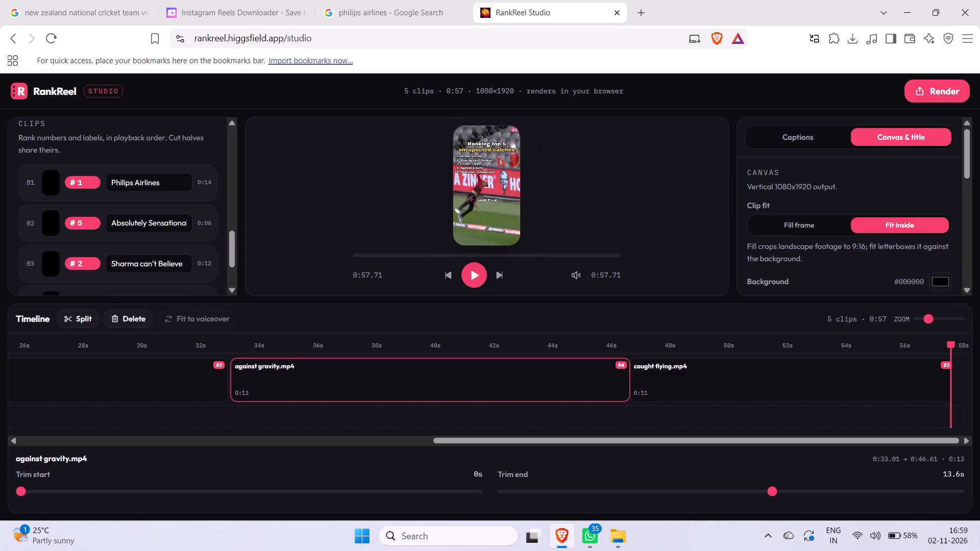
pyautogui.hscroll(4, 254, 379)
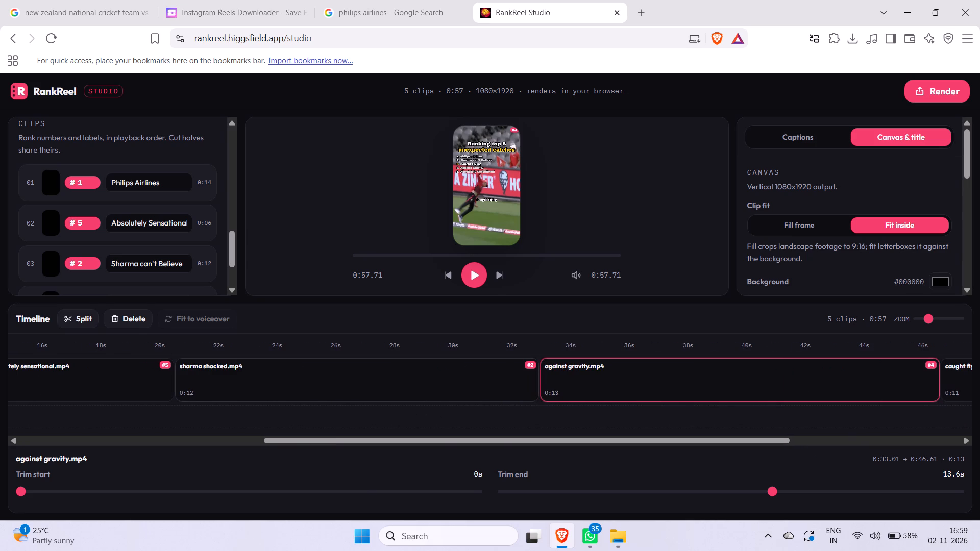
pyautogui.moveTo(573, 379); pyautogui.dragTo(493, 380)
pyautogui.click(493, 380)
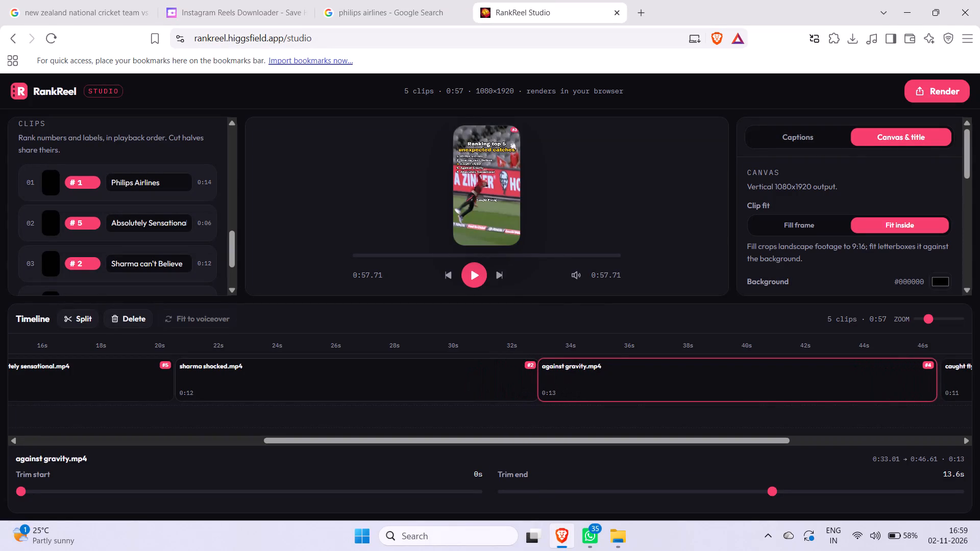
pyautogui.moveTo(694, 367); pyautogui.dragTo(354, 410)
# Move against gravity.mp4 ahead of absolutely sensational.mp4 so it plays second, after glenn philipes.mp4.
pyautogui.scroll(-1, 140, 244)
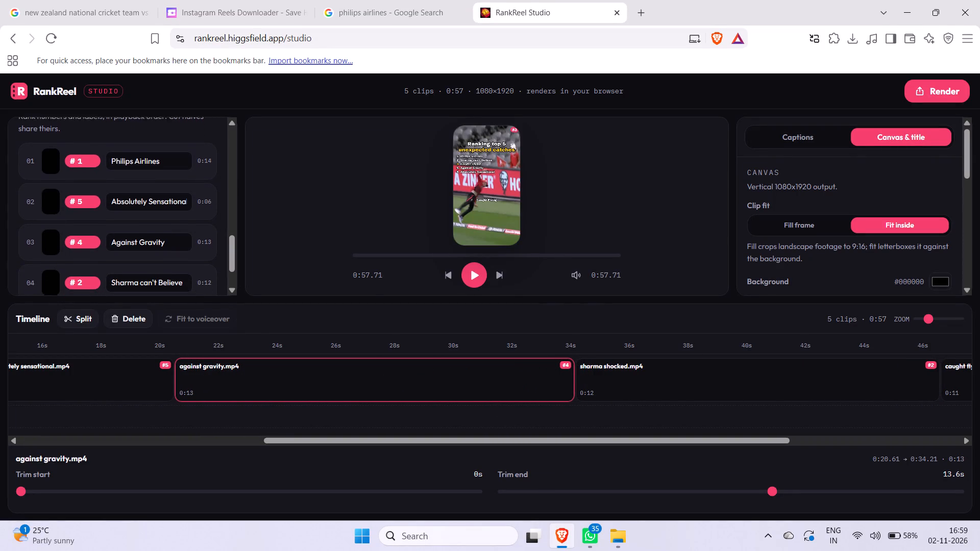
pyautogui.scroll(-1, 138, 215)
pyautogui.scroll(1, 138, 215)
pyautogui.scroll(-1, 138, 215)
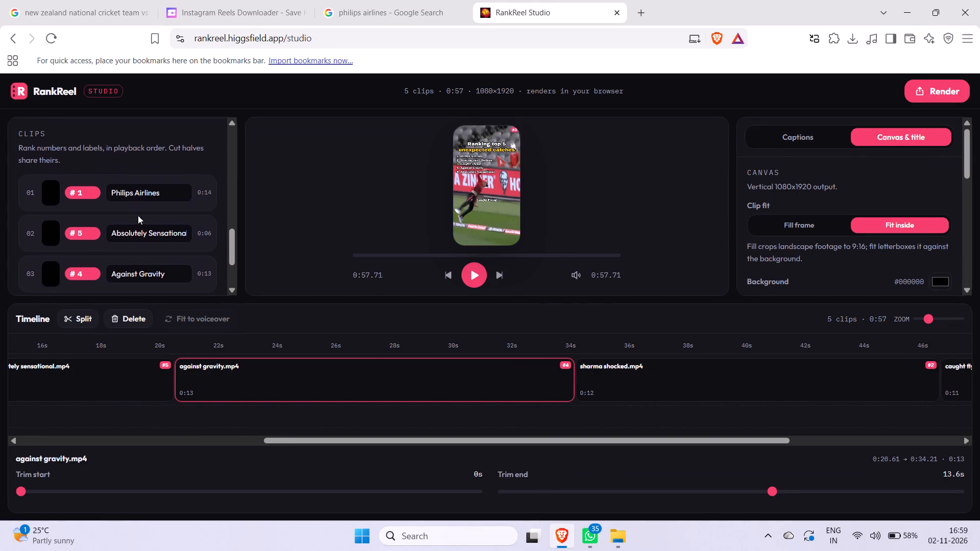
pyautogui.hscroll(2, 184, 384)
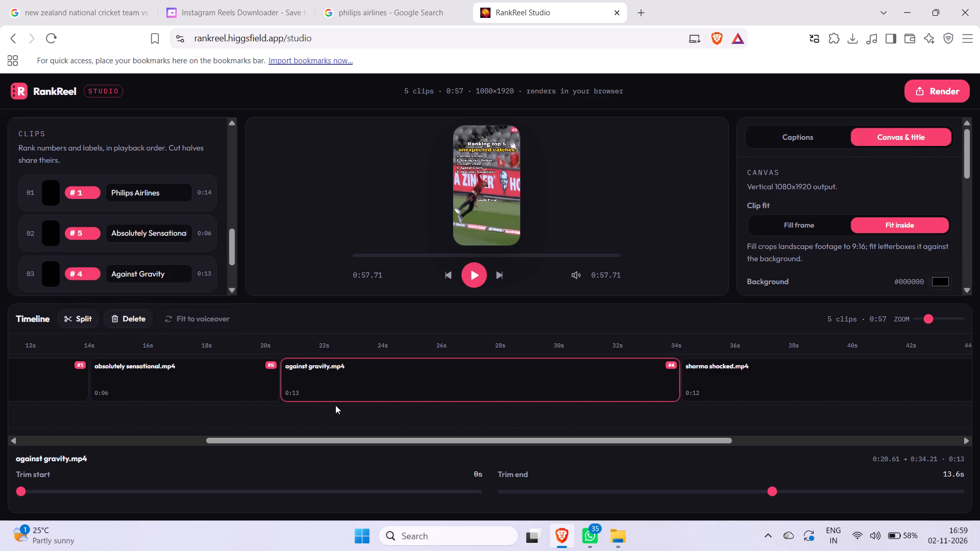
pyautogui.moveTo(337, 382); pyautogui.dragTo(227, 398)
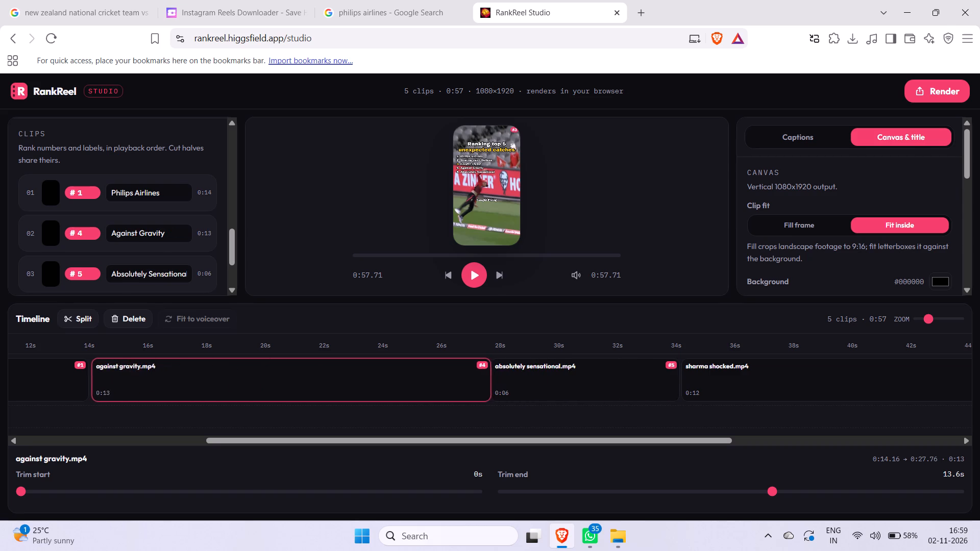
# Set the rank number of the "Against Gravity" clip to 2.
pyautogui.hscroll(2, 287, 374)
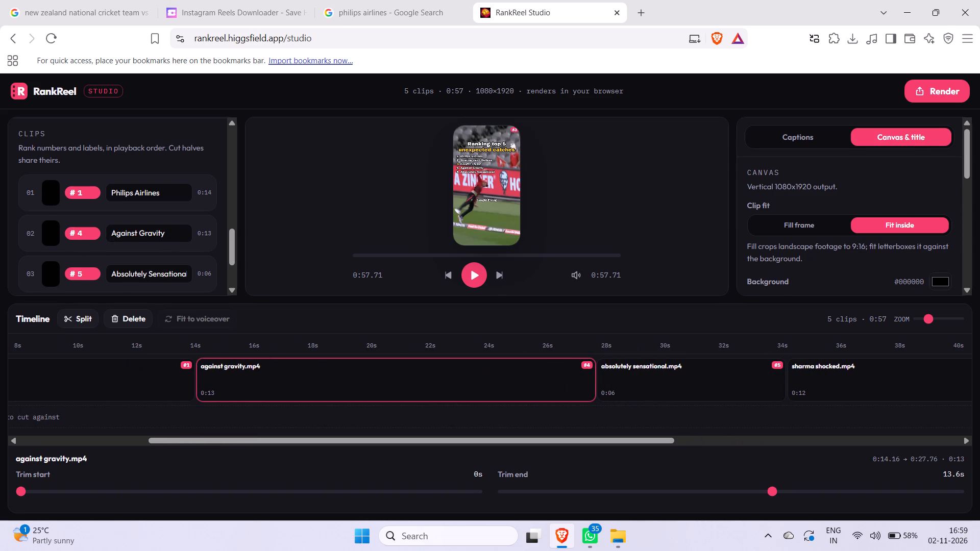
pyautogui.click(90, 233)
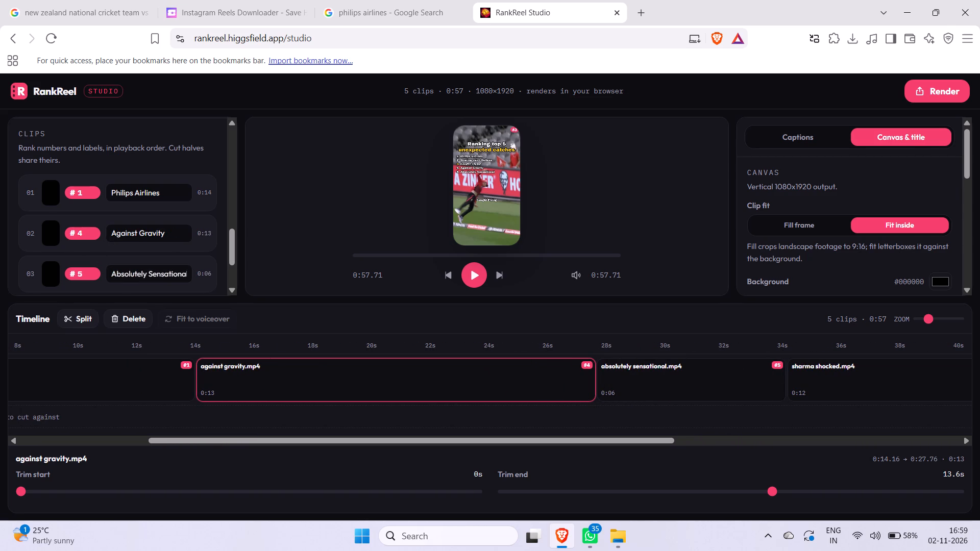
pyautogui.click(90, 237)
pyautogui.press('BackSpace')
pyautogui.press('2')
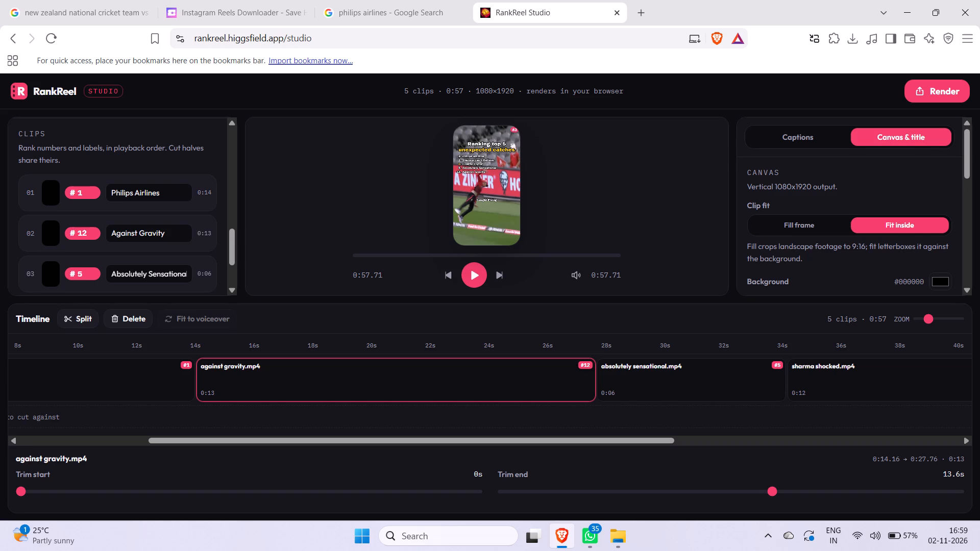
pyautogui.click(90, 237)
pyautogui.press('Left')
pyautogui.press('BackSpace')
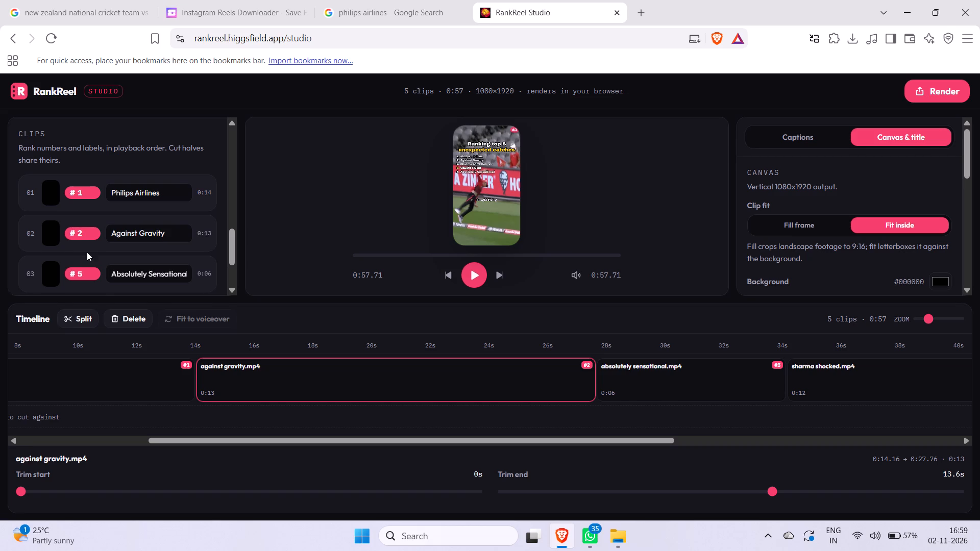
# Set the rank number of the "Sharma can't Believe" clip to 4.
pyautogui.scroll(-2, 85, 265)
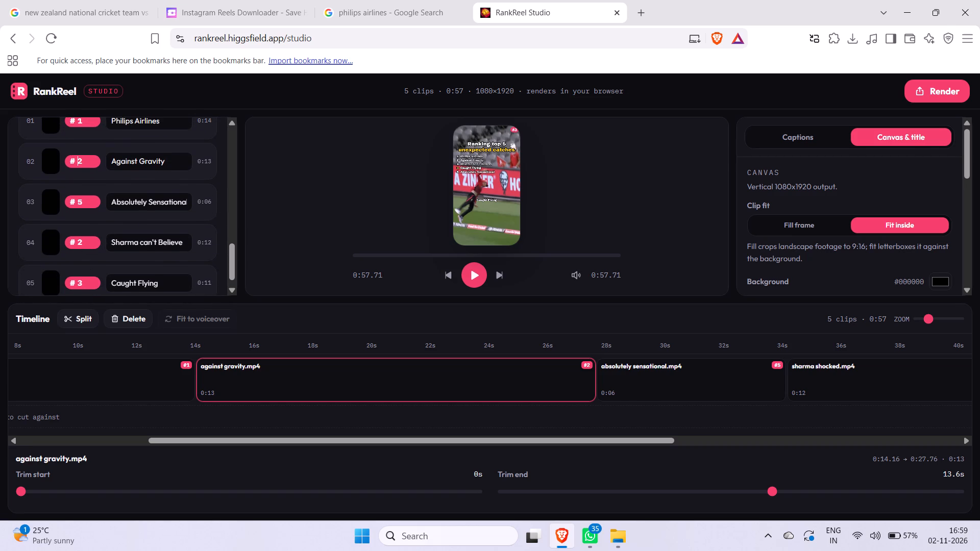
pyautogui.click(89, 239)
pyautogui.doubleClick(89, 239)
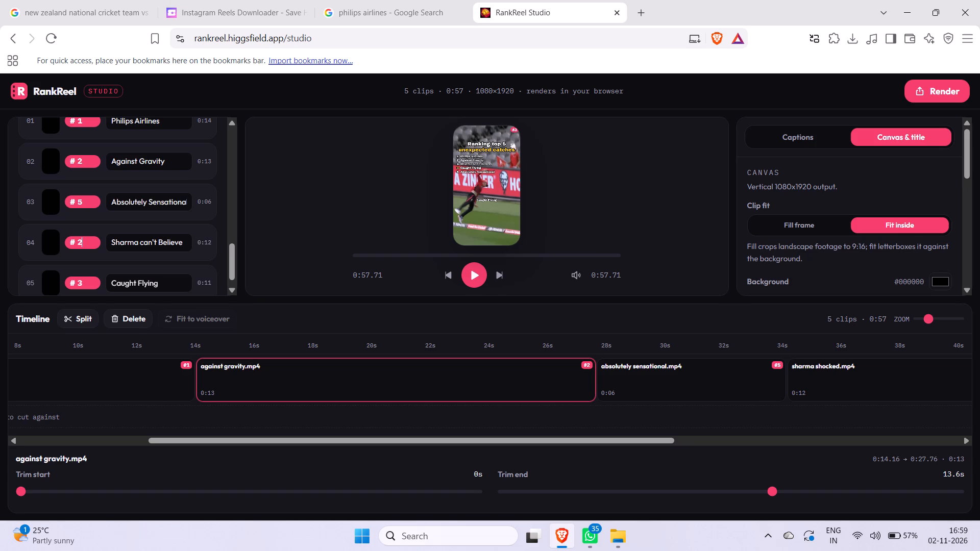
pyautogui.press('BackSpace')
pyautogui.press('4')
pyautogui.press('Left')
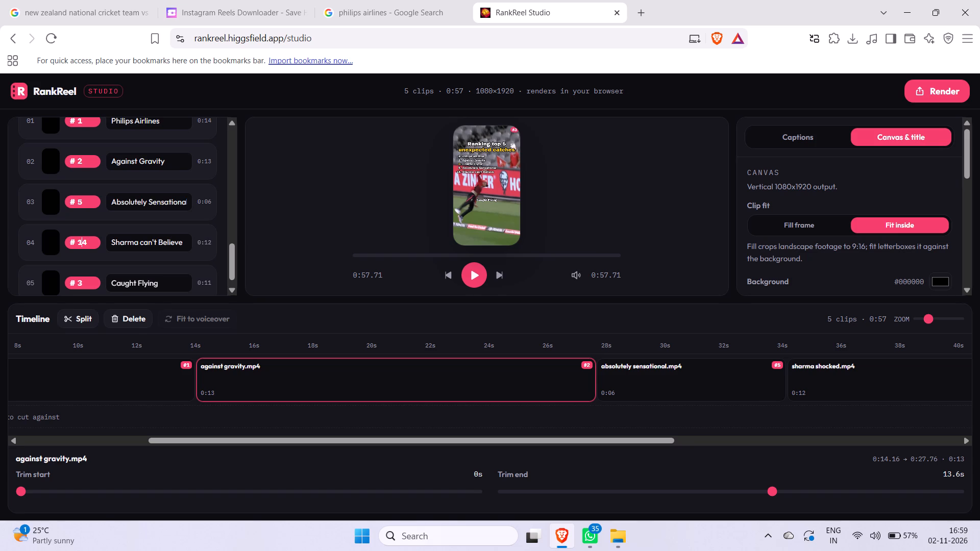
pyautogui.press('BackSpace')
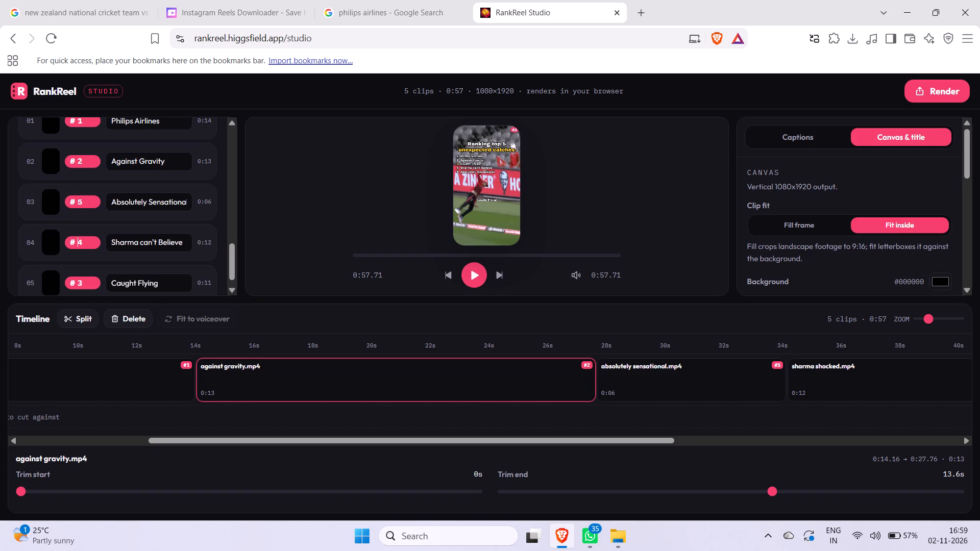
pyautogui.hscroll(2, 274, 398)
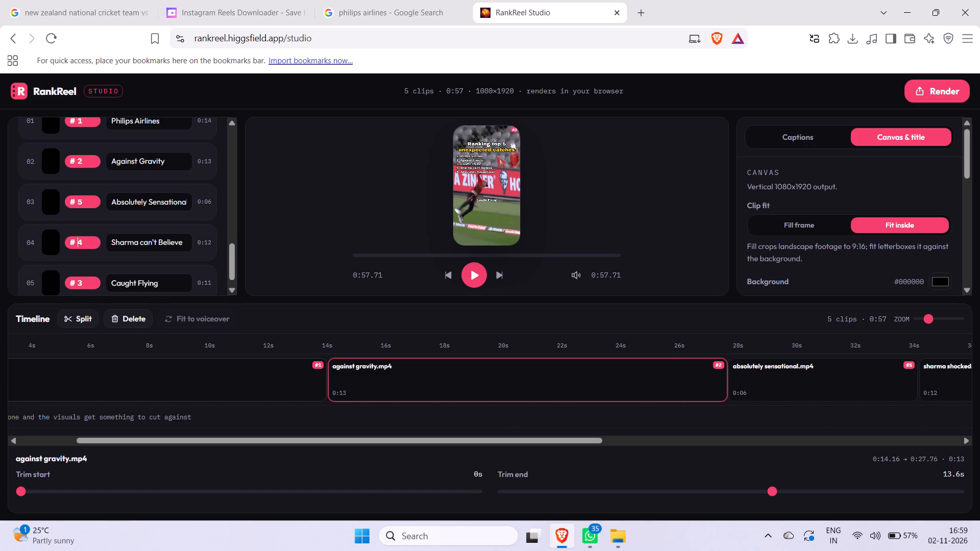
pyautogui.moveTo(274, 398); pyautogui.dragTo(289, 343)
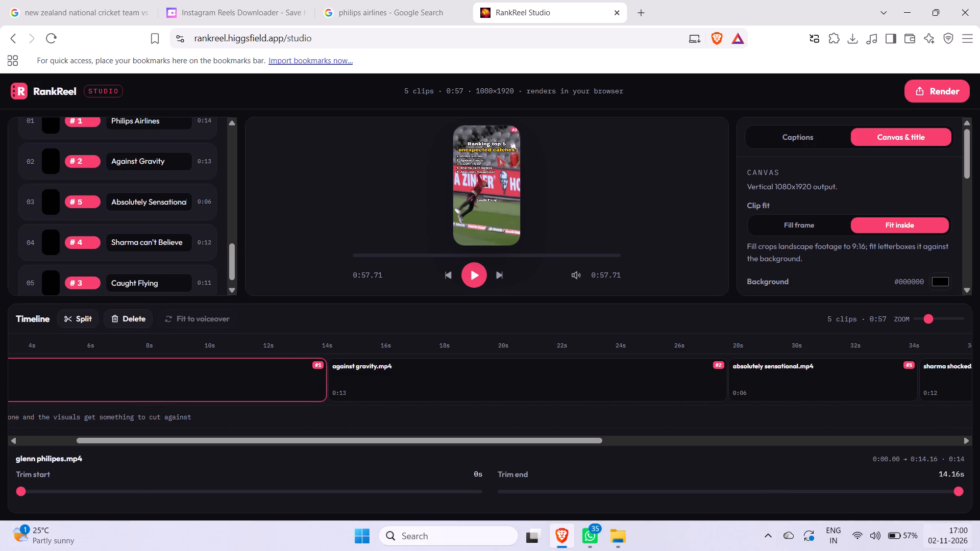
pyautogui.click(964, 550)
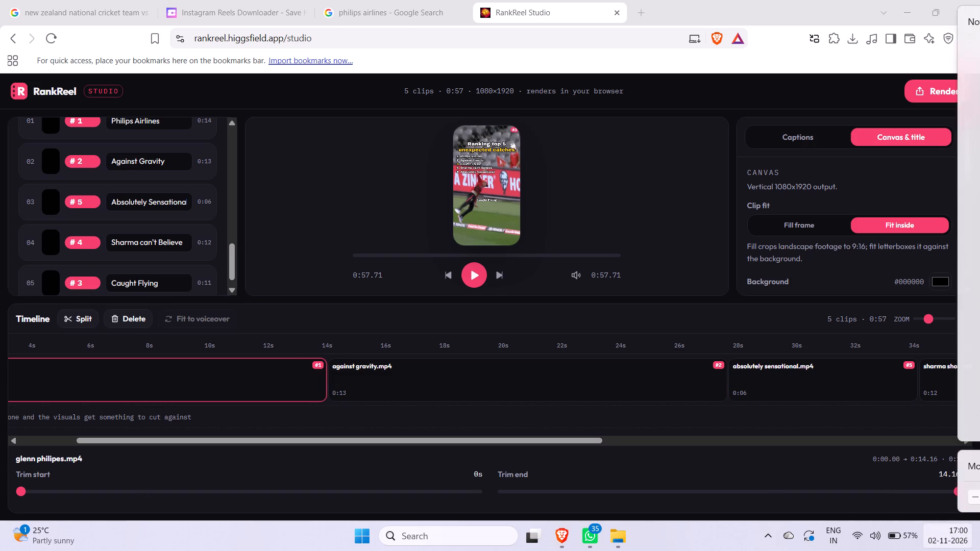
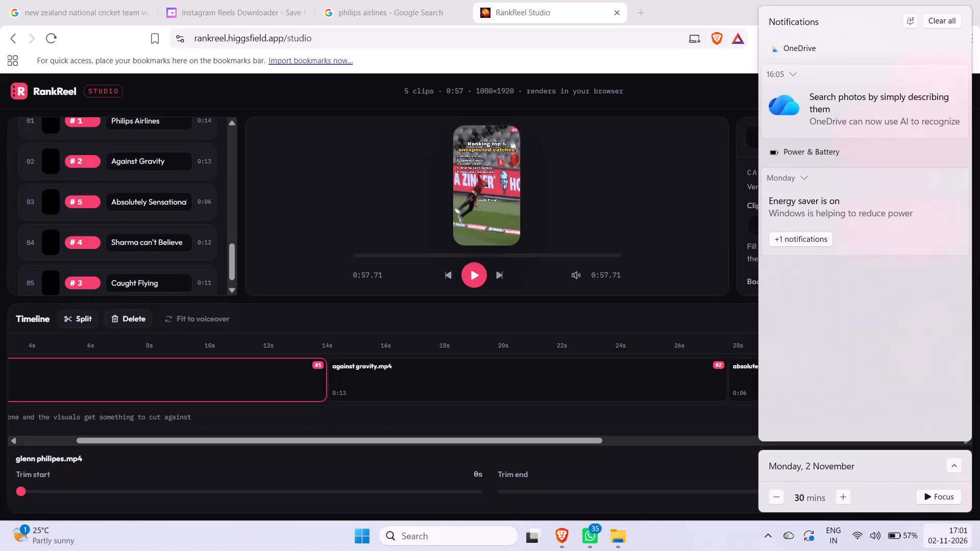
# Check the rank numbers and labels of the five clips against their playback order.
pyautogui.click(617, 194)
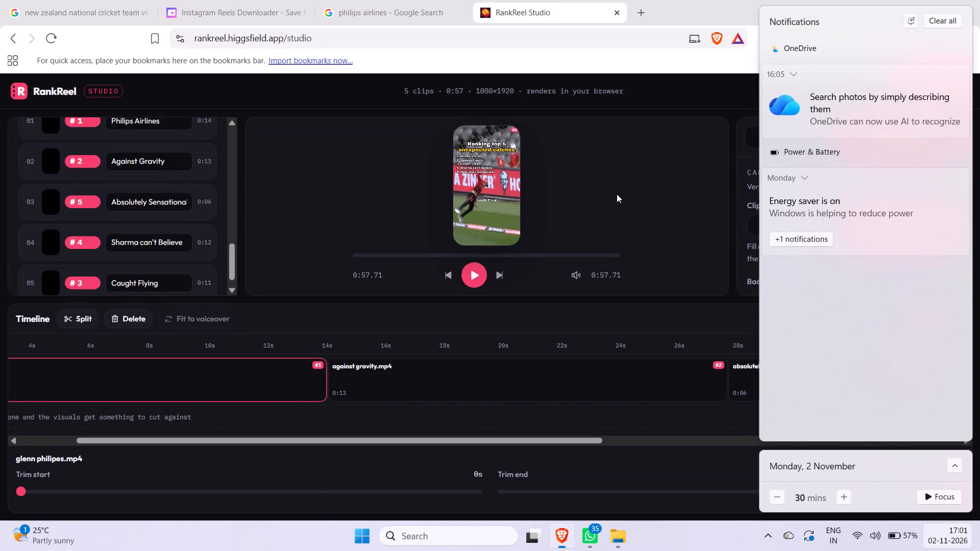
pyautogui.scroll(-1, 718, 188)
pyautogui.scroll(1, 718, 188)
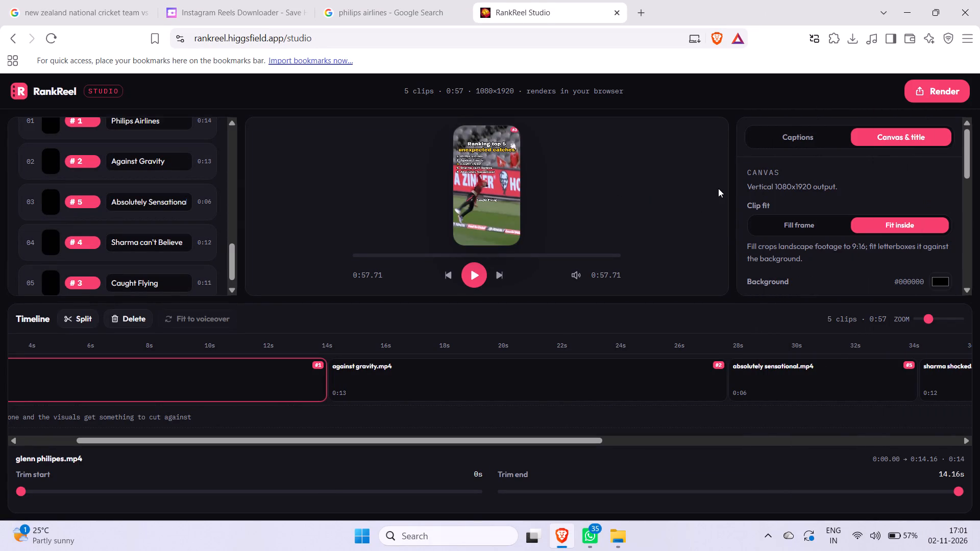
pyautogui.scroll(1, 718, 188)
pyautogui.scroll(-4, 110, 156)
pyautogui.scroll(1, 122, 173)
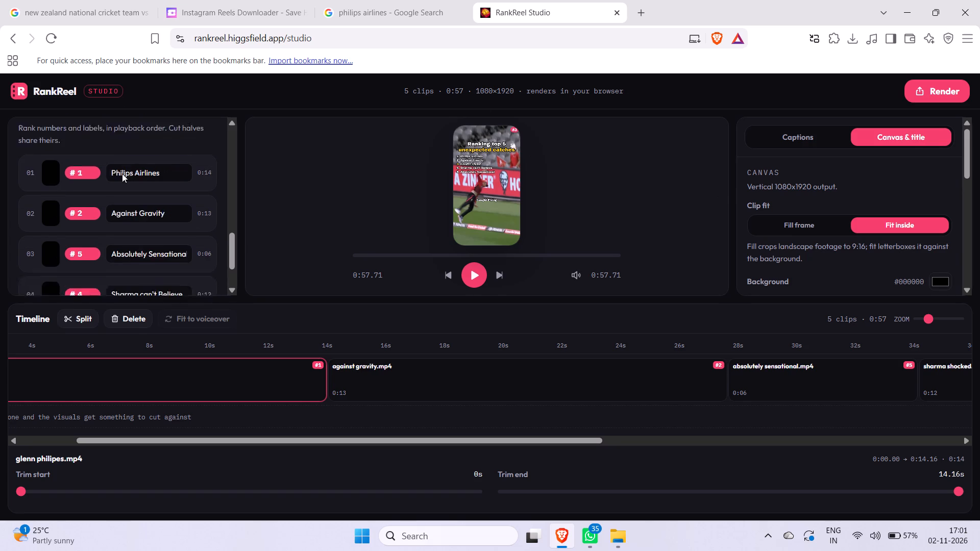
pyautogui.scroll(1, 122, 173)
pyautogui.scroll(-1, 179, 224)
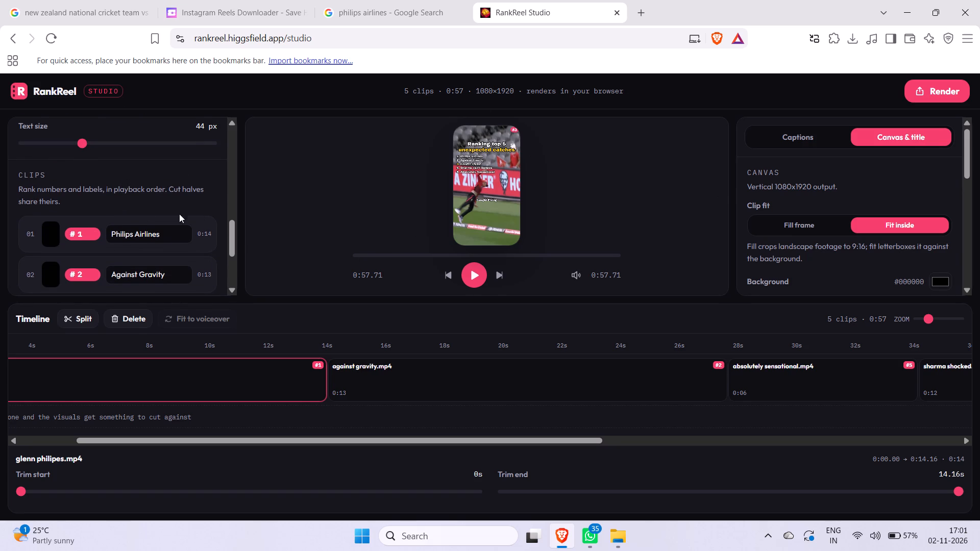
pyautogui.scroll(-1, 179, 214)
pyautogui.scroll(-1, 184, 138)
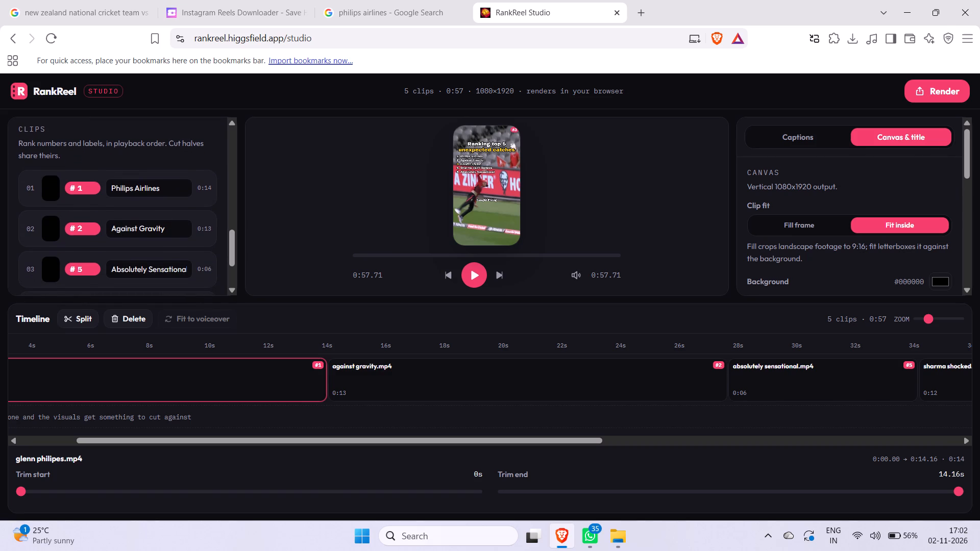
pyautogui.scroll(-2, 171, 235)
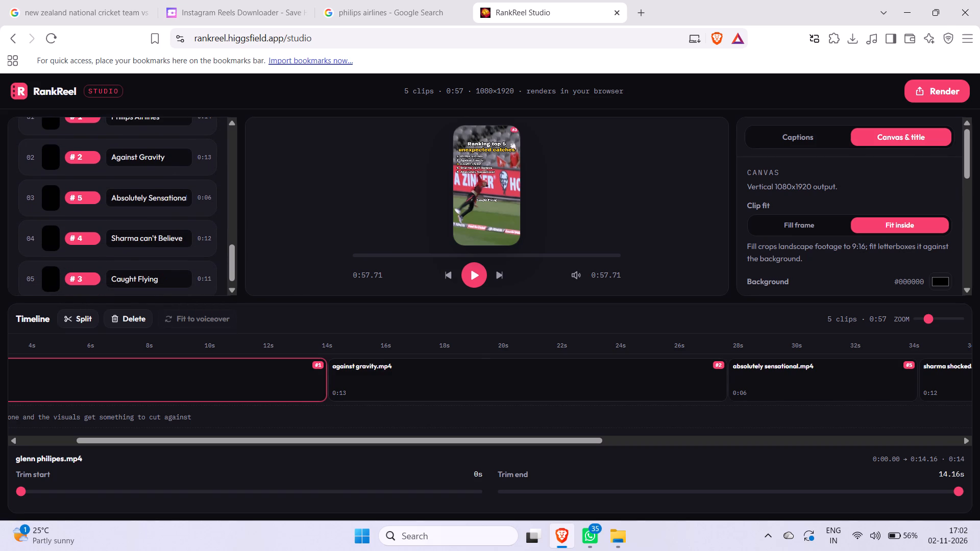
# Move caught flying.mp4 ahead of sharma shocked.mp4 and absolutely sensational.mp4 so it plays third, after against gravity.mp4.
pyautogui.hscroll(-1, 494, 357)
pyautogui.hscroll(-1, 668, 388)
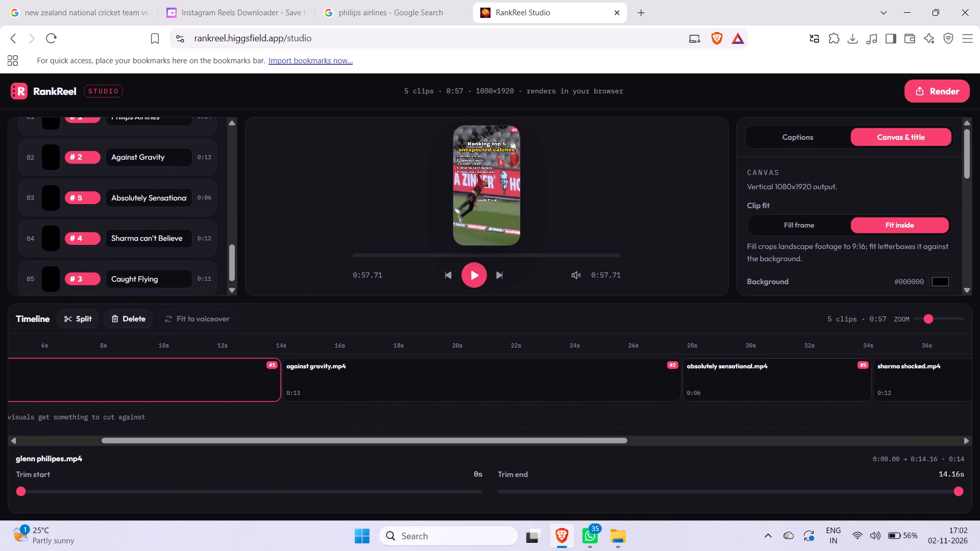
pyautogui.hscroll(2, 334, 360)
pyautogui.hscroll(-8, 551, 412)
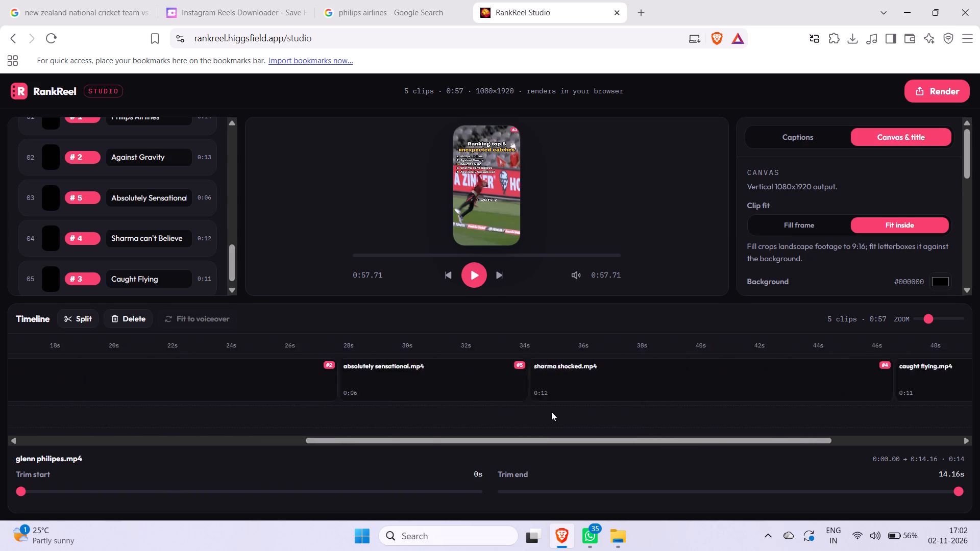
pyautogui.hscroll(-1, 551, 412)
pyautogui.moveTo(707, 392); pyautogui.dragTo(410, 387)
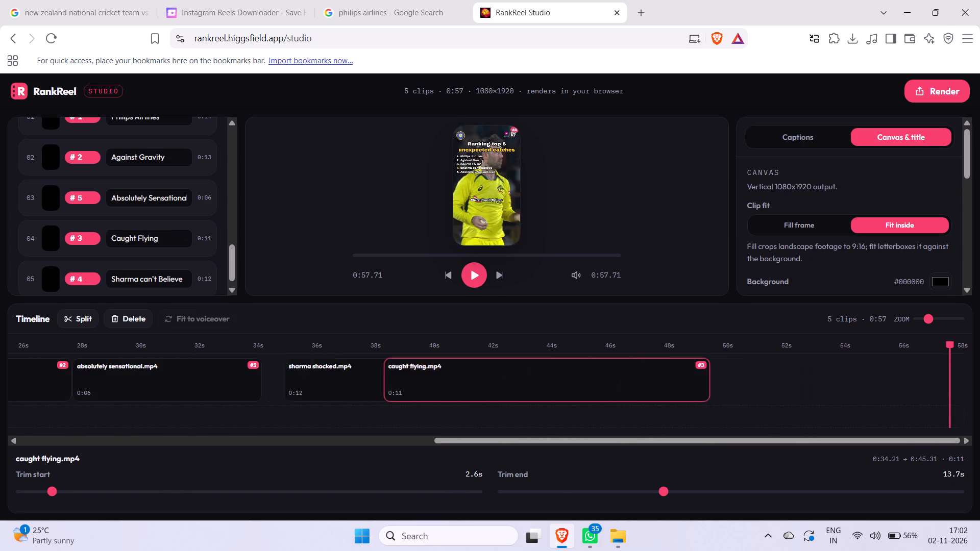
pyautogui.moveTo(410, 387); pyautogui.dragTo(211, 388)
# Move absolutely sensational.mp4 behind sharma shocked.mp4 so it plays last on the timeline.
pyautogui.hscroll(2, 211, 390)
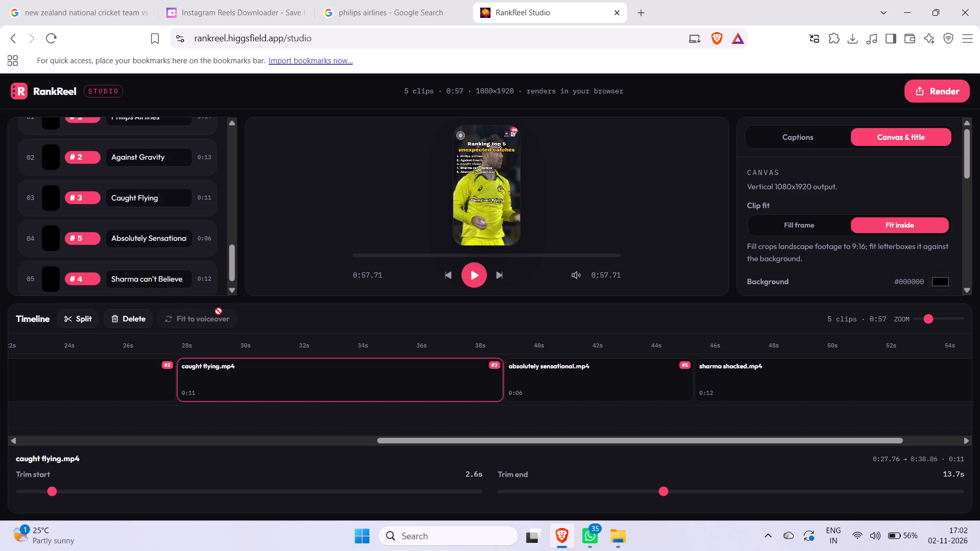
pyautogui.hscroll(-2, 553, 381)
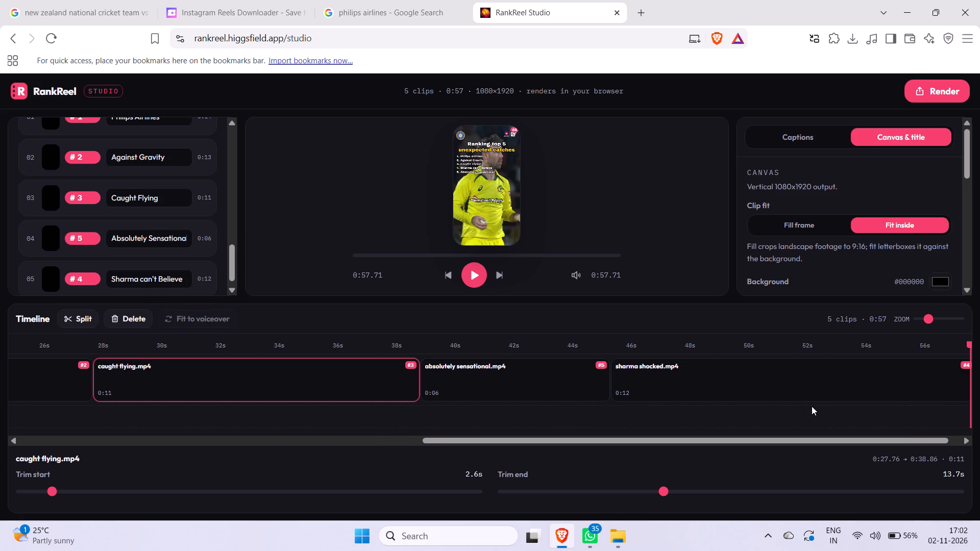
pyautogui.moveTo(767, 383); pyautogui.dragTo(707, 380, button='right')
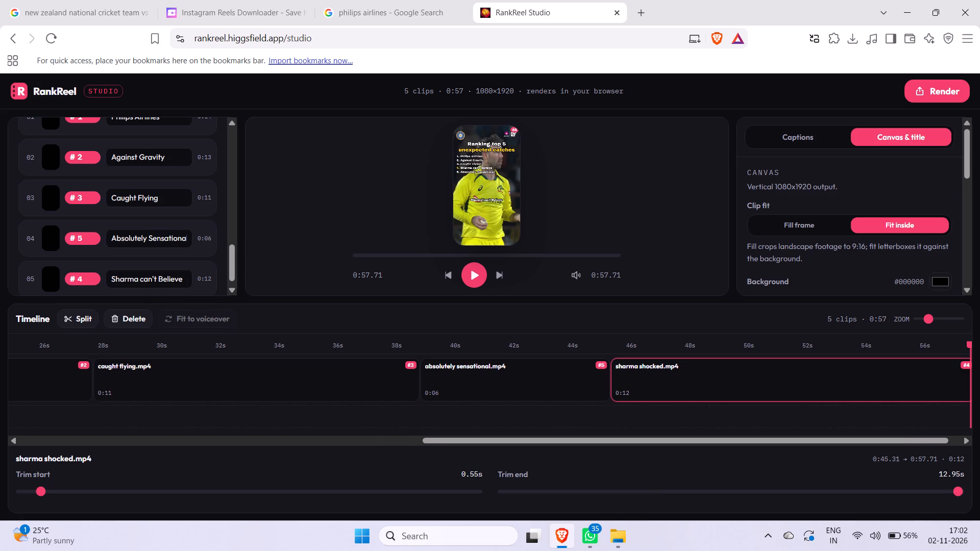
pyautogui.moveTo(707, 380); pyautogui.dragTo(523, 382, button='right')
pyautogui.click(477, 367)
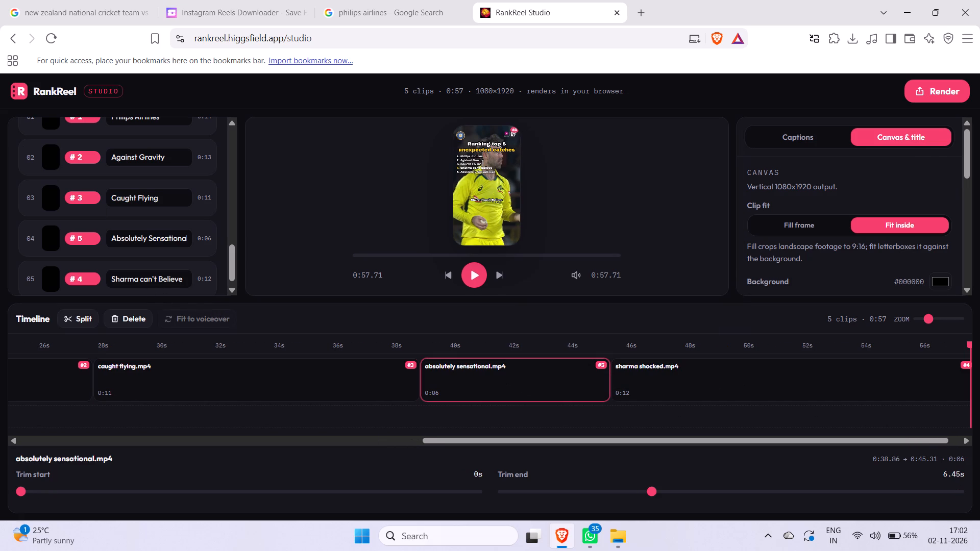
pyautogui.moveTo(477, 367); pyautogui.dragTo(732, 346)
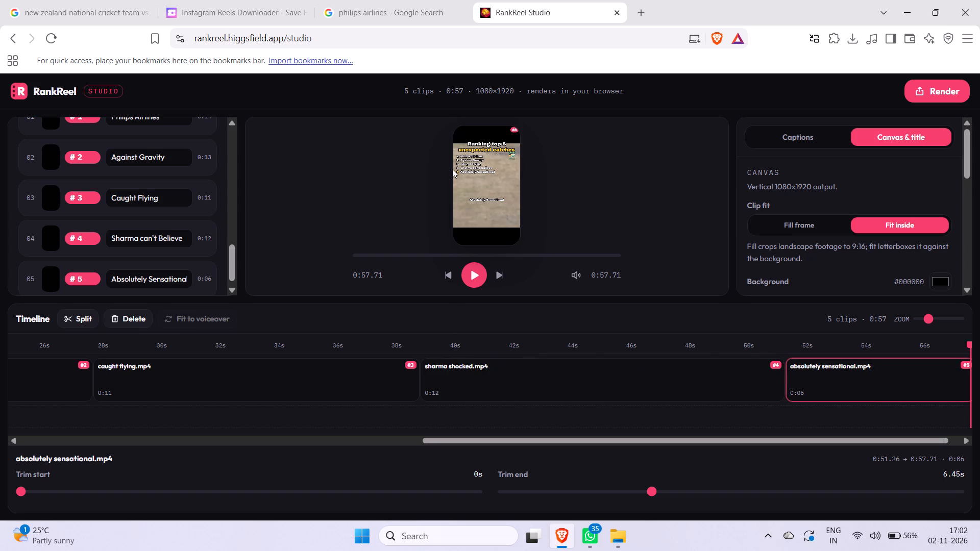
# Review the reordered clip list along with the countdown list, segment label and general ranking settings.
pyautogui.scroll(1, 452, 169)
pyautogui.scroll(2, 146, 174)
pyautogui.scroll(-6, 146, 174)
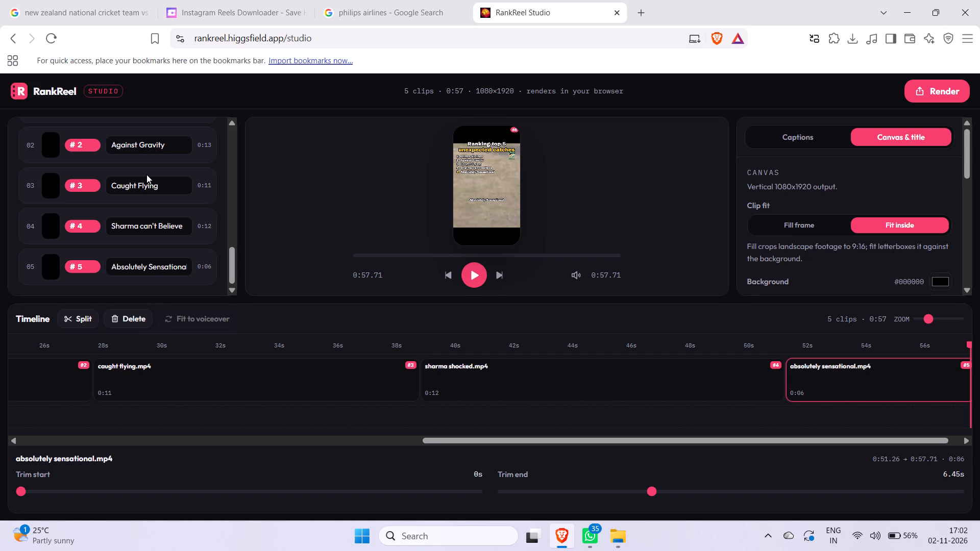
pyautogui.click(146, 174)
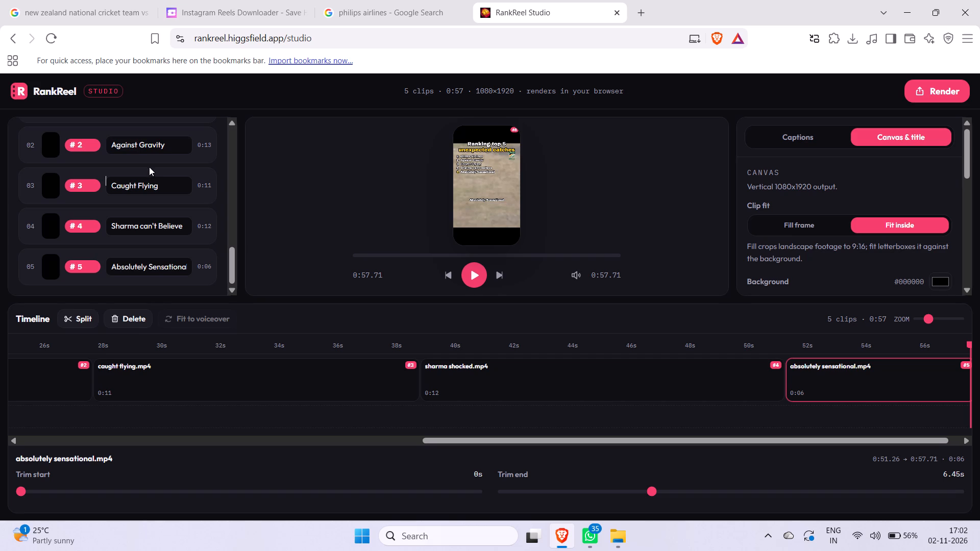
pyautogui.click(150, 165)
pyautogui.moveTo(269, 203); pyautogui.dragTo(161, 214)
pyautogui.scroll(-2, 161, 214)
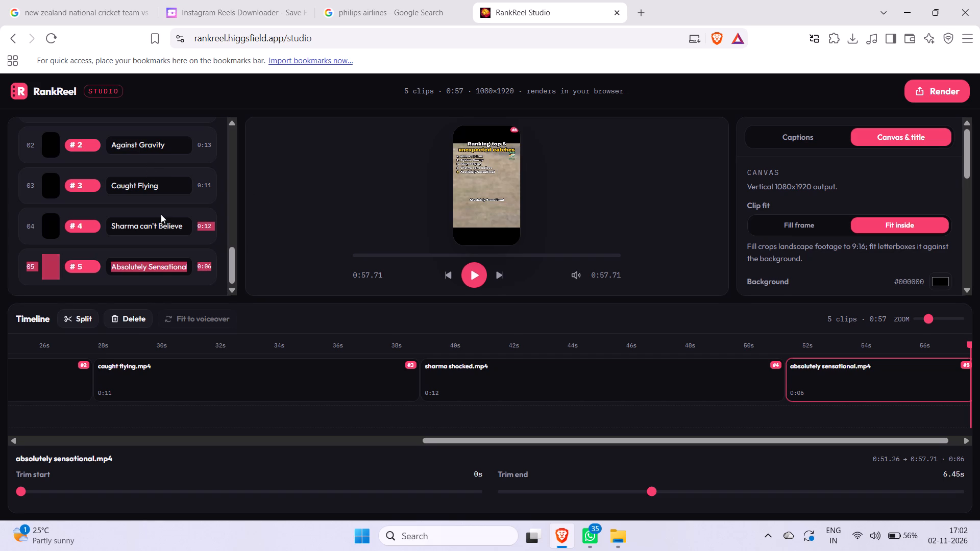
pyautogui.click(287, 211)
pyautogui.scroll(-3, 165, 209)
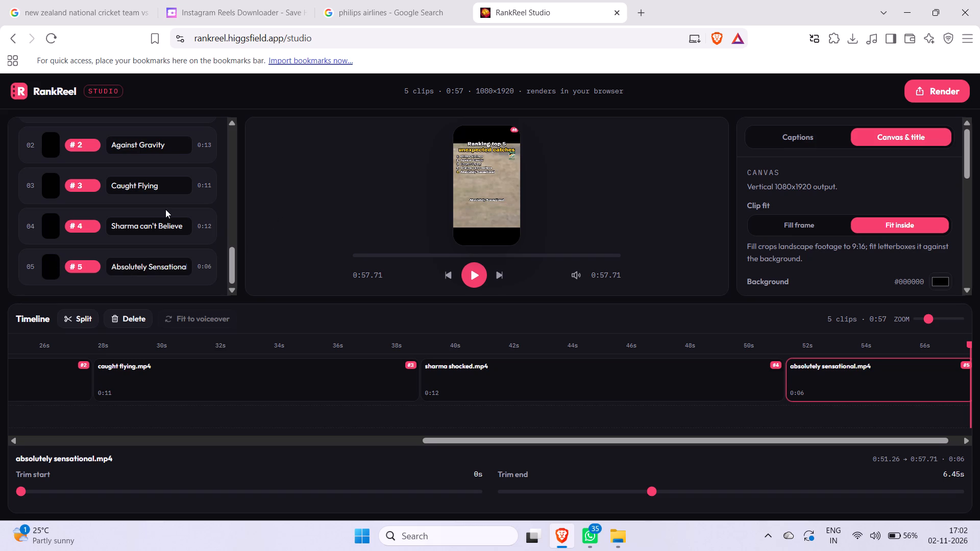
pyautogui.scroll(3, 165, 209)
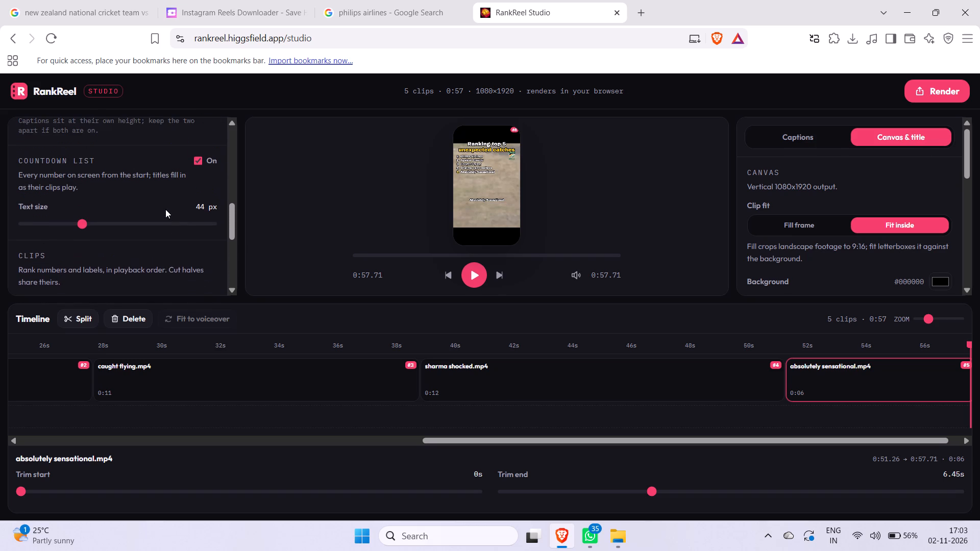
pyautogui.scroll(1, 165, 209)
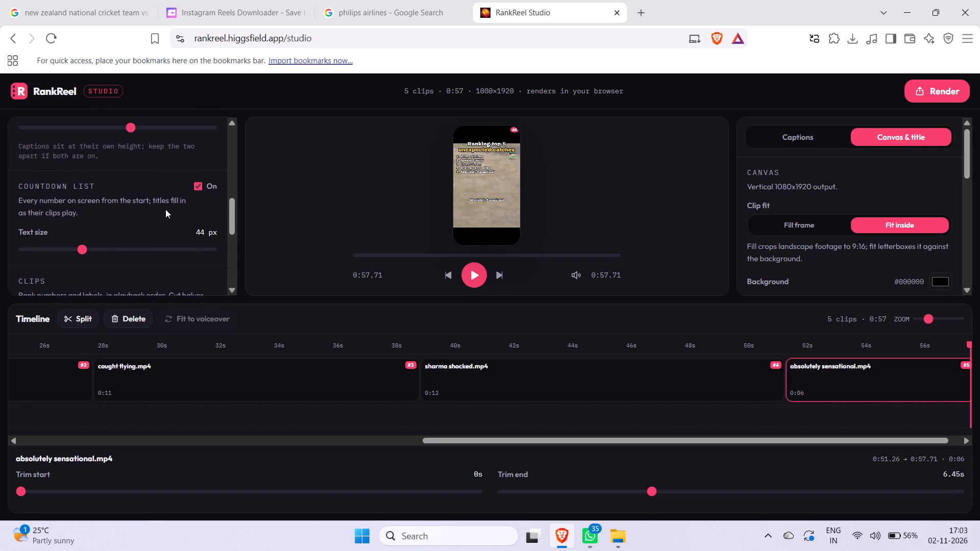
pyautogui.scroll(2, 165, 209)
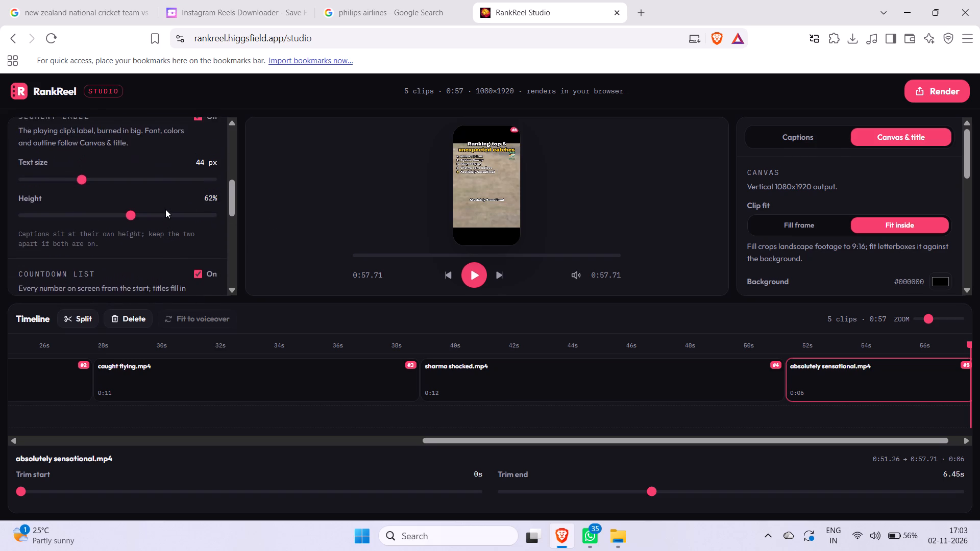
pyautogui.scroll(3, 165, 209)
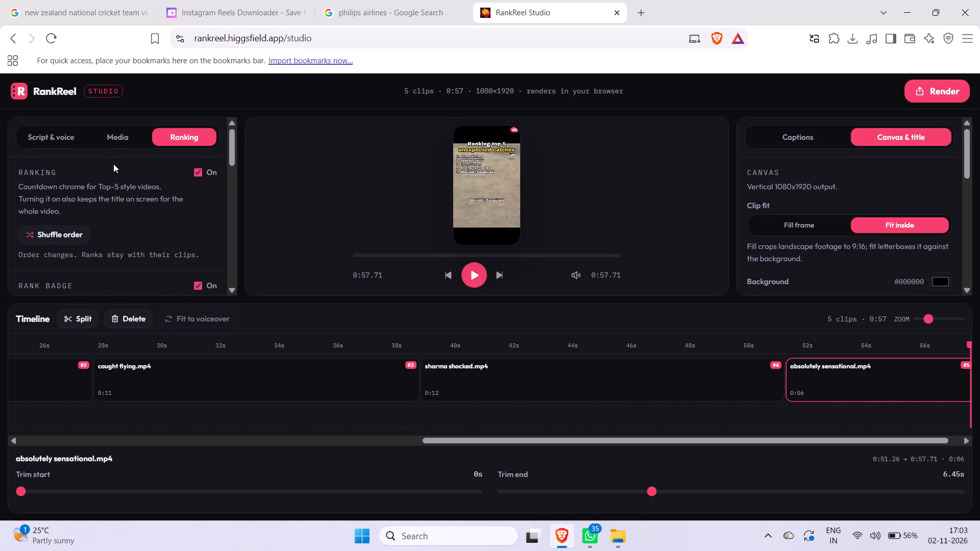
pyautogui.scroll(-4, 123, 241)
# Return to the start of the timeline and play the reordered video from the beginning.
pyautogui.rightClick(428, 440)
pyautogui.click(348, 436)
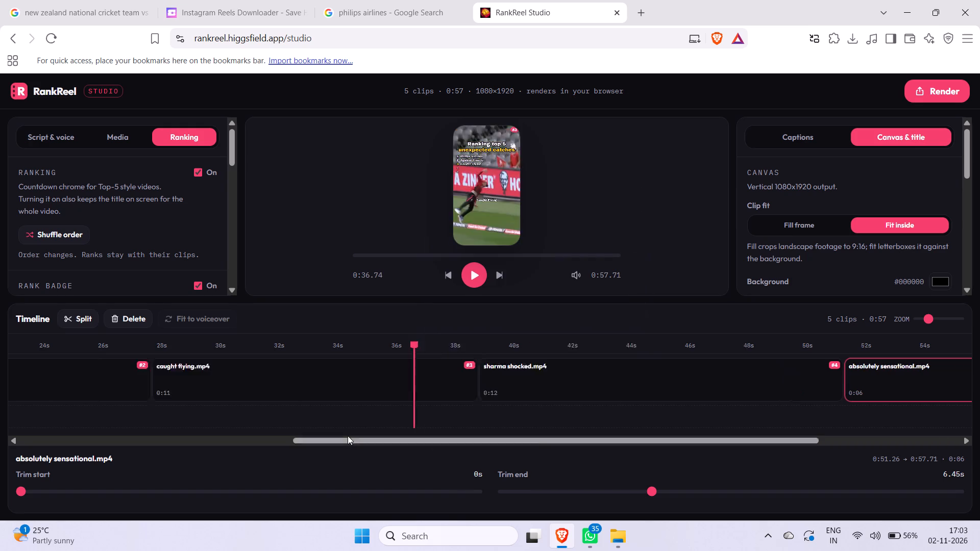
pyautogui.scroll(-2, 376, 274)
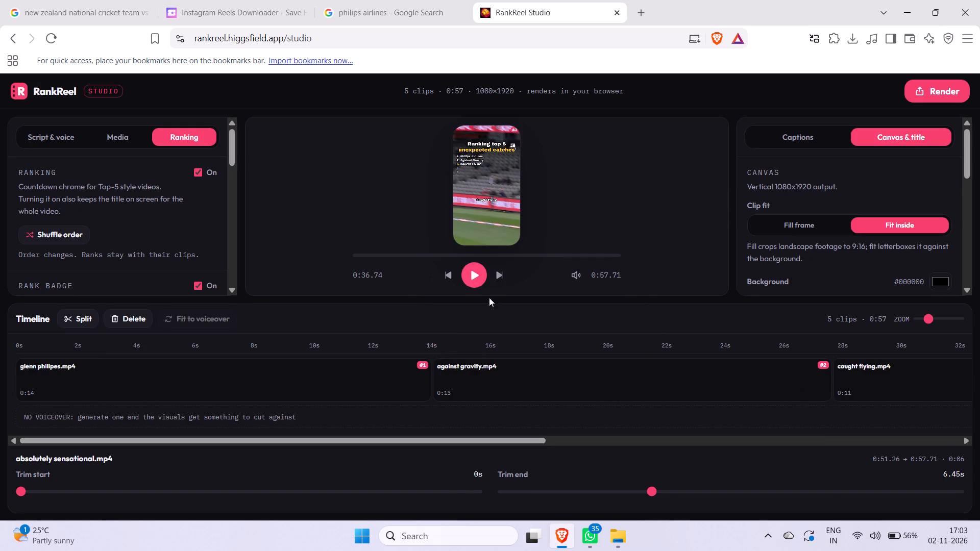
pyautogui.click(471, 271)
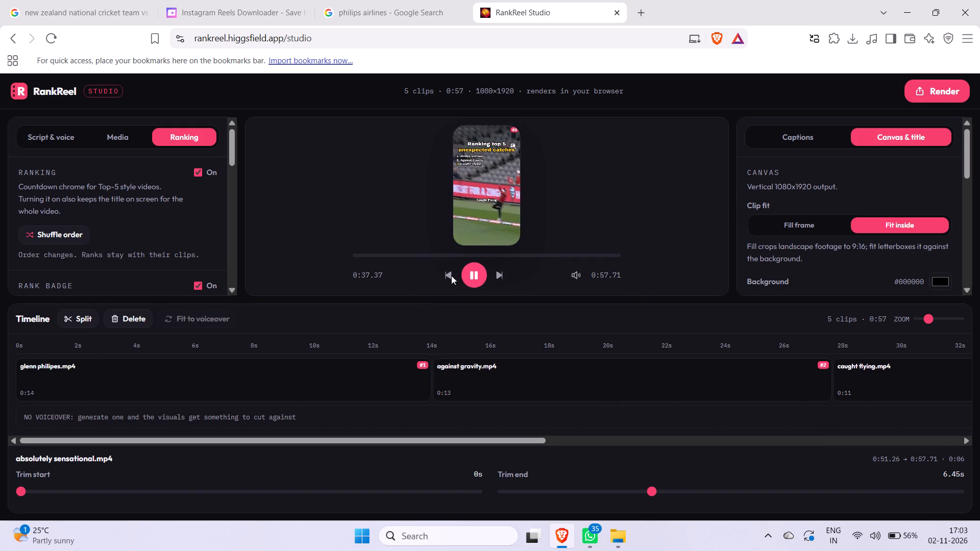
pyautogui.click(352, 255)
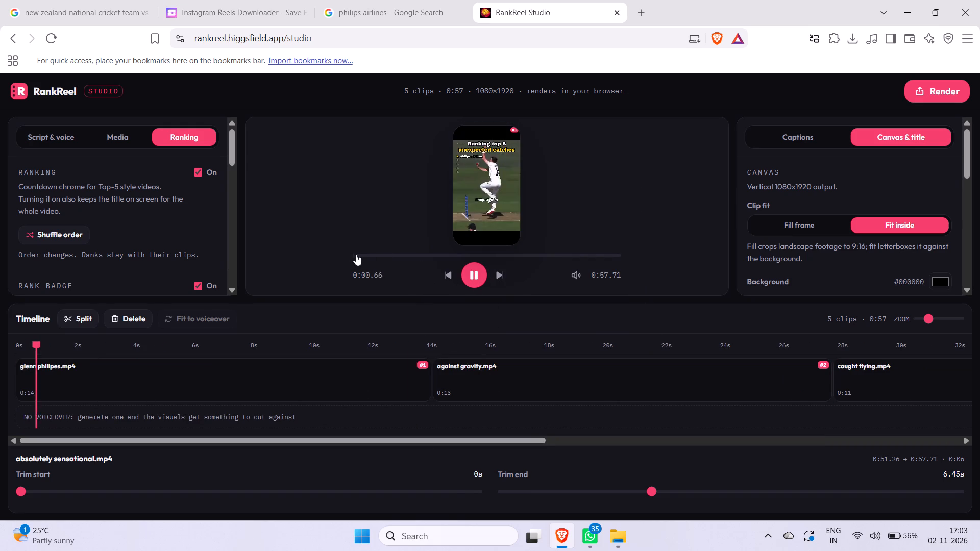
pyautogui.click(356, 254)
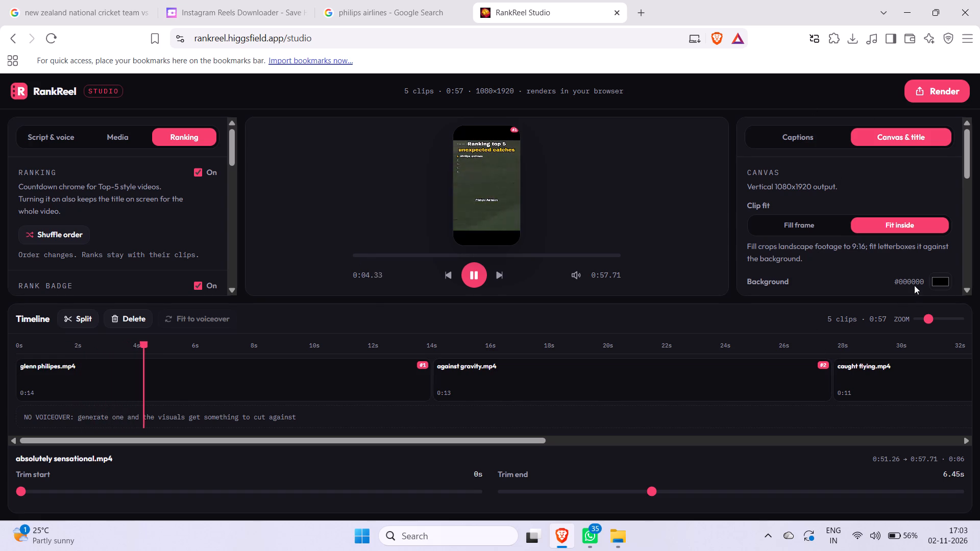
# Look through the canvas and title settings, from the title text and font down to the highlight colour.
pyautogui.scroll(-3, 905, 279)
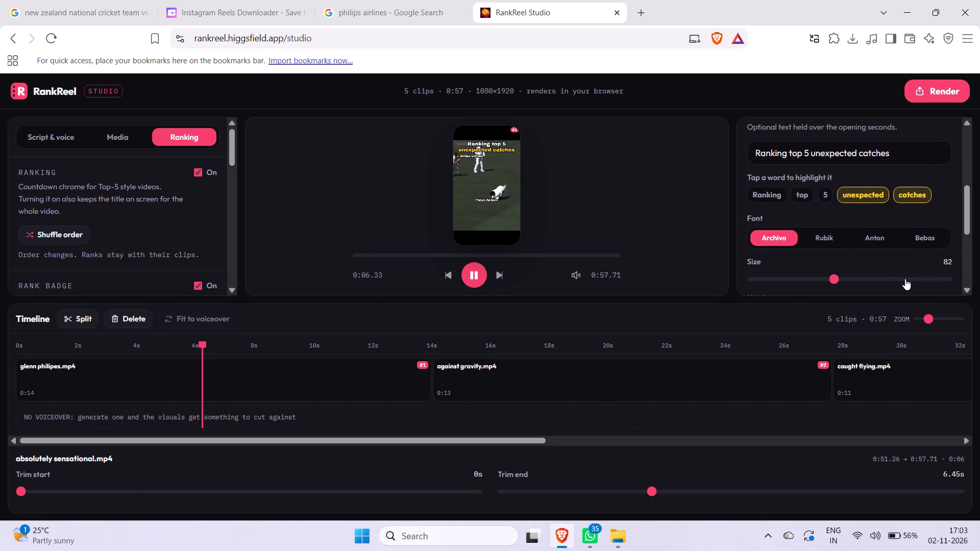
pyautogui.scroll(-4, 905, 279)
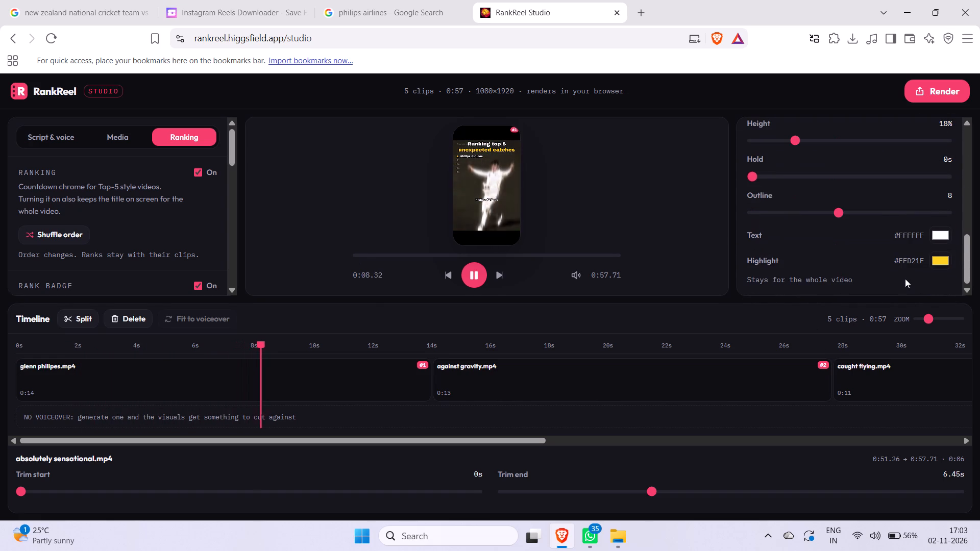
pyautogui.scroll(-2, 658, 471)
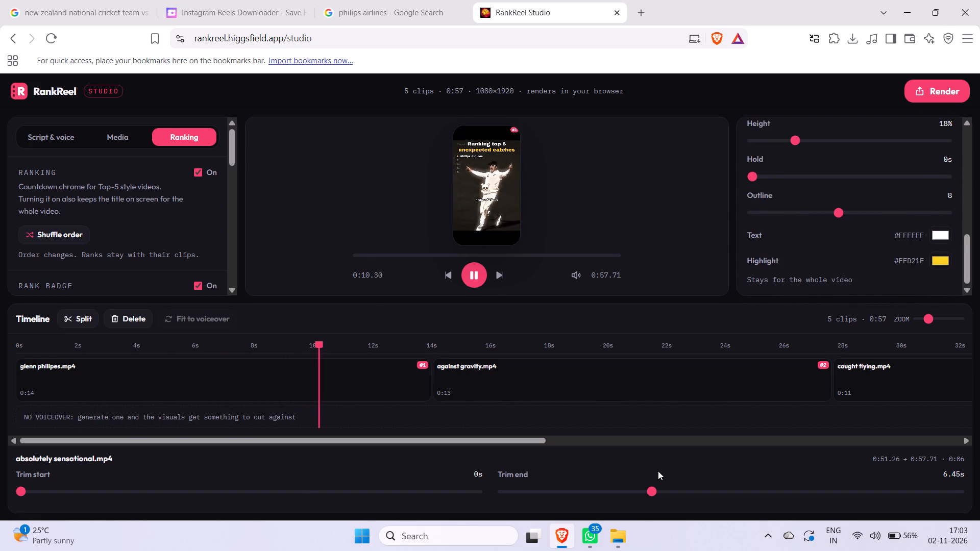
# Look through the script and voice settings, from the script text and voiceover options down to the voiceover volume mix.
pyautogui.scroll(-2, 658, 471)
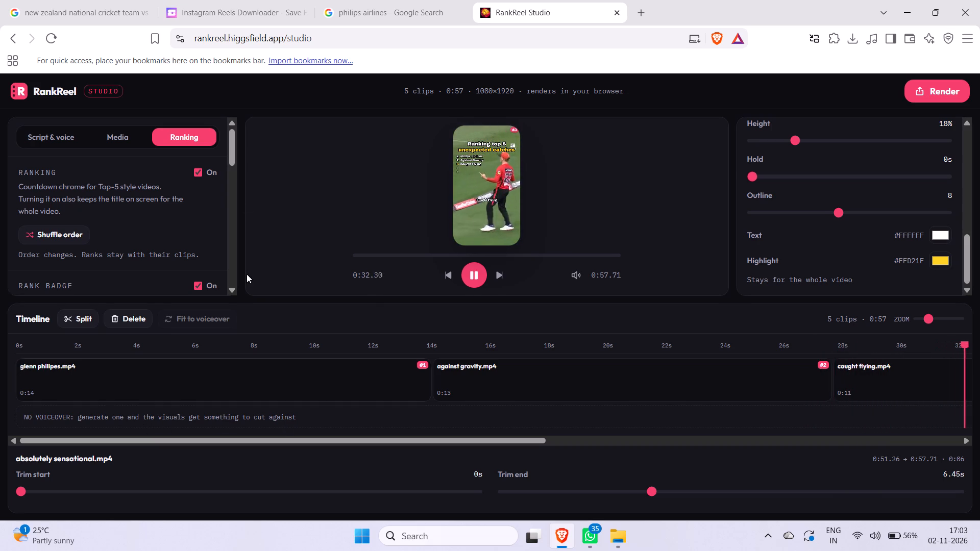
pyautogui.click(38, 130)
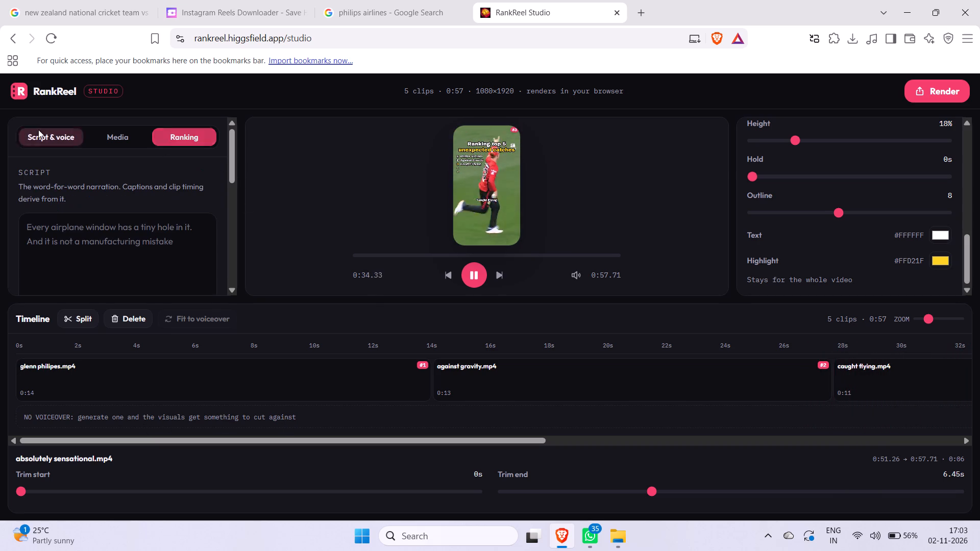
pyautogui.scroll(-2, 138, 226)
pyautogui.scroll(-1, 122, 176)
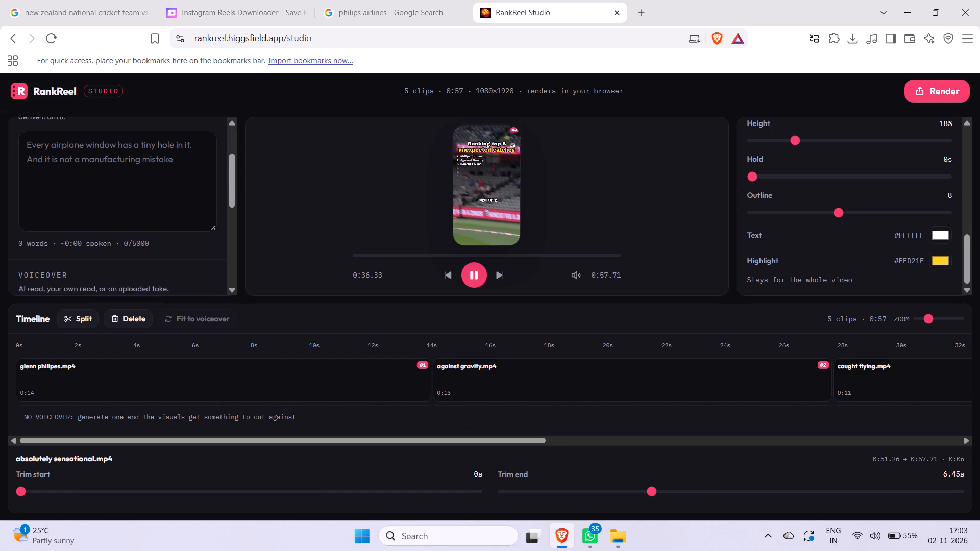
pyautogui.scroll(-2, 122, 176)
pyautogui.scroll(-2, 90, 219)
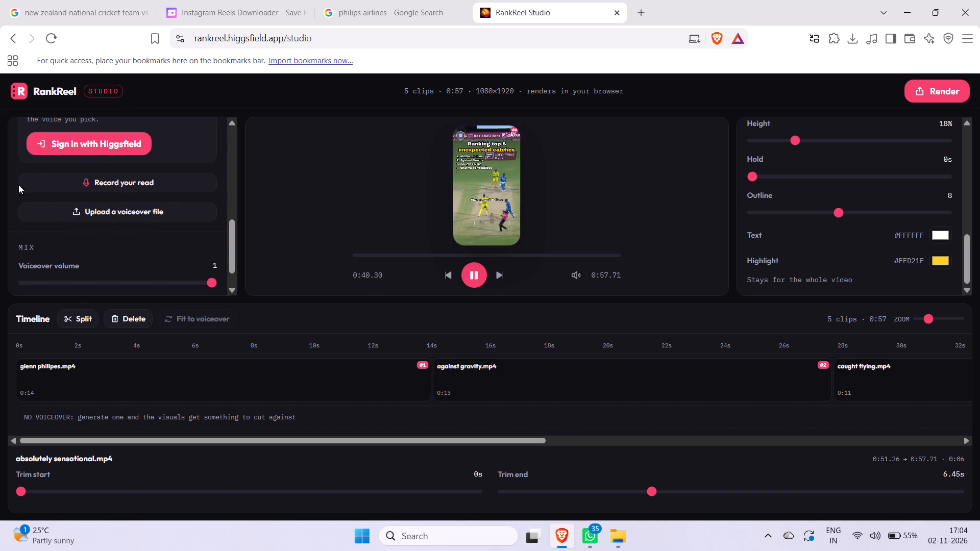
pyautogui.scroll(-2, 158, 189)
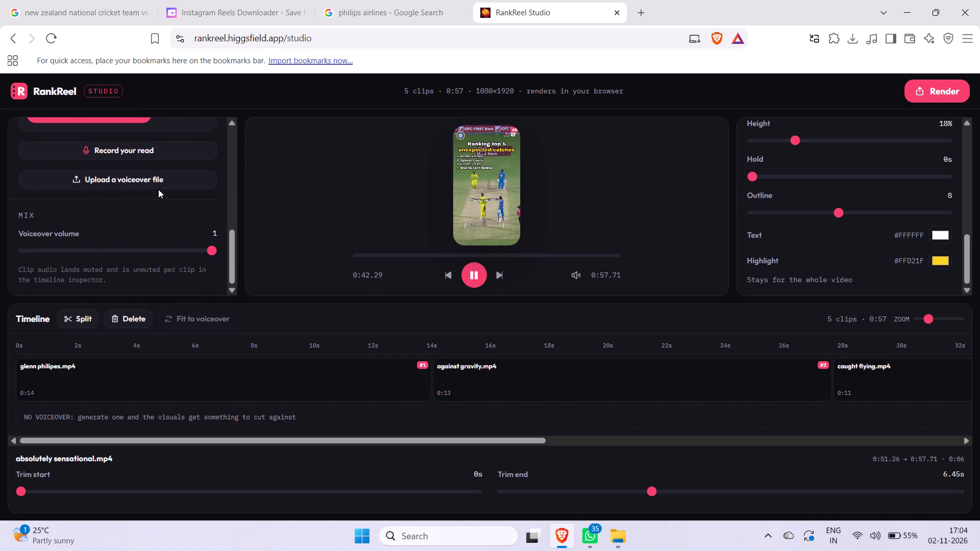
pyautogui.scroll(1, 158, 189)
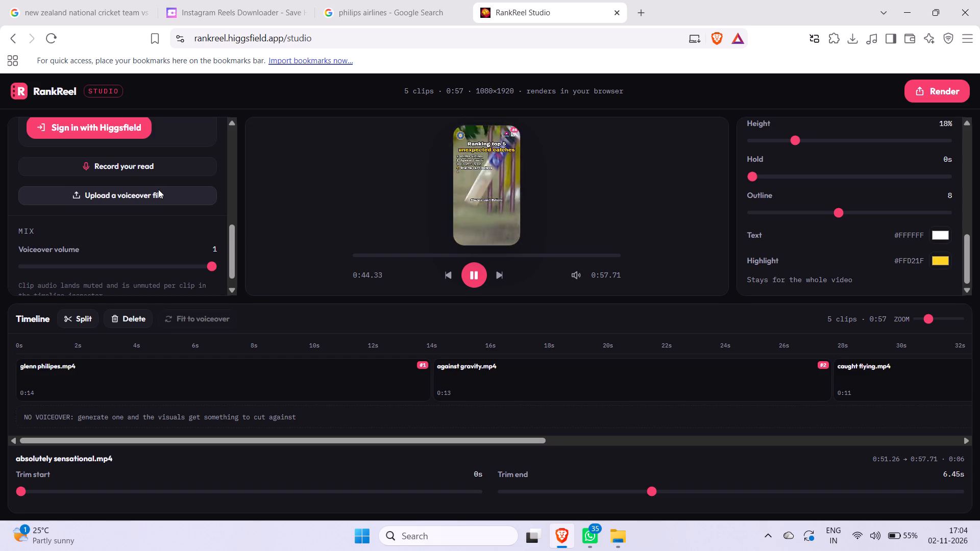
pyautogui.scroll(2, 170, 213)
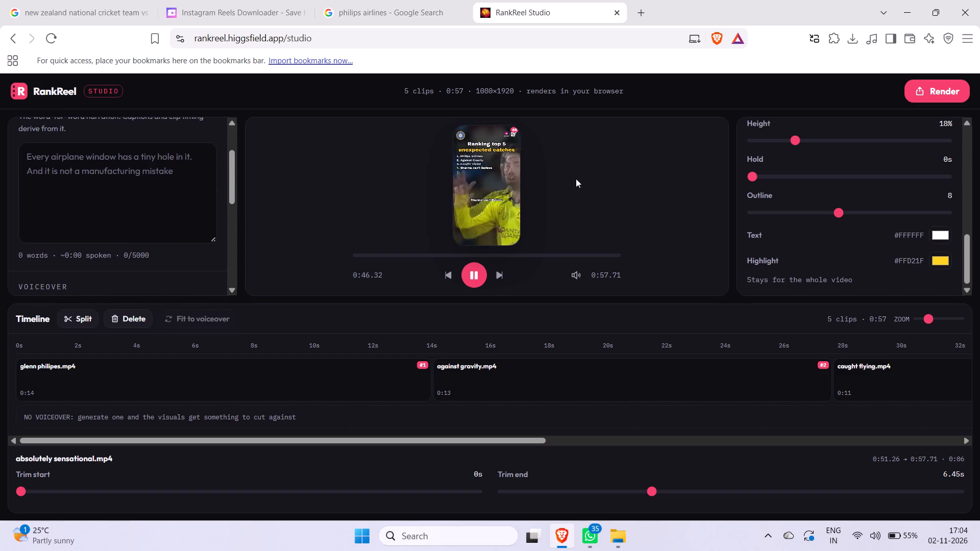
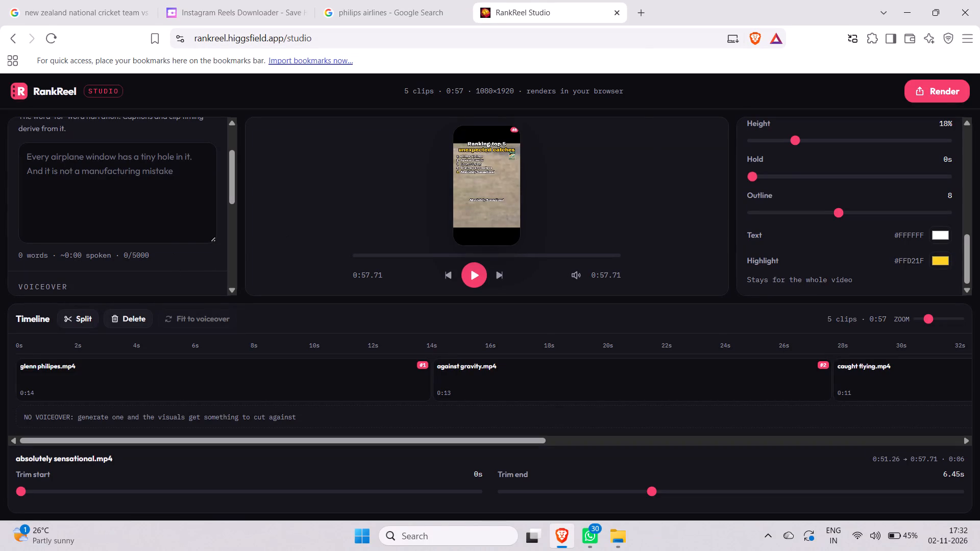
# Look through the script, voiceover and mix settings, down to the voiceover volume and the note on clip audio.
pyautogui.scroll(1, 177, 230)
pyautogui.moveTo(230, 193); pyautogui.dragTo(273, 284, button='right')
pyautogui.scroll(-2, 223, 229)
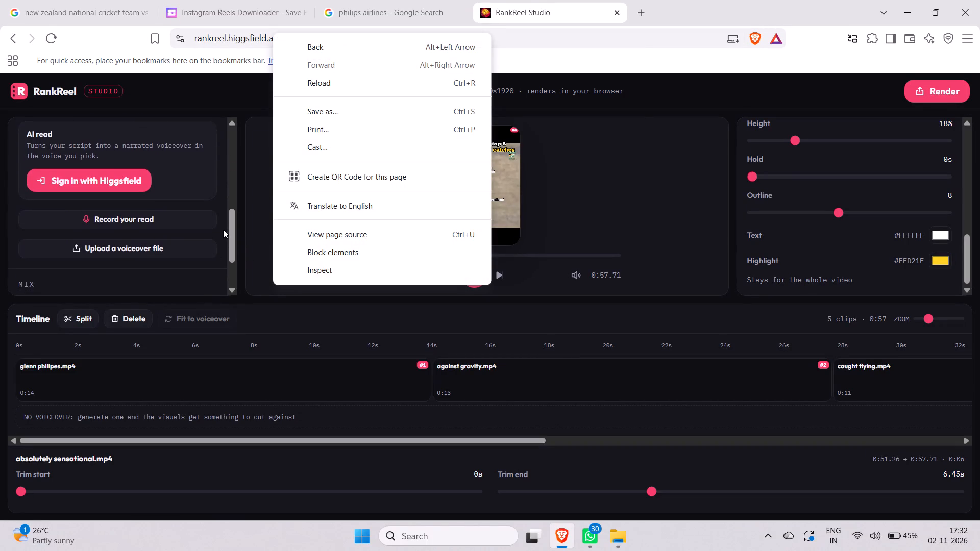
pyautogui.scroll(-3, 223, 229)
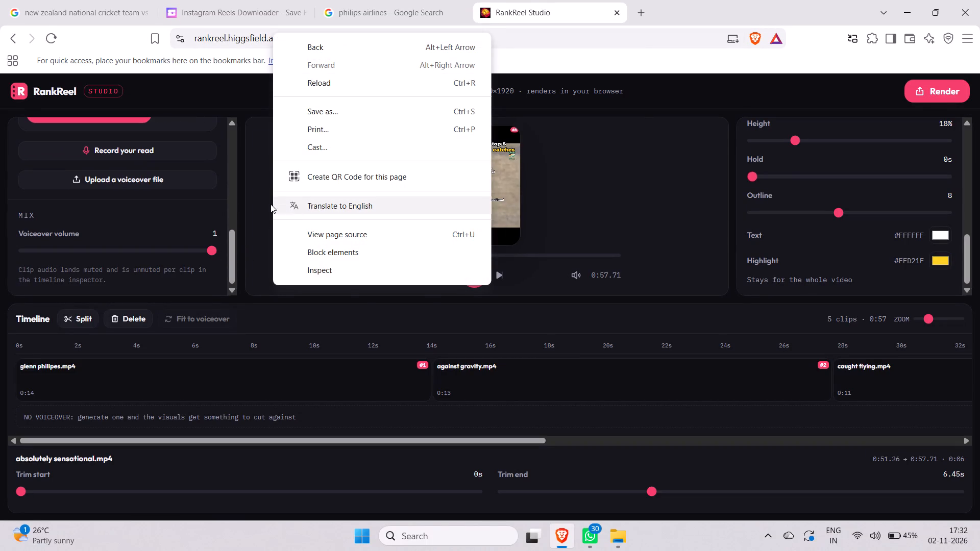
pyautogui.click(266, 204)
pyautogui.scroll(2, 266, 204)
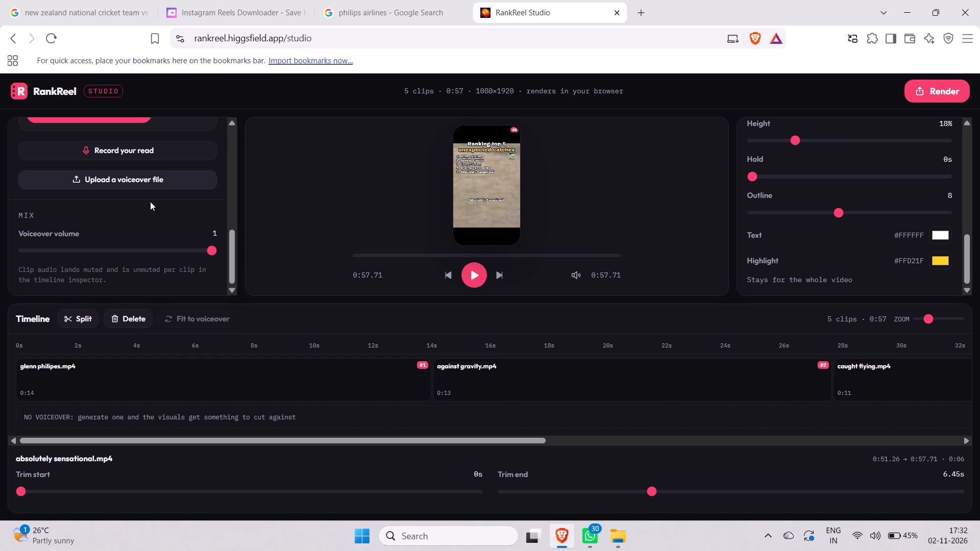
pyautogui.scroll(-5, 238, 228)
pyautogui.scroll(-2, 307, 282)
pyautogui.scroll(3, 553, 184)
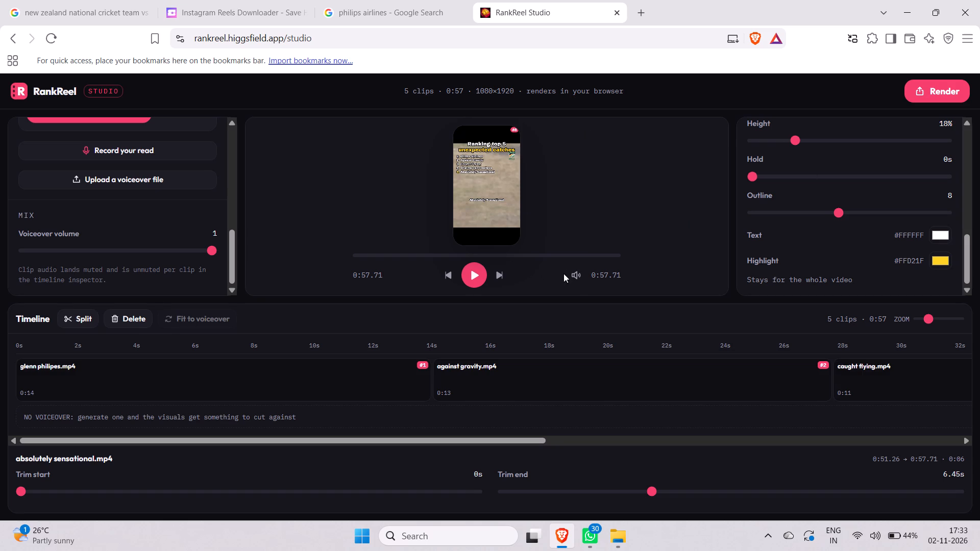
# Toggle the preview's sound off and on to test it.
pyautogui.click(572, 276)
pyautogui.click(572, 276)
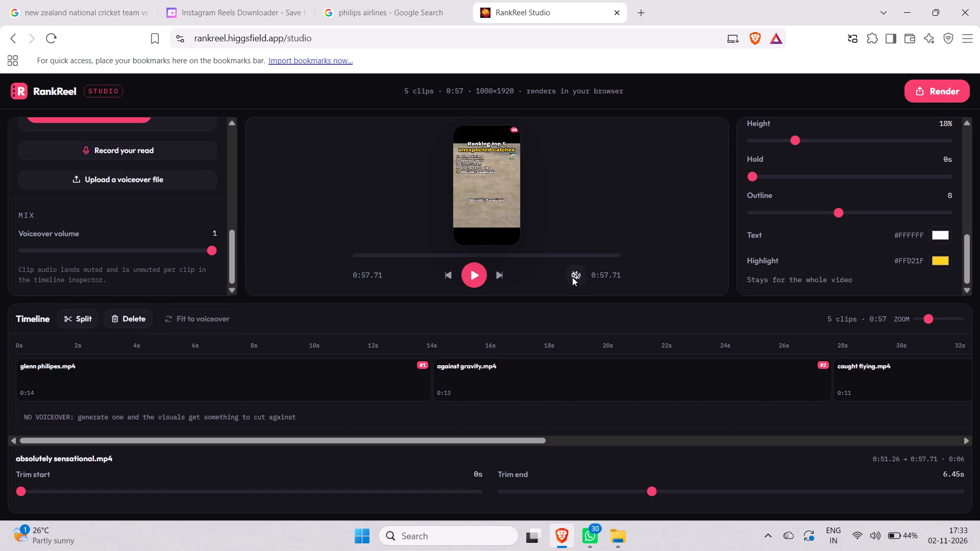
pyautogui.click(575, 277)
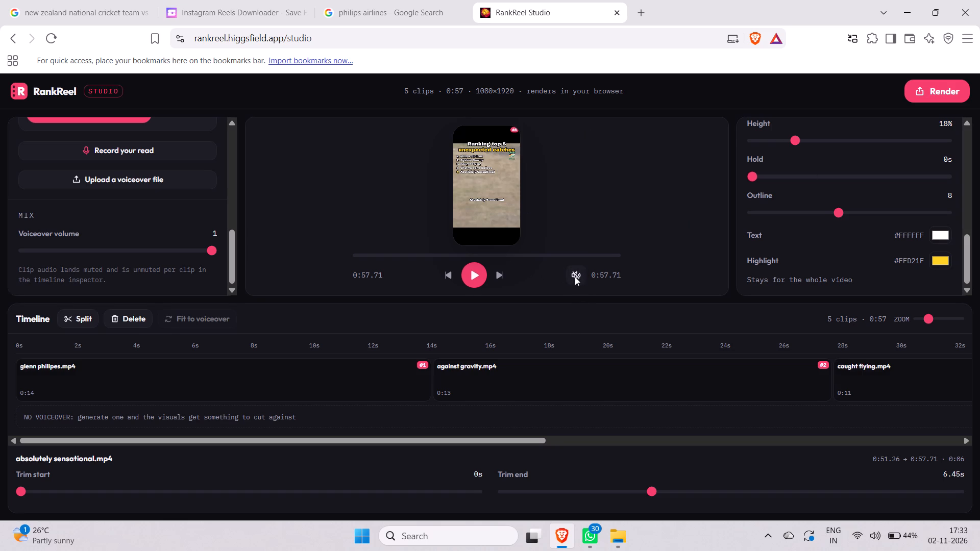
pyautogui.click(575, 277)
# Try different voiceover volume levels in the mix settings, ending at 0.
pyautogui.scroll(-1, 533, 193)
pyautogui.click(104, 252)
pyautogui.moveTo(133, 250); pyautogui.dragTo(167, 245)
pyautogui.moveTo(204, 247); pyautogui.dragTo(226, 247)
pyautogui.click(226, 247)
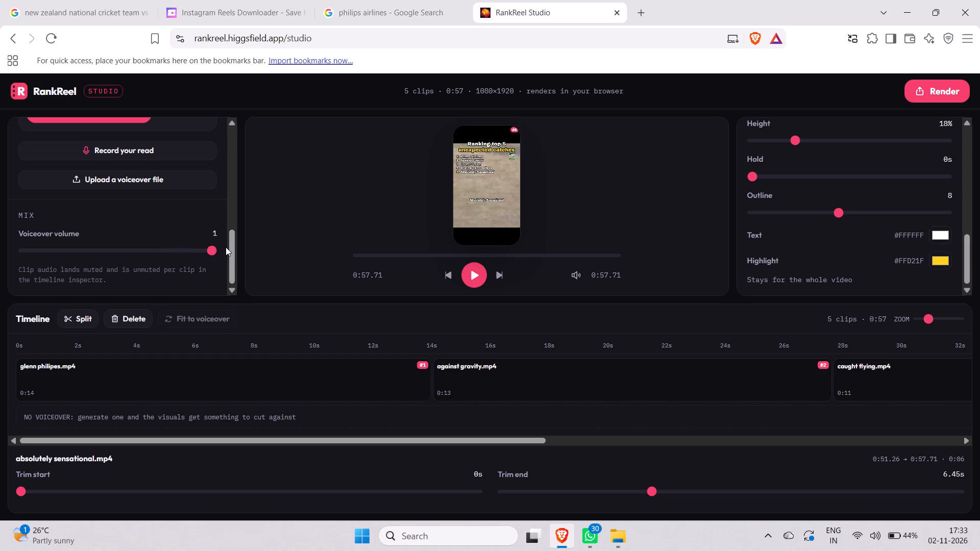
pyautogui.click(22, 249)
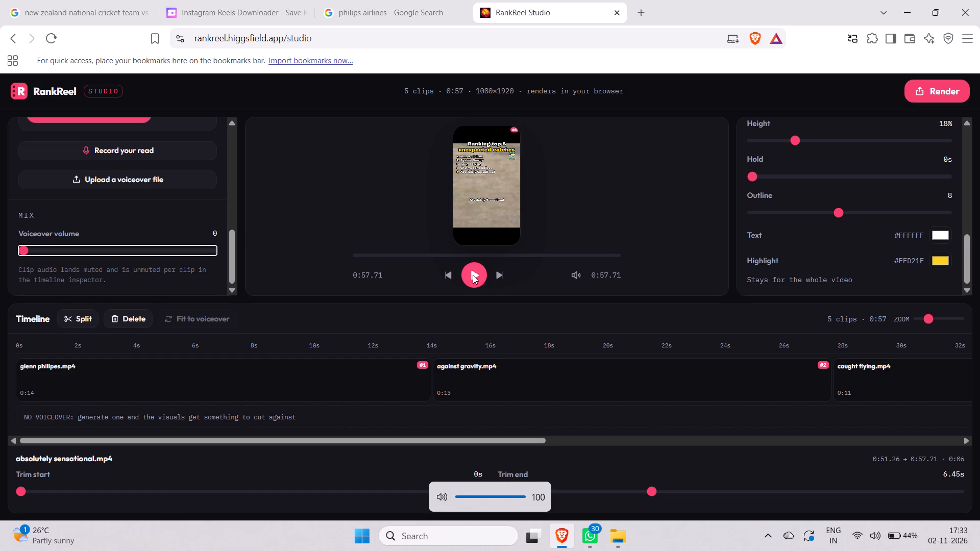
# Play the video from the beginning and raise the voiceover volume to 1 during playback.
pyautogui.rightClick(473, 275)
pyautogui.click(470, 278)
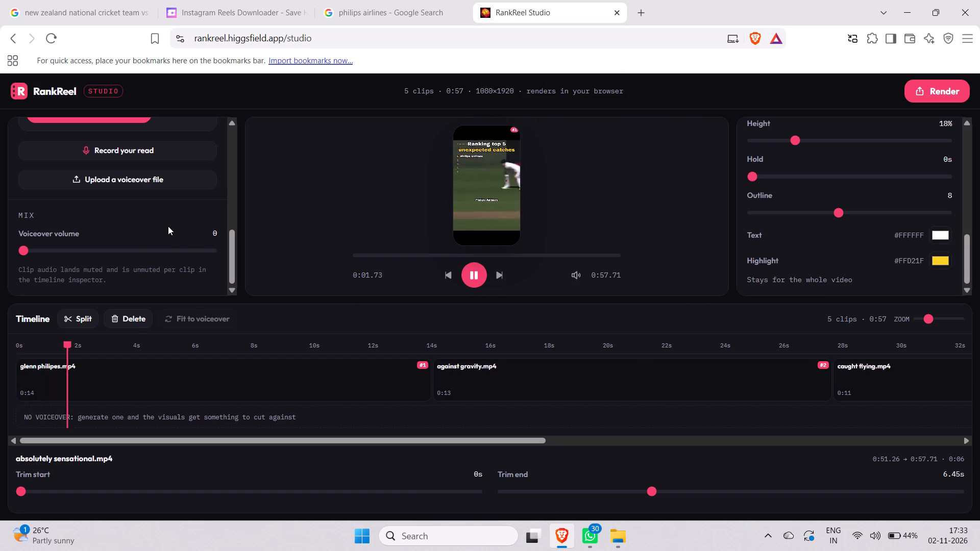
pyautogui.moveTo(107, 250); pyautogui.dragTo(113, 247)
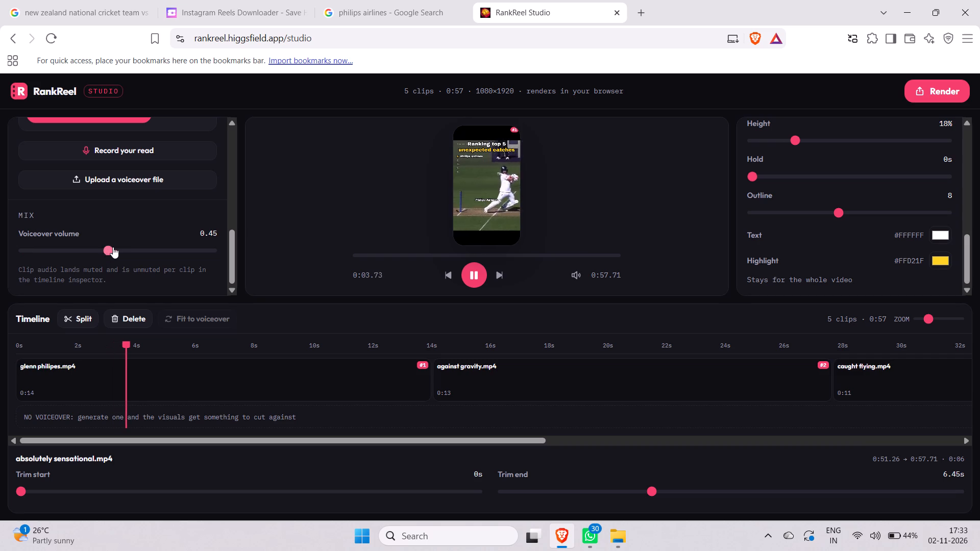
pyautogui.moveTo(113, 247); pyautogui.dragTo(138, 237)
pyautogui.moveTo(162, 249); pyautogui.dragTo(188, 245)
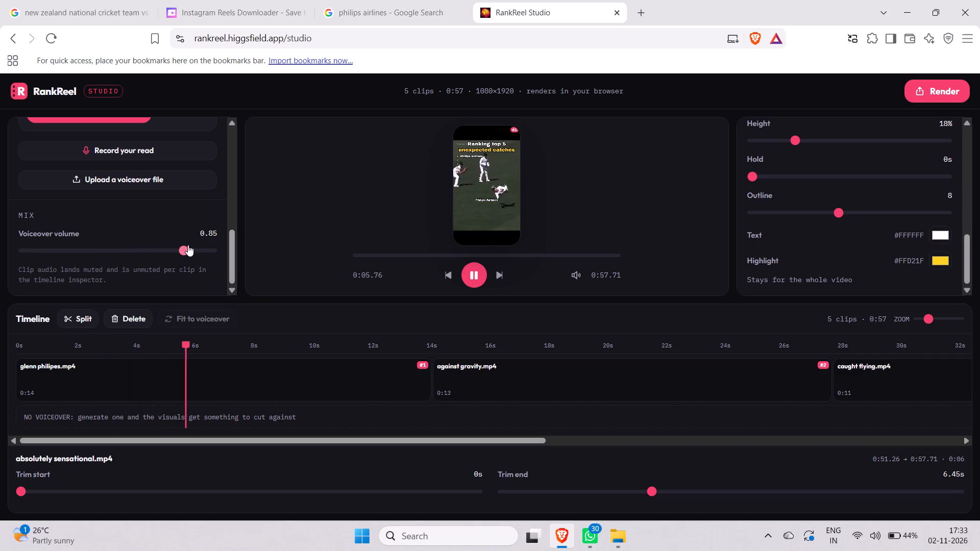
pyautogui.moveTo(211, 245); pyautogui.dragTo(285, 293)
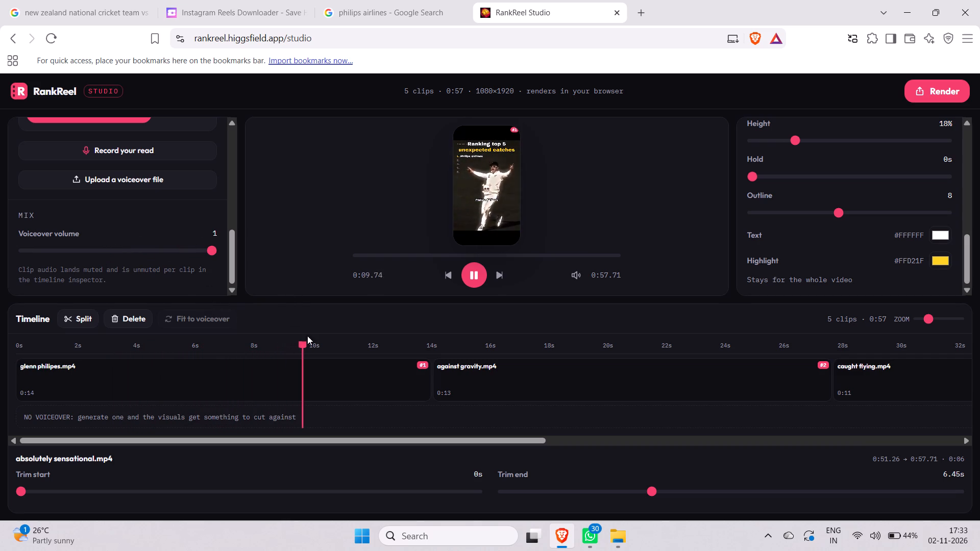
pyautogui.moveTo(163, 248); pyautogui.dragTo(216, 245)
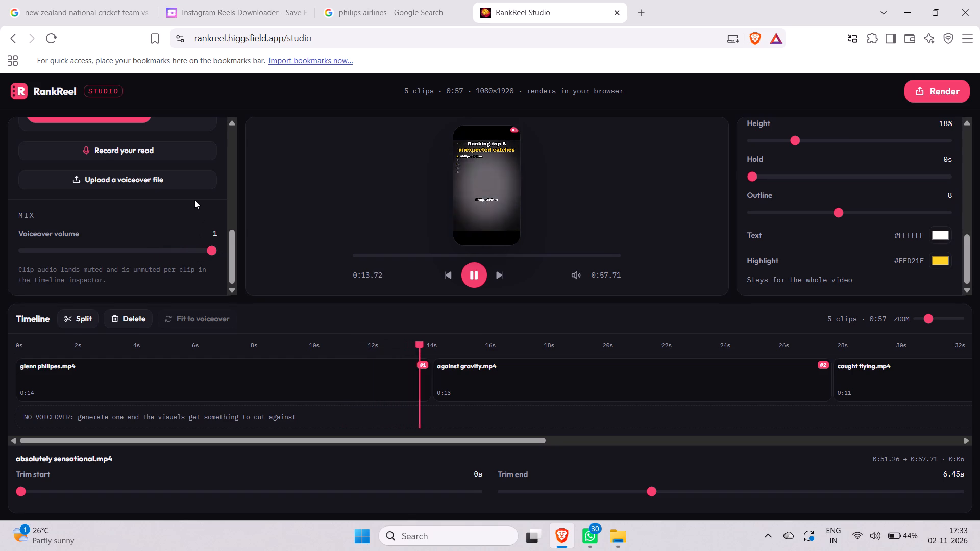
# Look through the script box, voiceover options and mix settings while the video plays.
pyautogui.scroll(5, 194, 199)
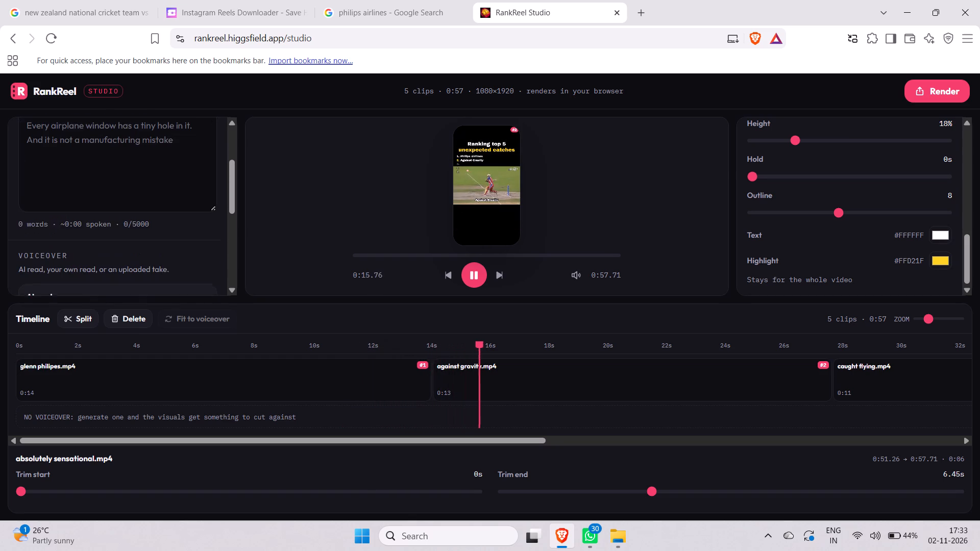
pyautogui.scroll(1, 194, 199)
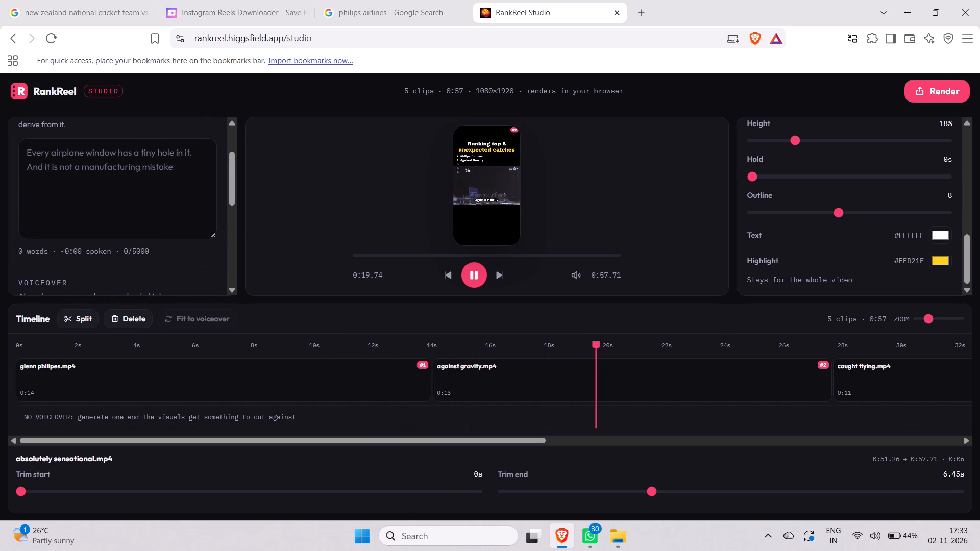
pyautogui.moveTo(180, 181); pyautogui.dragTo(117, 152)
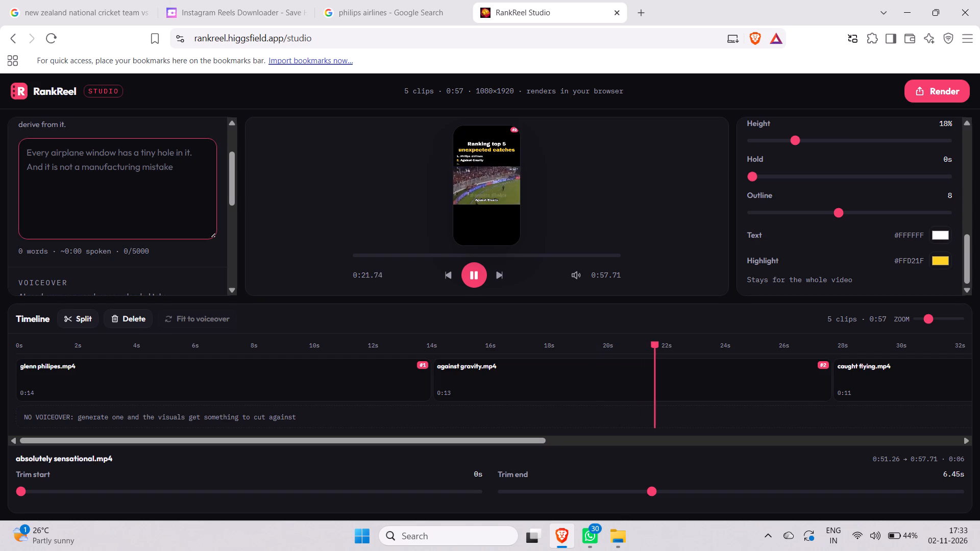
pyautogui.moveTo(170, 164); pyautogui.dragTo(101, 165)
pyautogui.scroll(-1, 116, 167)
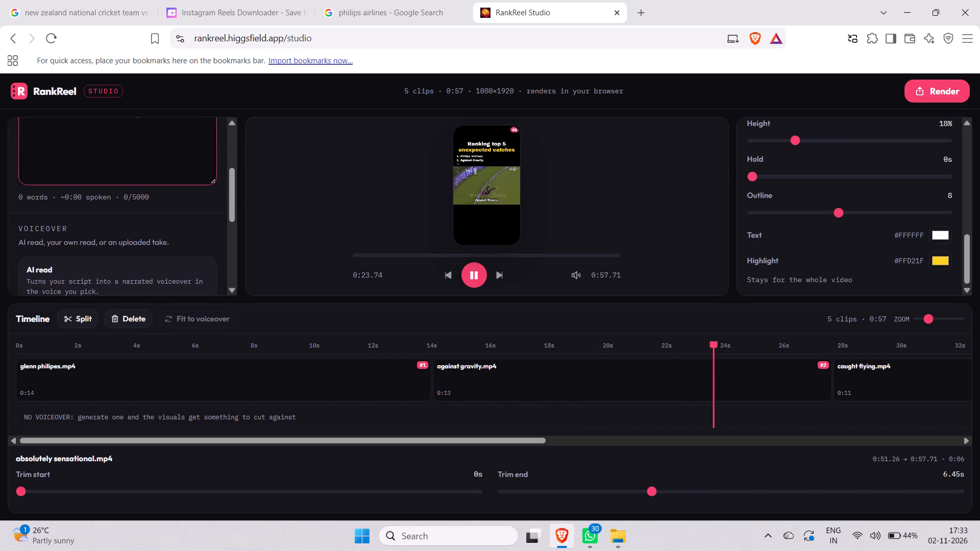
pyautogui.scroll(-4, 115, 161)
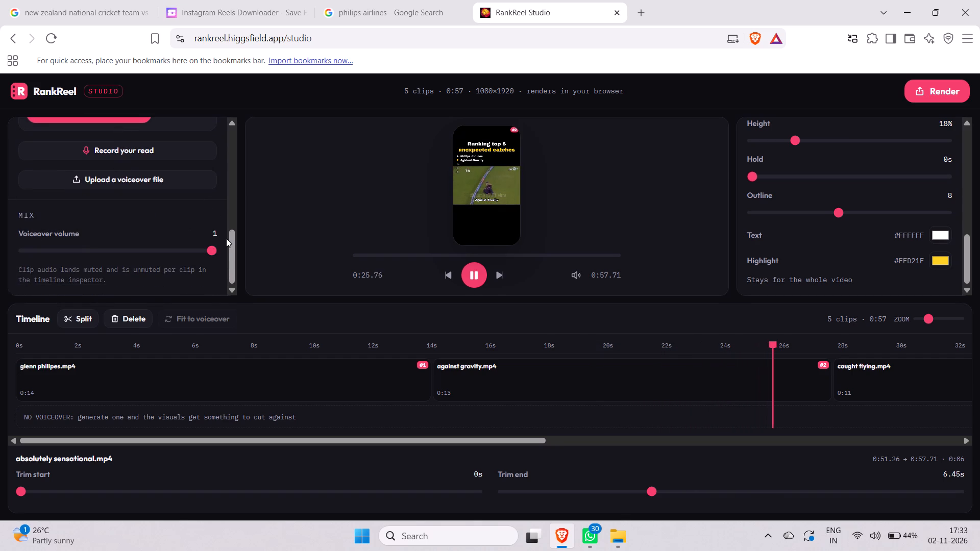
pyautogui.scroll(-3, 226, 238)
pyautogui.scroll(-14, 284, 237)
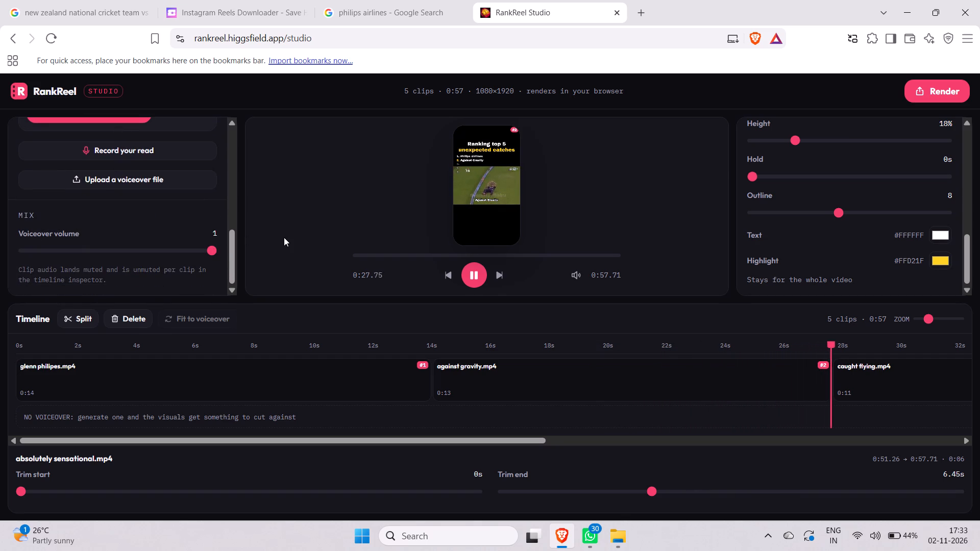
# Review the hook title and canvas settings and check the captions options for the video.
pyautogui.scroll(1, 344, 205)
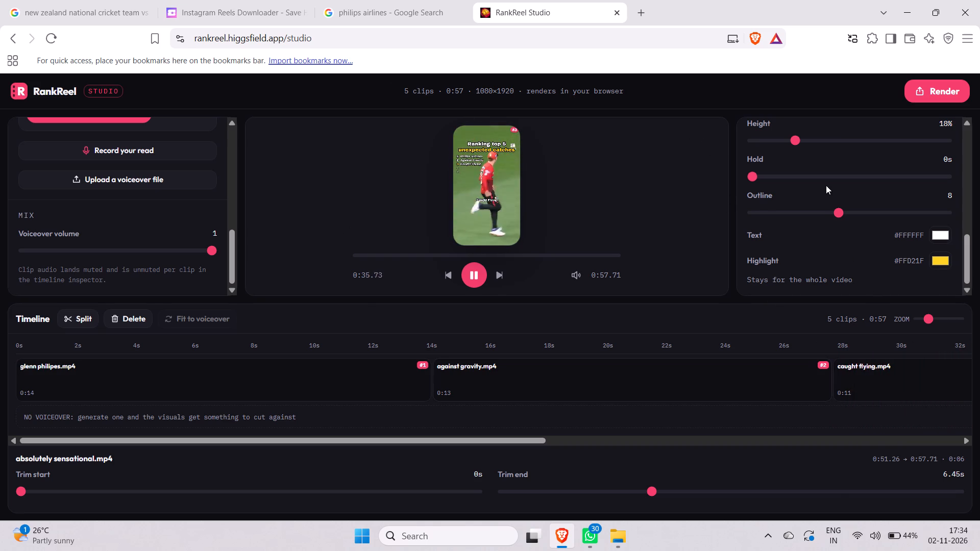
pyautogui.scroll(3, 826, 185)
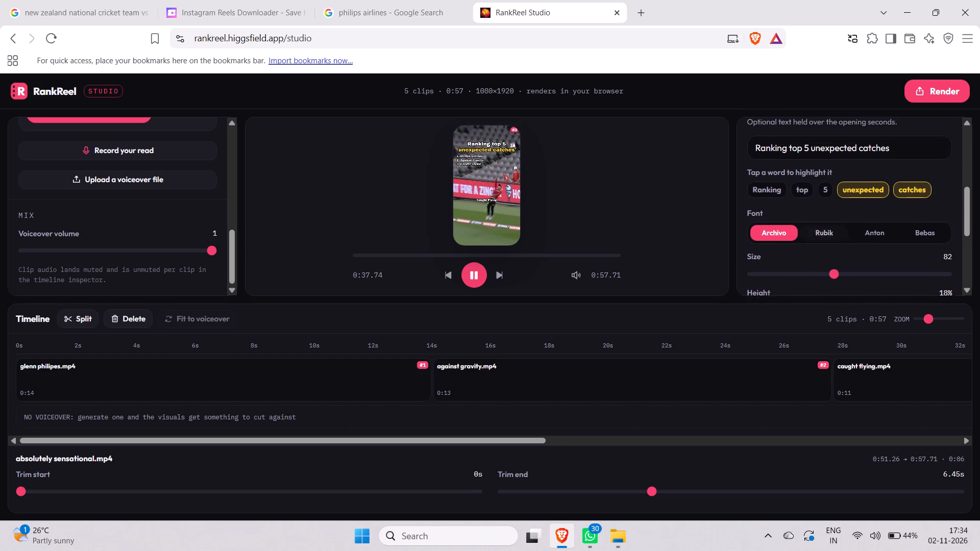
pyautogui.scroll(3, 826, 185)
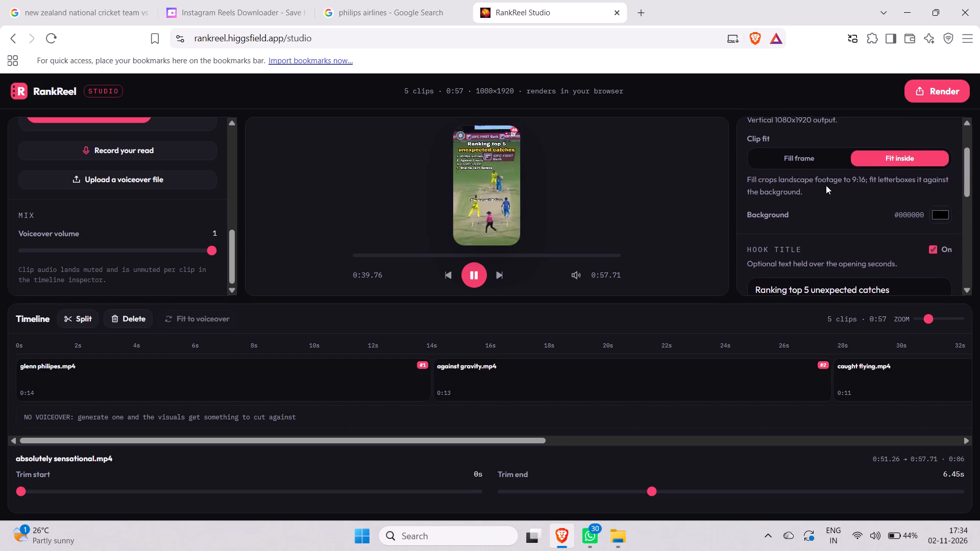
pyautogui.scroll(3, 826, 185)
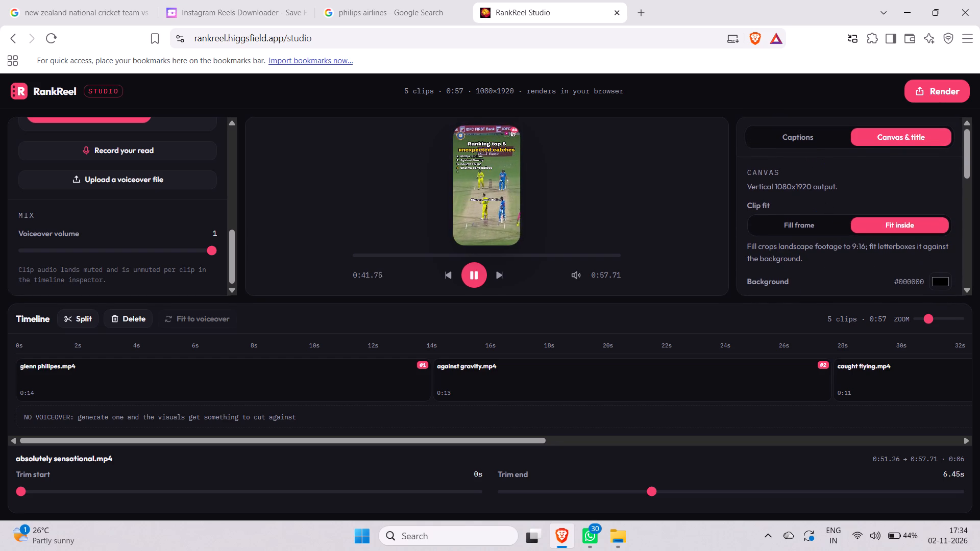
pyautogui.scroll(3, 826, 185)
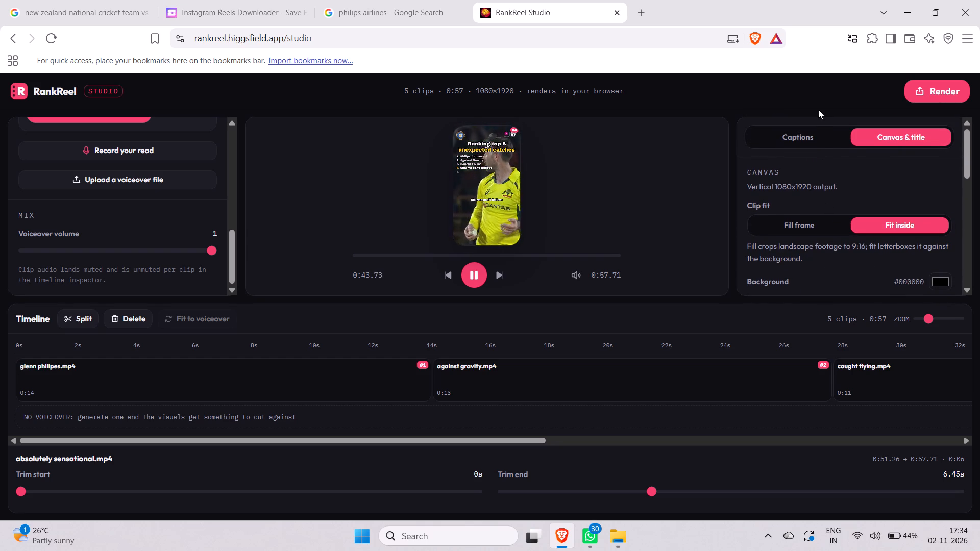
pyautogui.click(814, 127)
pyautogui.click(816, 132)
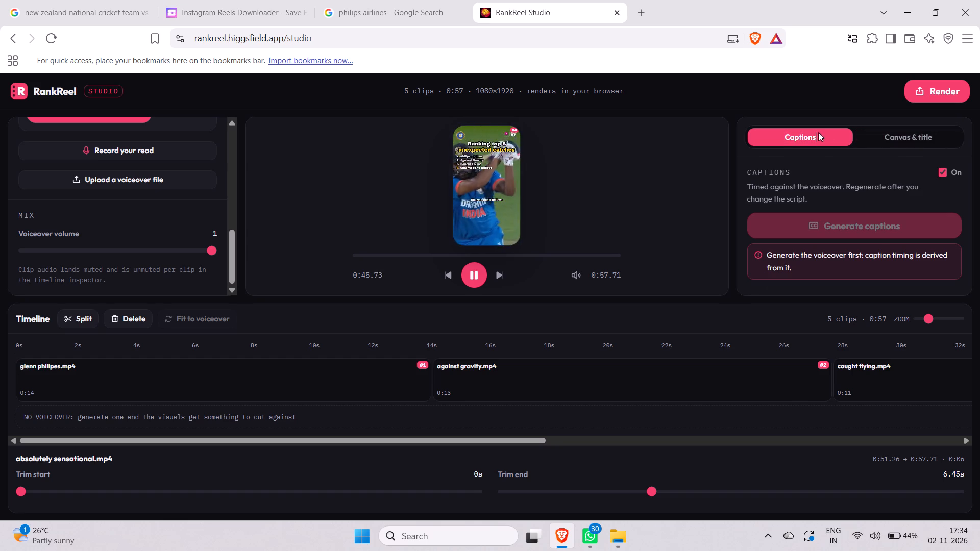
pyautogui.click(884, 133)
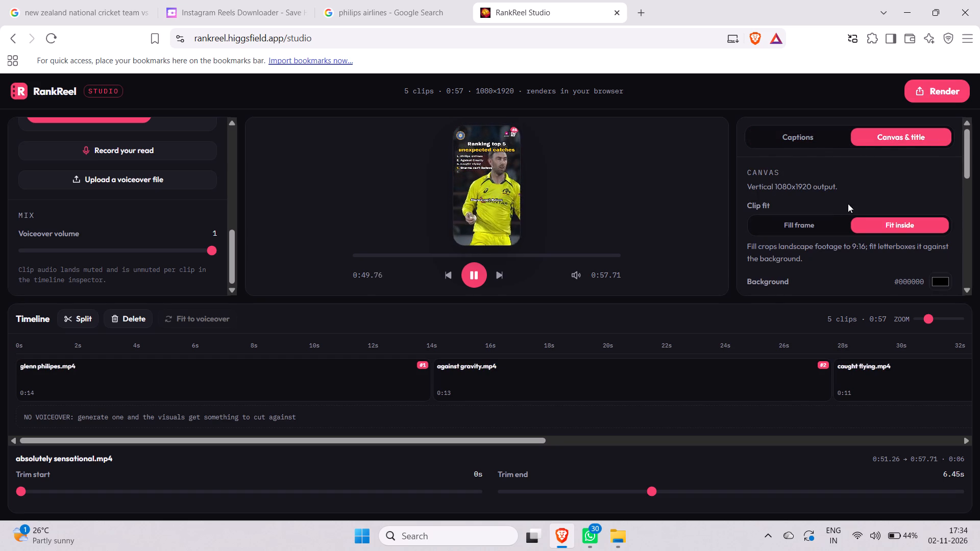
pyautogui.scroll(-3, 848, 197)
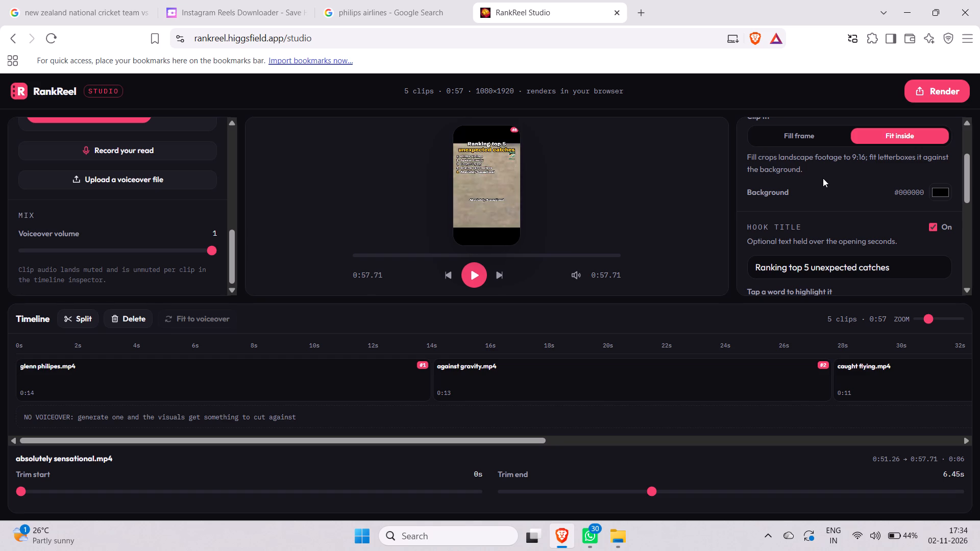
# Return from the voiceover settings to the media source section with its file upload area.
pyautogui.scroll(3, 154, 214)
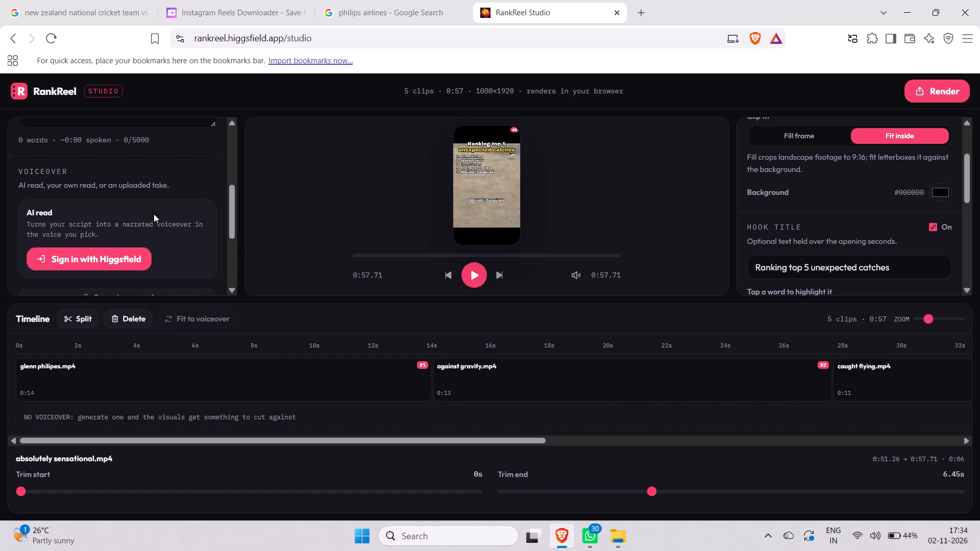
pyautogui.scroll(5, 154, 214)
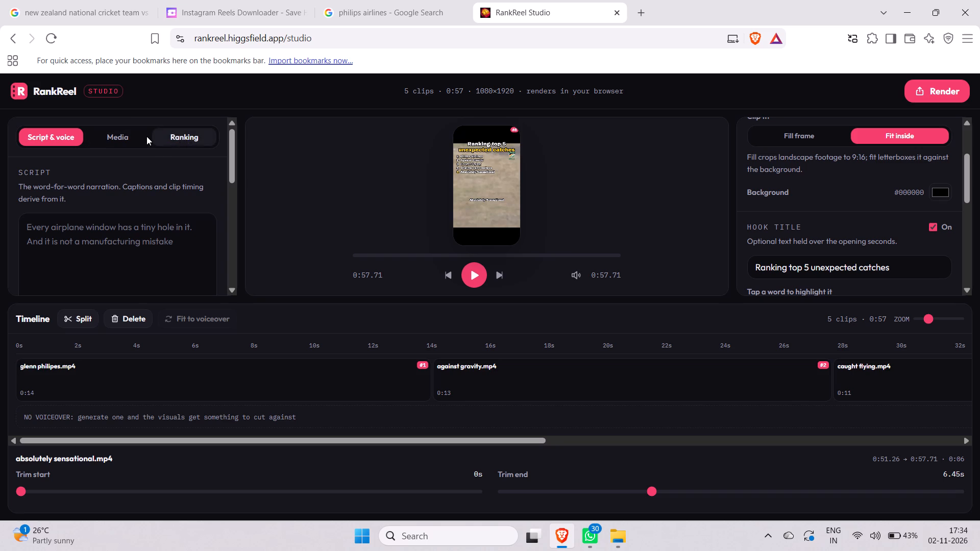
pyautogui.click(131, 134)
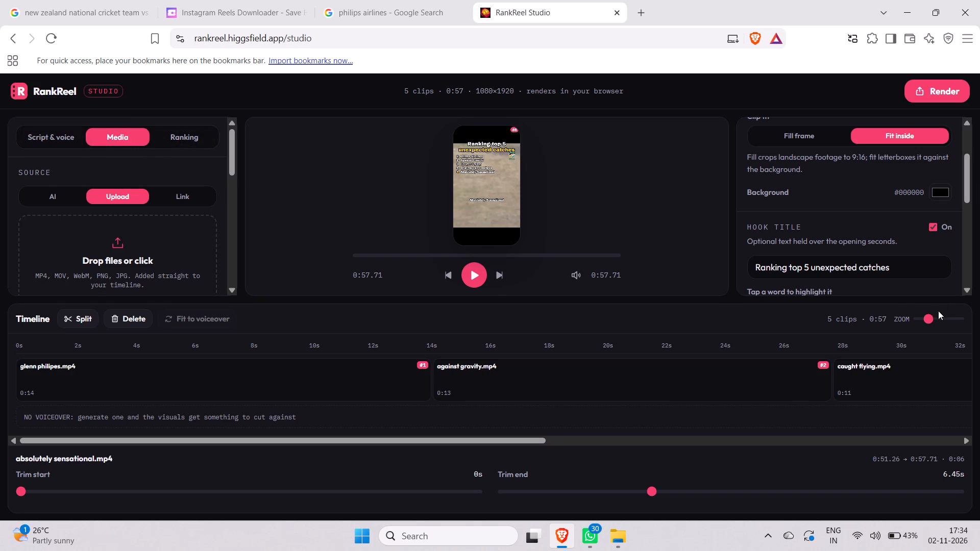
# Play the video from the start, pause it at about 4 seconds and check the preview's sound control.
pyautogui.click(479, 268)
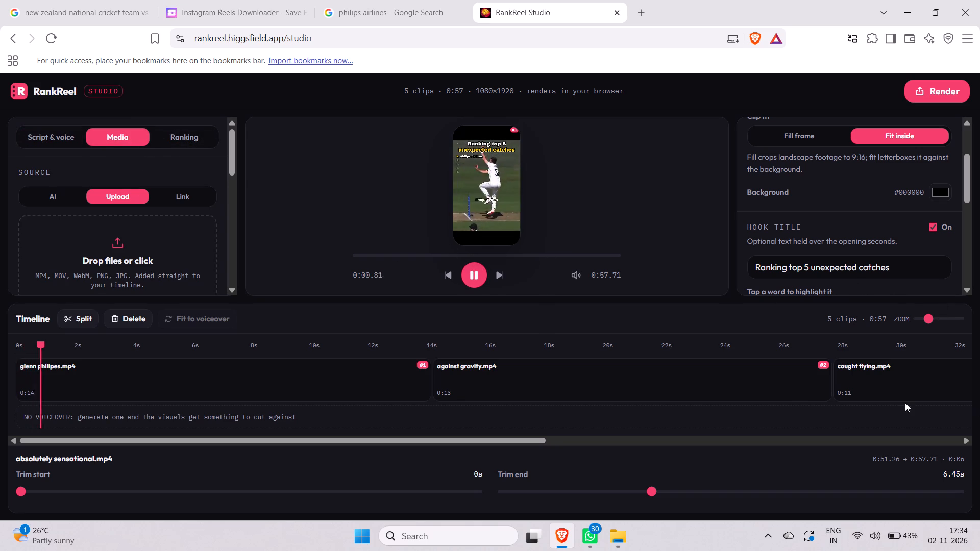
pyautogui.click(477, 275)
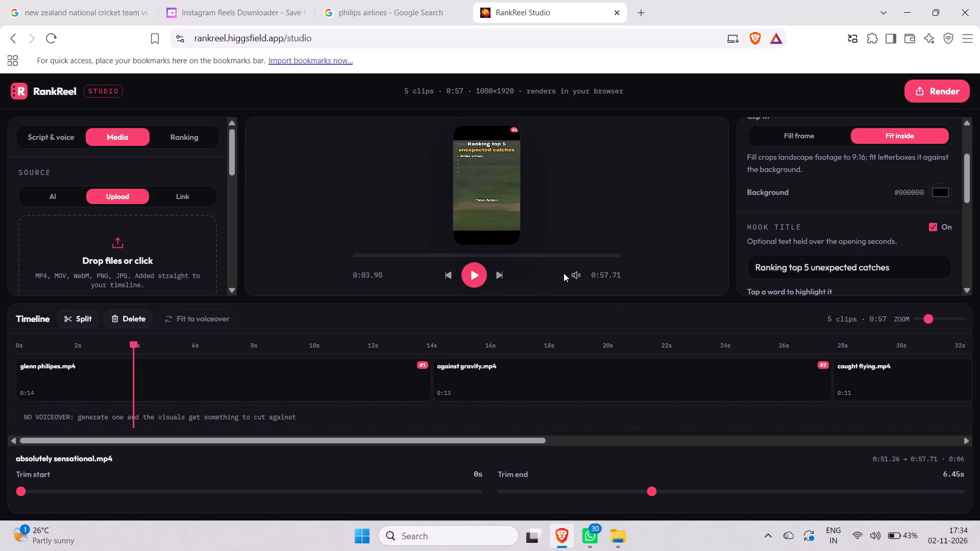
pyautogui.moveTo(579, 277); pyautogui.dragTo(609, 276)
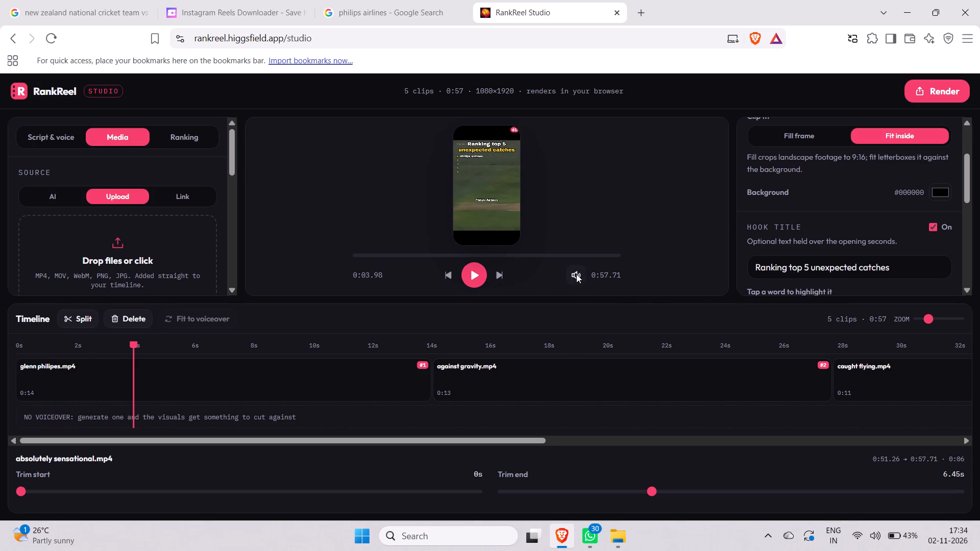
# Mute and unmute the preview sound, and resume playing the video from about 4 seconds.
pyautogui.click(576, 274)
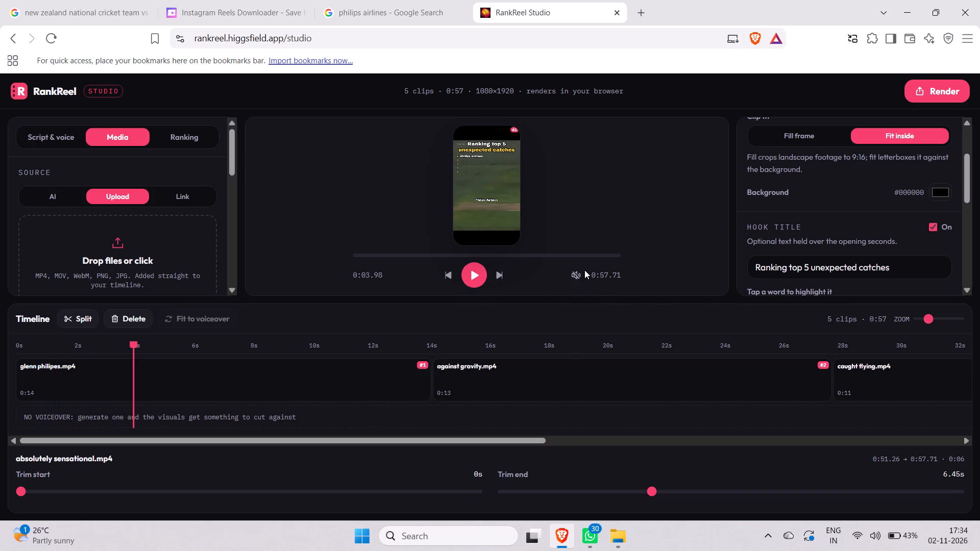
pyautogui.click(574, 270)
pyautogui.click(471, 277)
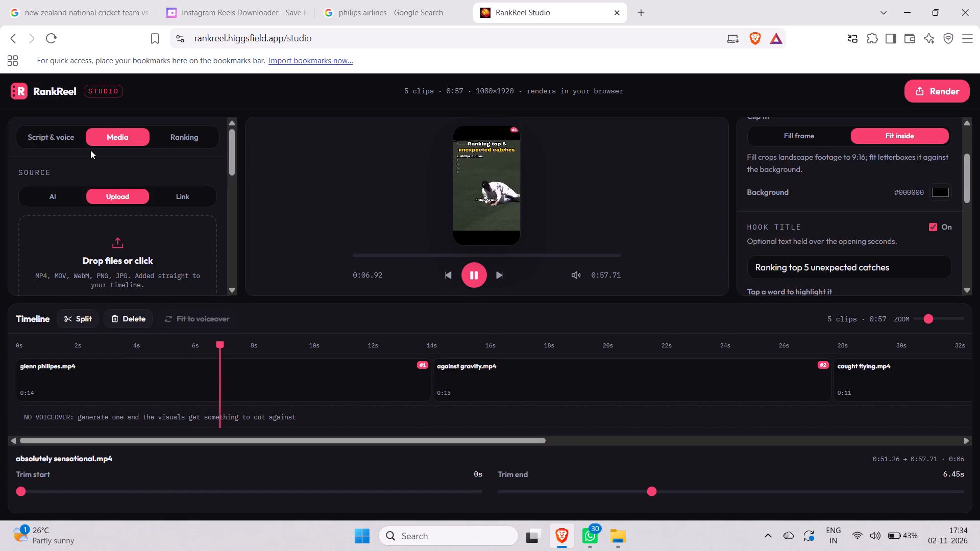
# Look through the uploaded clips and saved shots in the media library while the video plays.
pyautogui.scroll(-4, 146, 226)
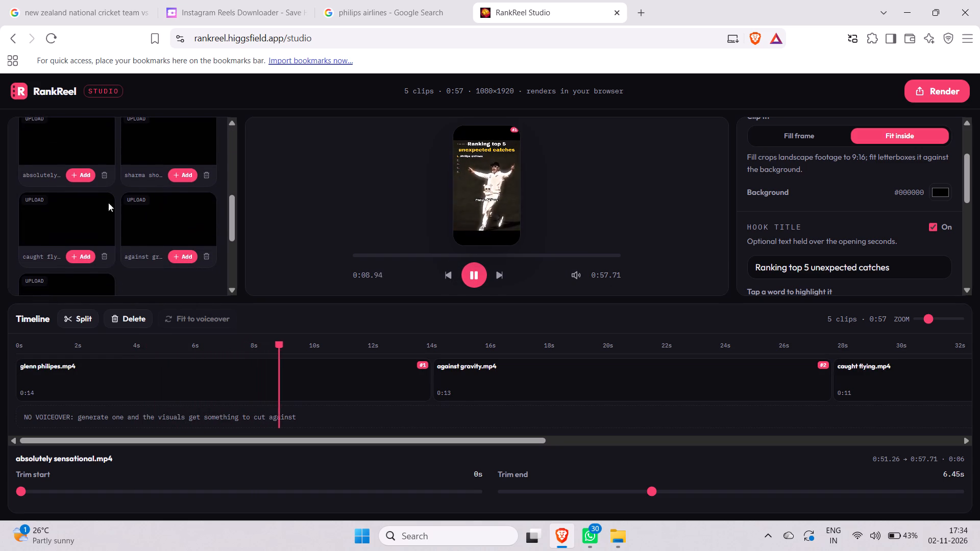
pyautogui.scroll(-5, 102, 215)
pyautogui.scroll(3, 102, 215)
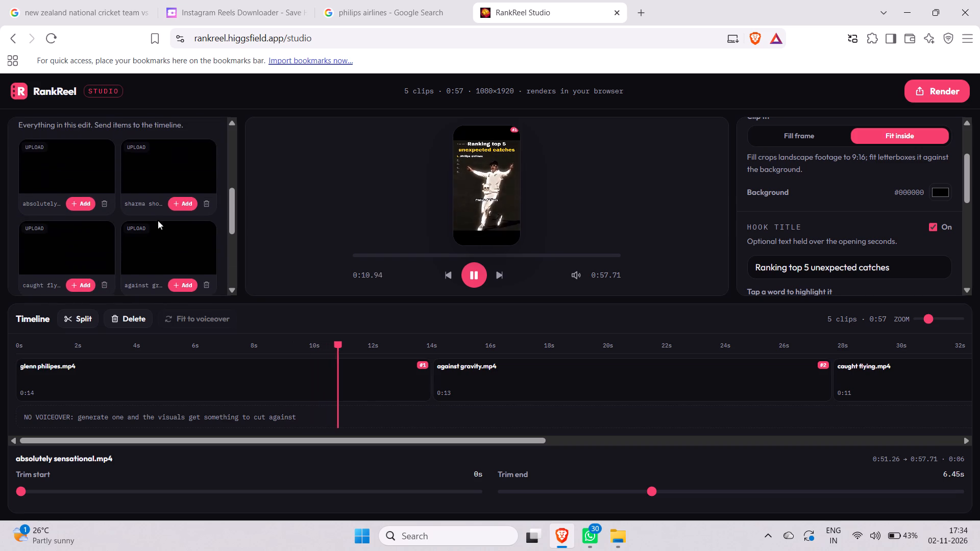
pyautogui.scroll(-2, 159, 337)
pyautogui.scroll(-3, 161, 240)
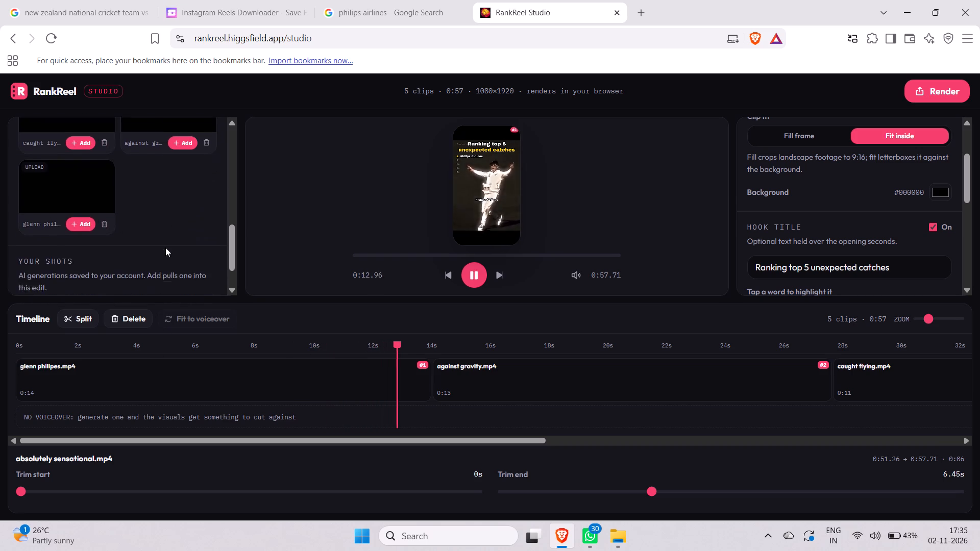
pyautogui.scroll(-4, 165, 247)
pyautogui.scroll(1, 178, 260)
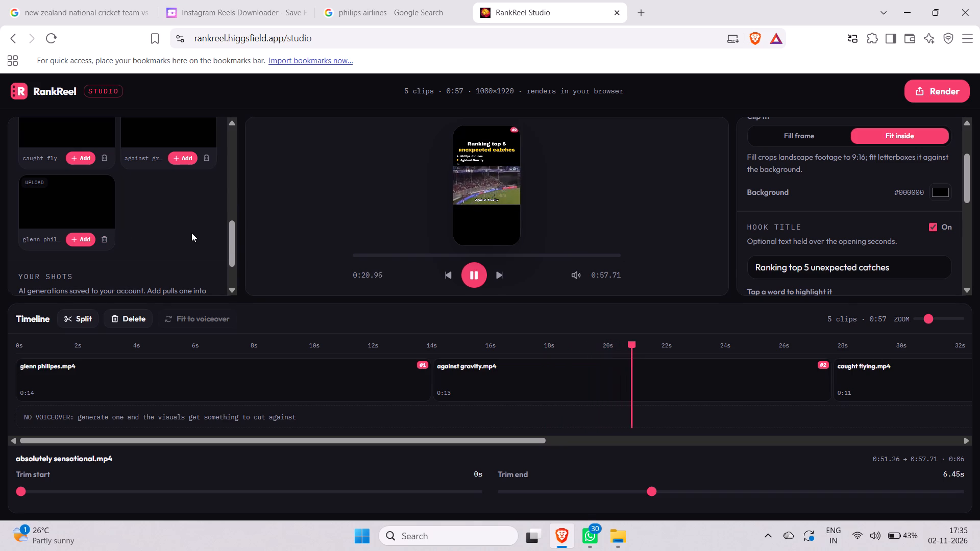
pyautogui.moveTo(211, 326); pyautogui.dragTo(249, 342)
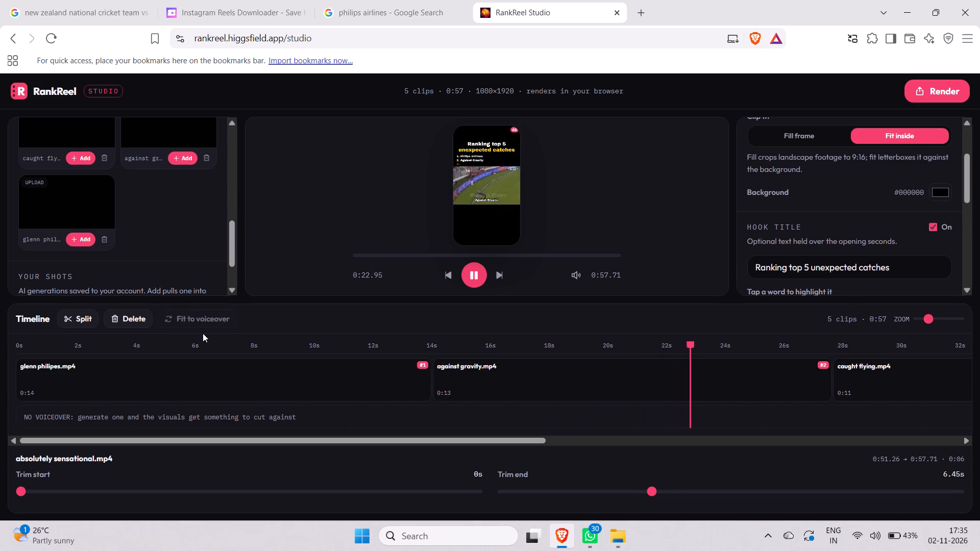
pyautogui.moveTo(179, 316); pyautogui.dragTo(378, 306)
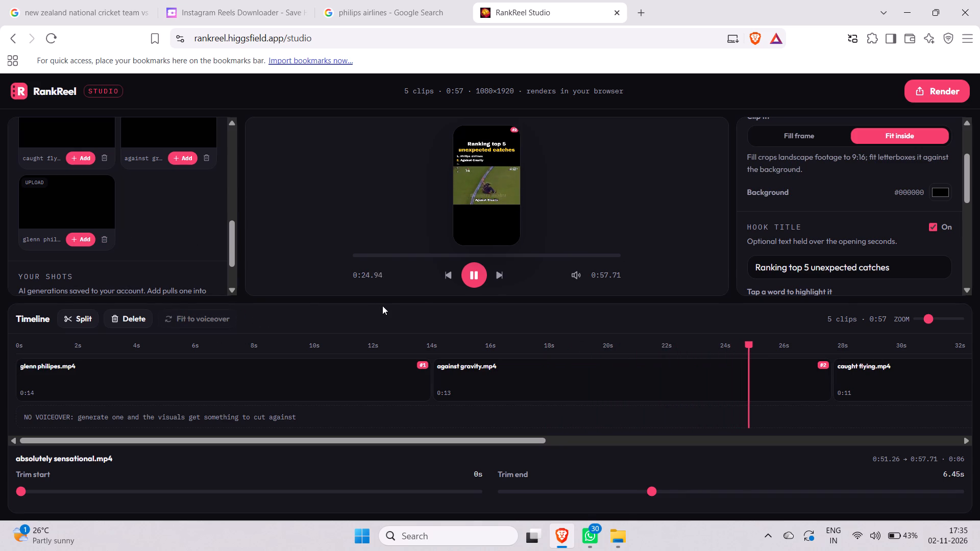
pyautogui.scroll(-4, 539, 218)
pyautogui.scroll(4, 538, 218)
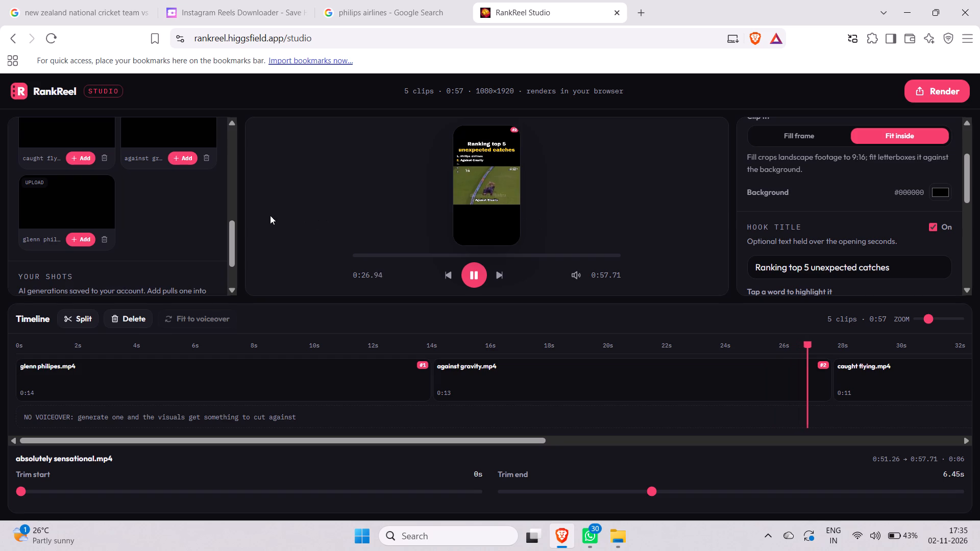
pyautogui.scroll(1, 167, 215)
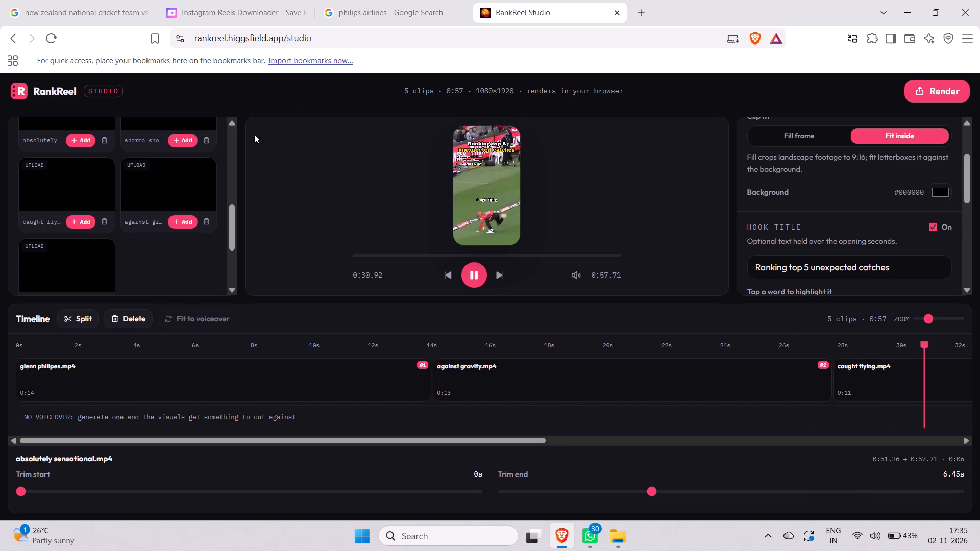
pyautogui.scroll(4, 158, 151)
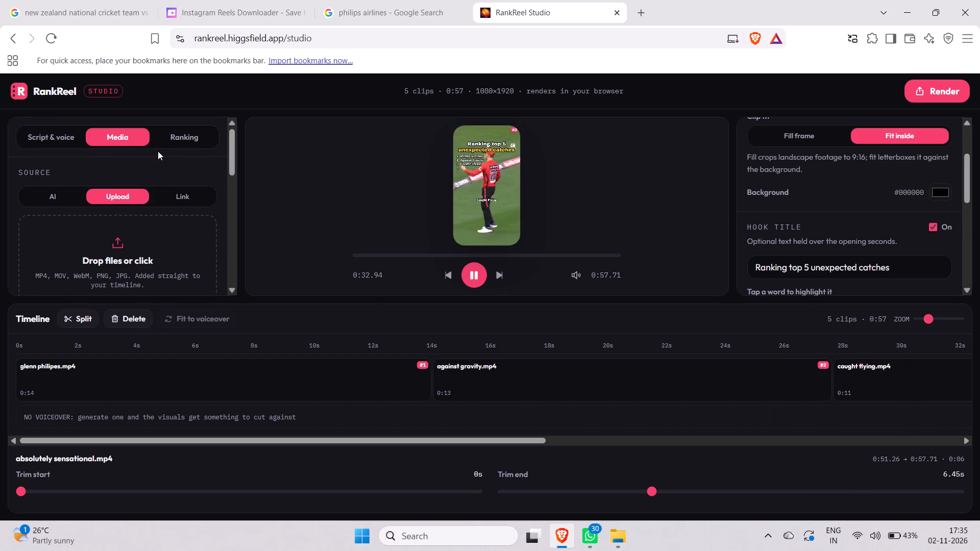
# Check the voiceover and mix settings for clip audio while the video plays to its end.
pyautogui.click(69, 132)
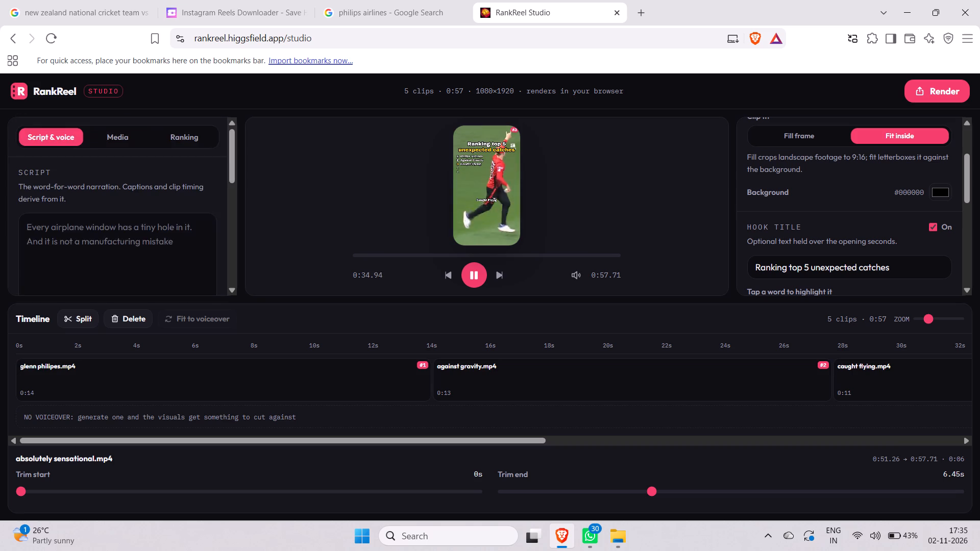
pyautogui.scroll(-6, 137, 245)
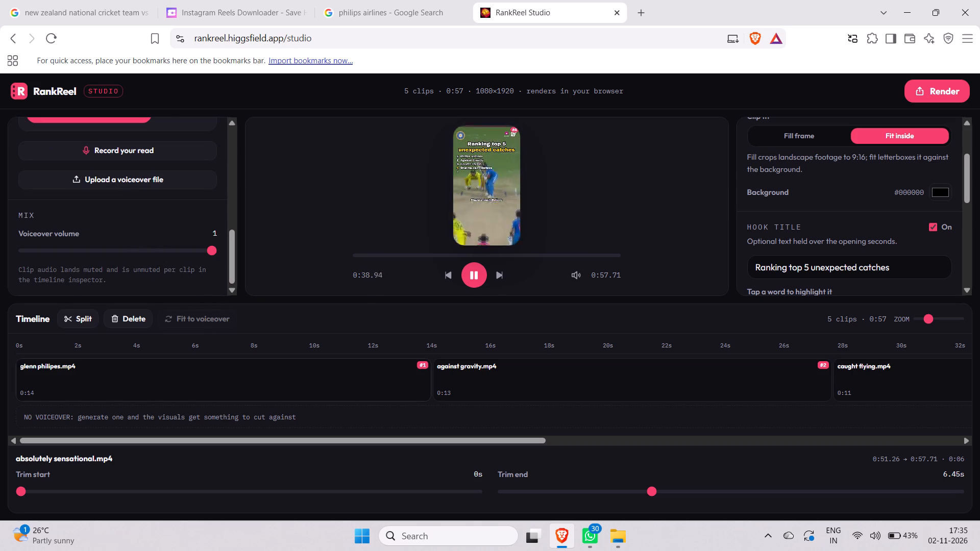
pyautogui.scroll(-1, 259, 416)
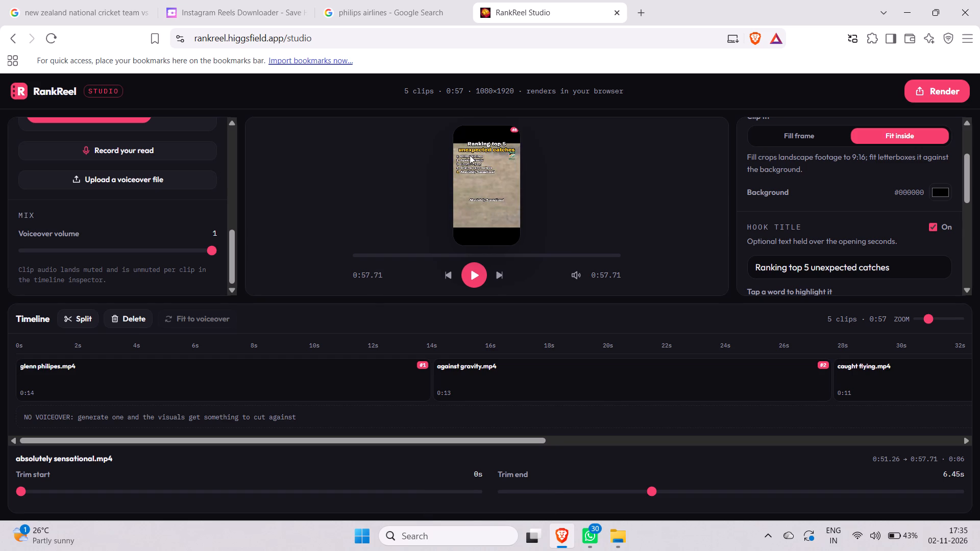
# Replay the video from the start and pause it at about 2 seconds.
pyautogui.click(471, 280)
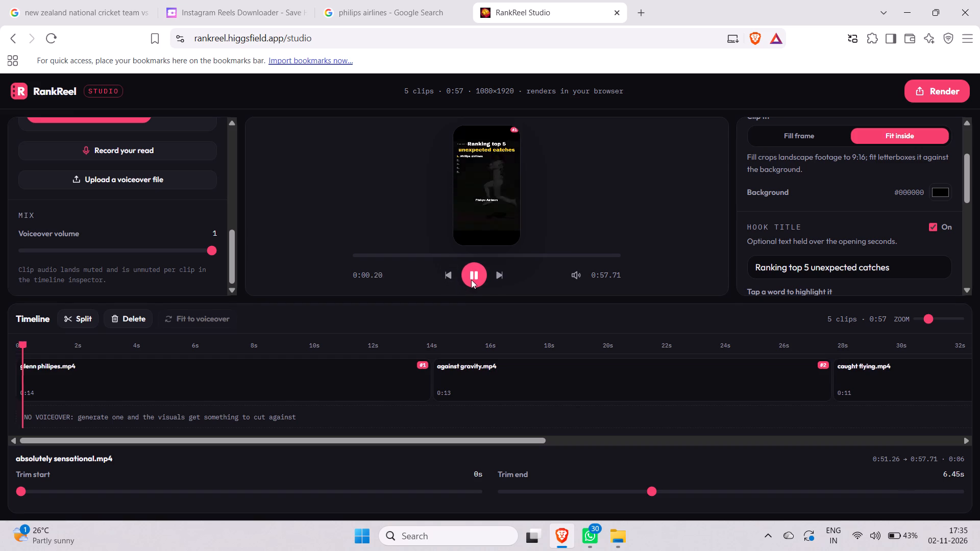
pyautogui.click(471, 280)
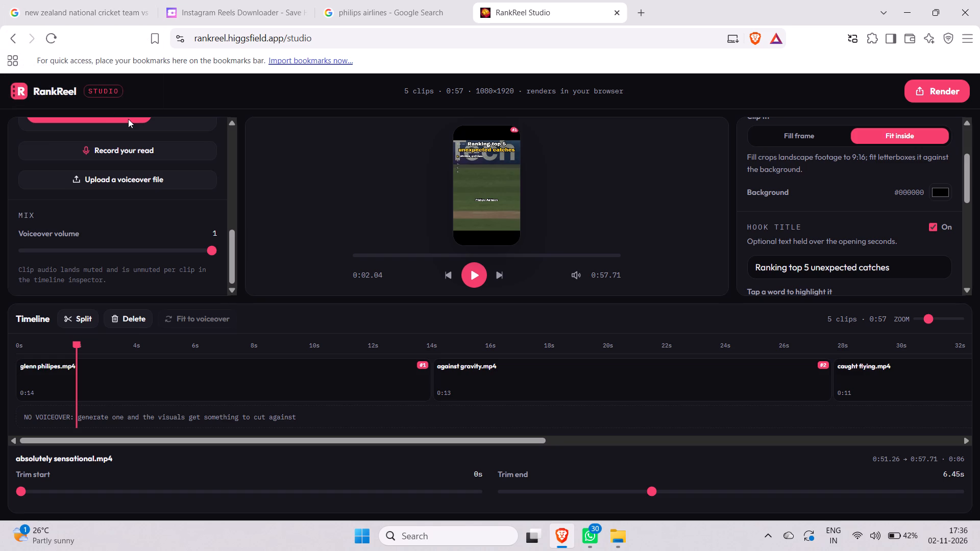
# Read through the script, voiceover and mix options, including the note on unmuting clip audio.
pyautogui.scroll(7, 157, 135)
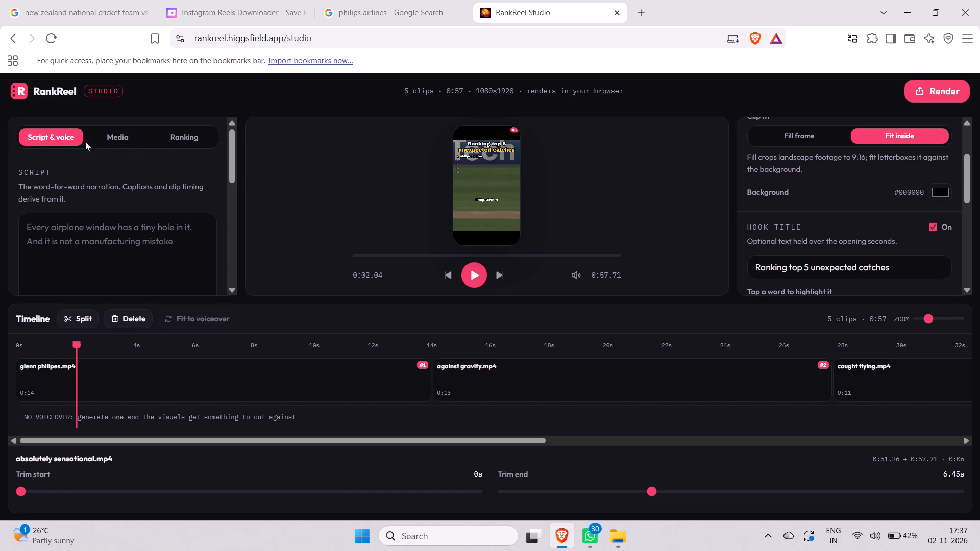
pyautogui.scroll(-5, 154, 226)
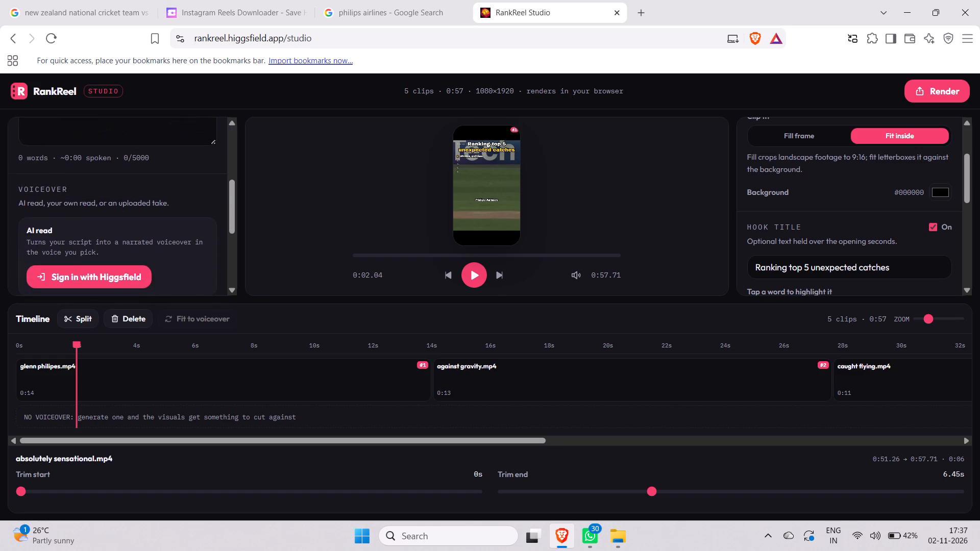
pyautogui.scroll(-4, 154, 226)
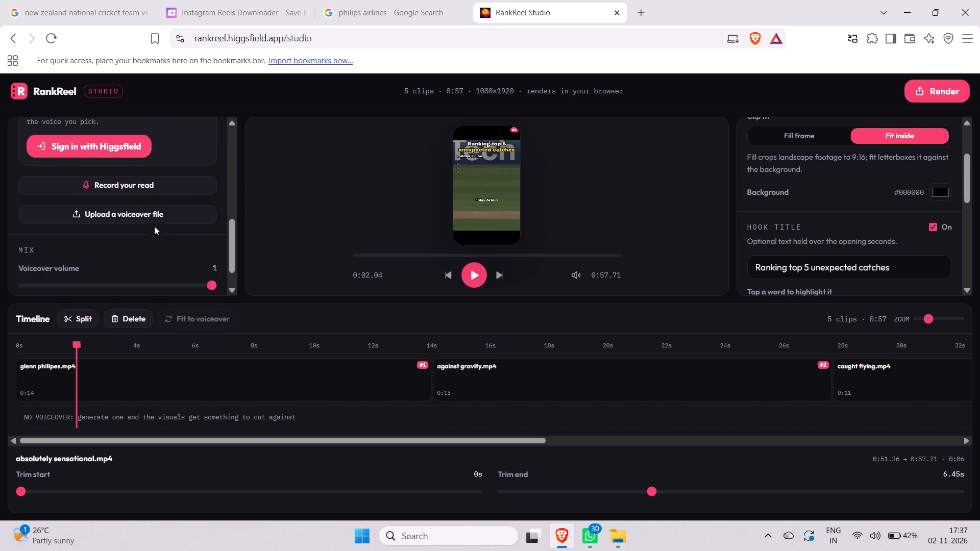
pyautogui.scroll(-2, 154, 226)
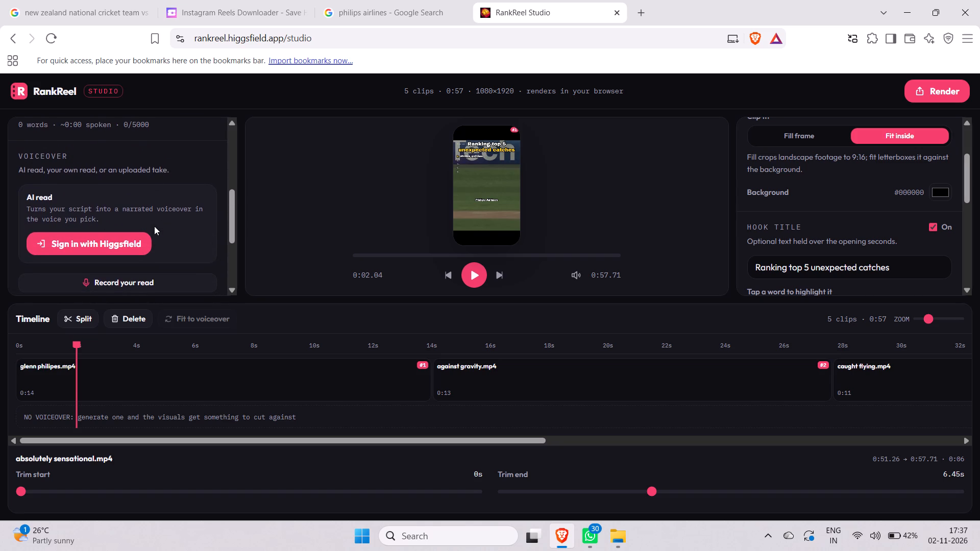
pyautogui.scroll(-2, 154, 226)
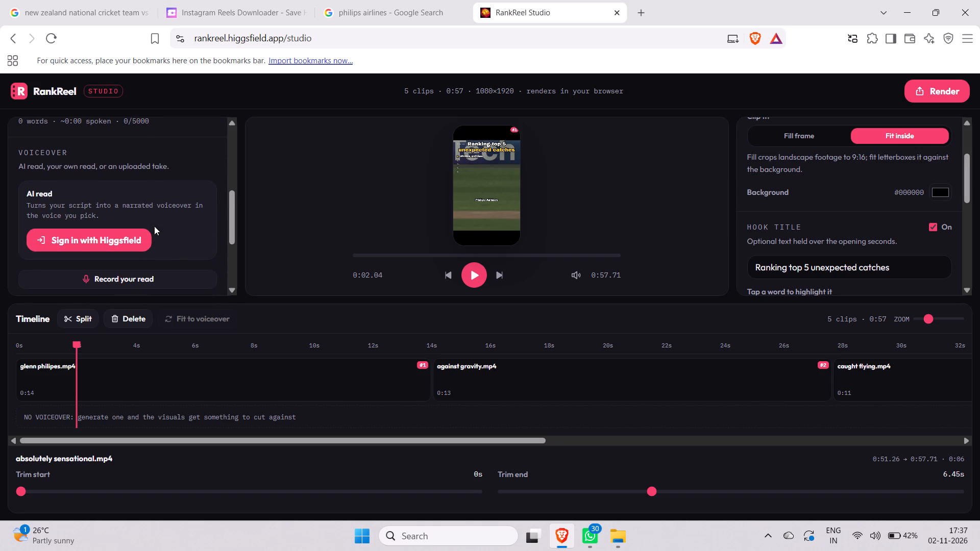
pyautogui.scroll(-1, 154, 226)
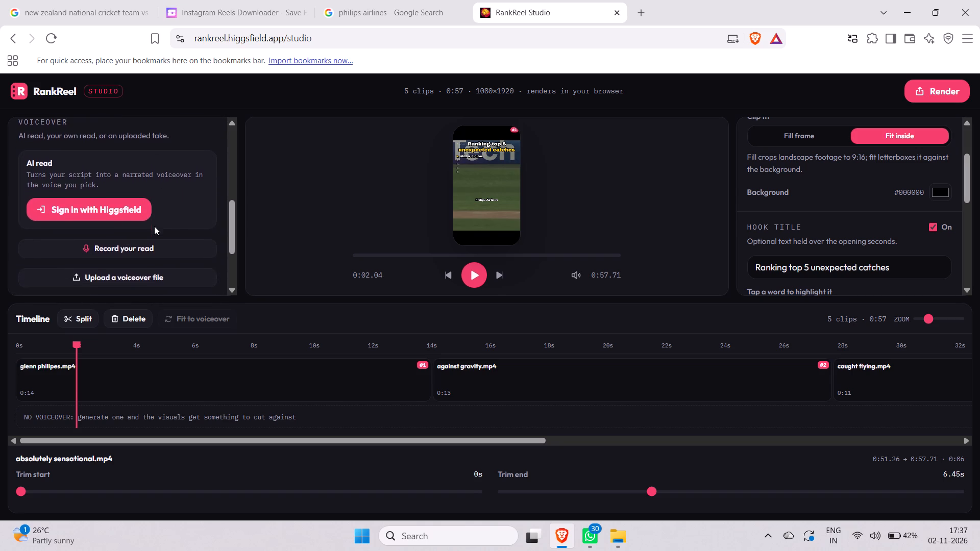
pyautogui.scroll(-2, 154, 226)
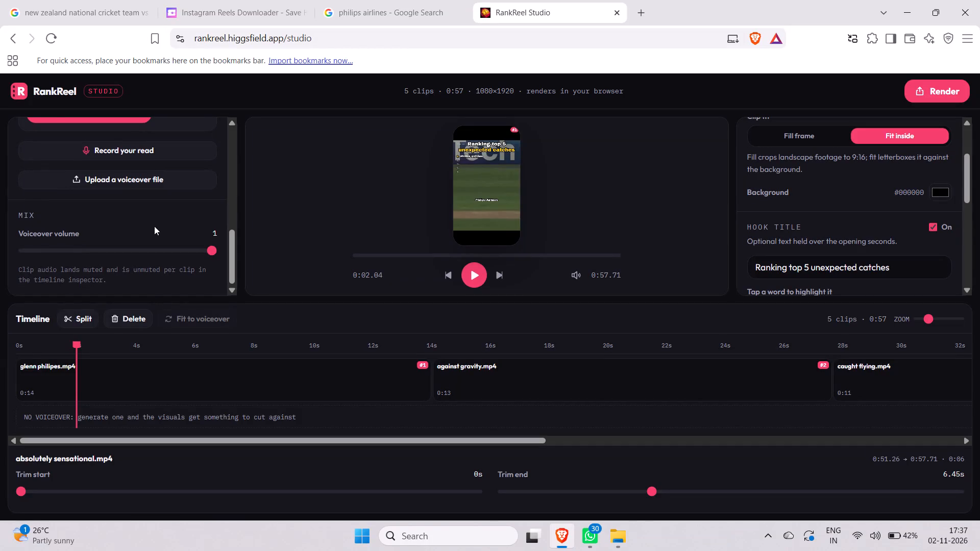
pyautogui.scroll(-2, 154, 226)
pyautogui.click(154, 226)
# Start signing in with Higgsfield from the AI read voiceover option.
pyautogui.scroll(1, 154, 226)
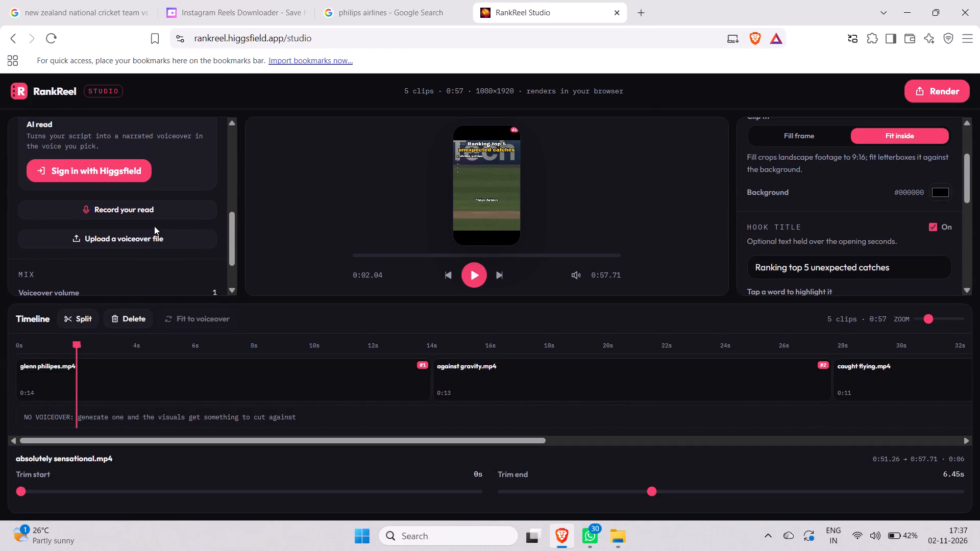
pyautogui.click(119, 169)
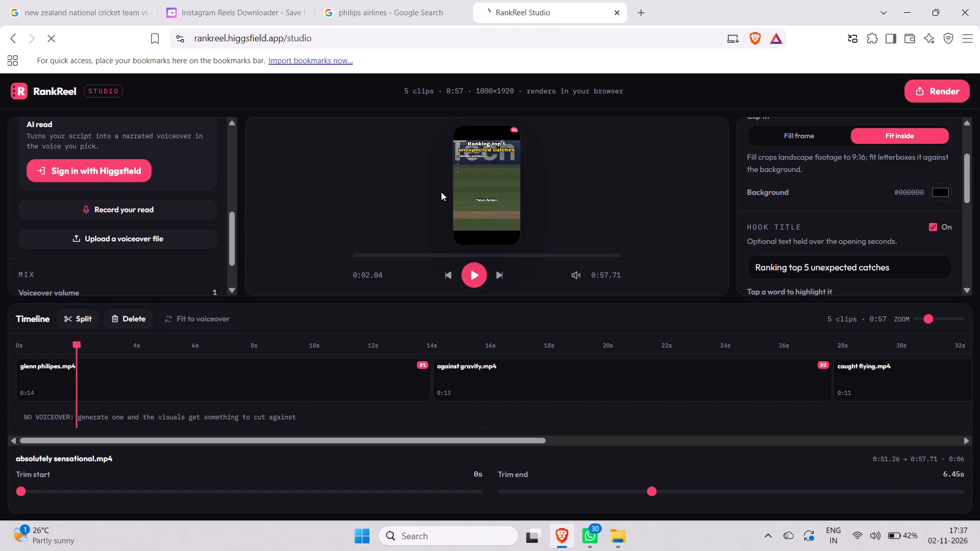
pyautogui.hotkey('ctrl', 's')
pyautogui.hotkey('ctrl', 's')
pyautogui.hotkey('ctrl', 's')
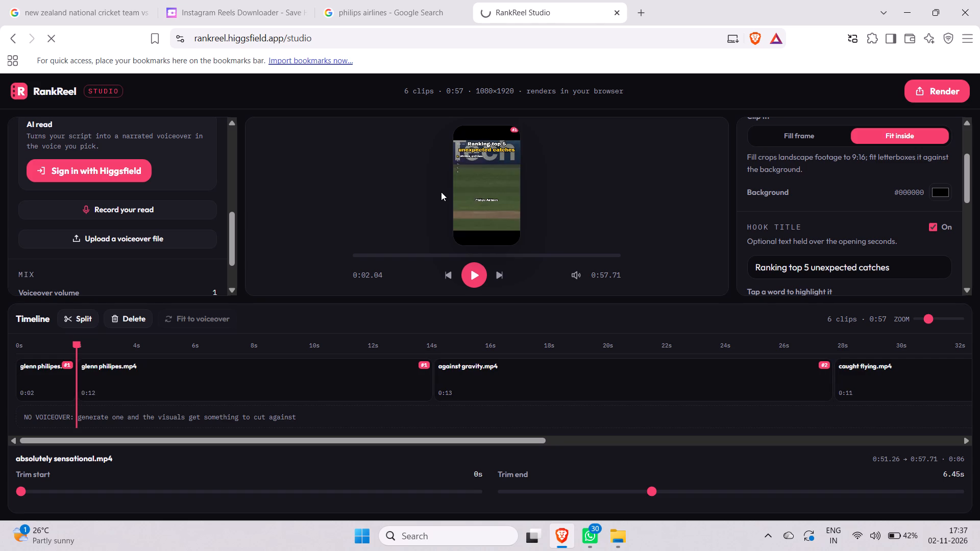
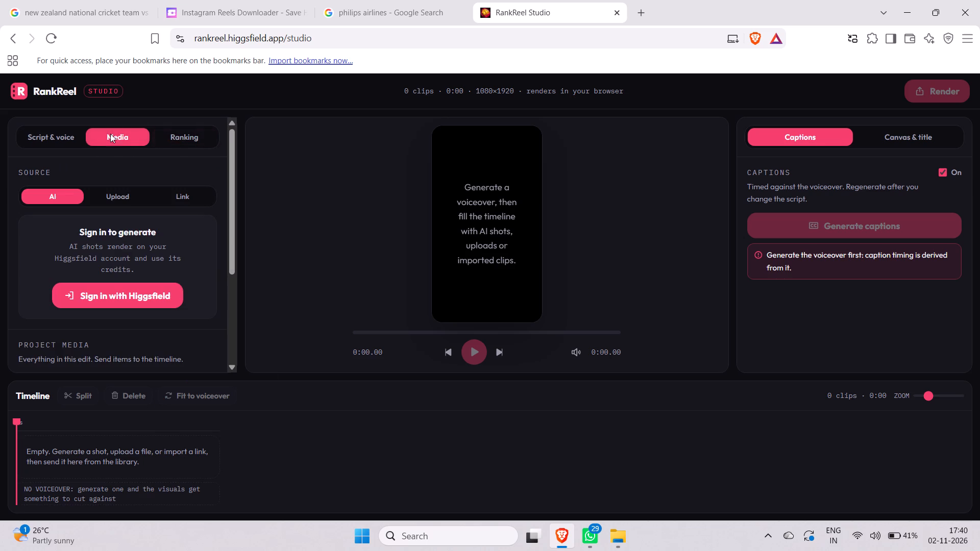
pyautogui.click(55, 137)
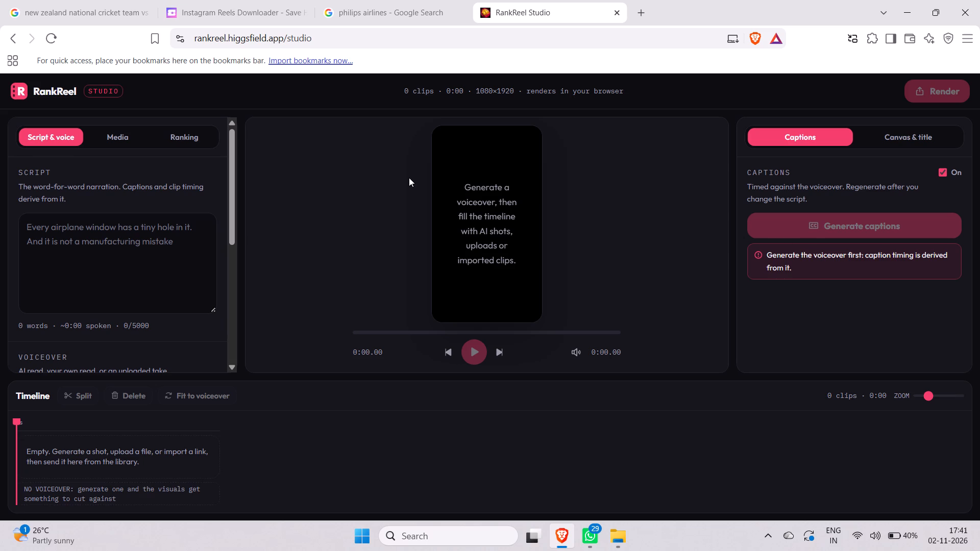
pyautogui.scroll(-4, 140, 347)
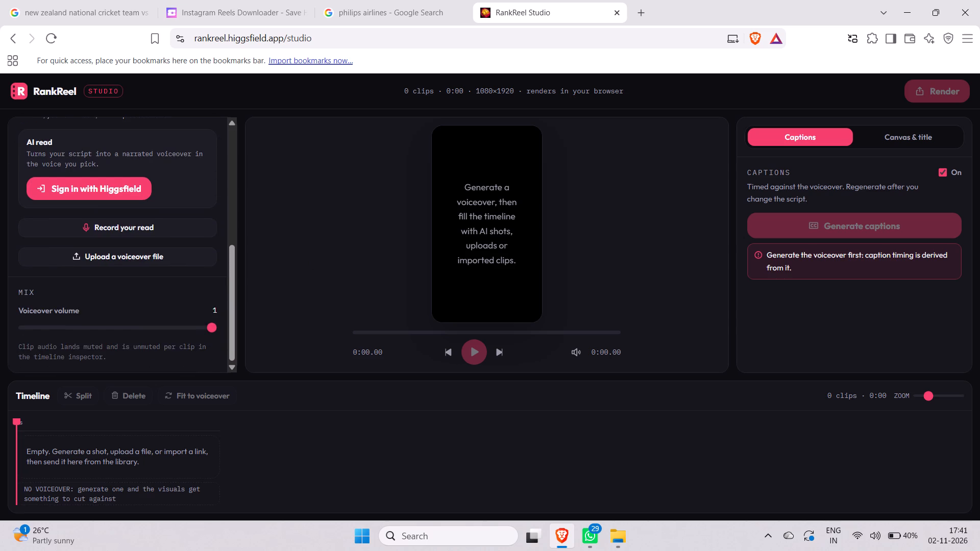
pyautogui.scroll(-2, 108, 287)
pyautogui.scroll(4, 108, 287)
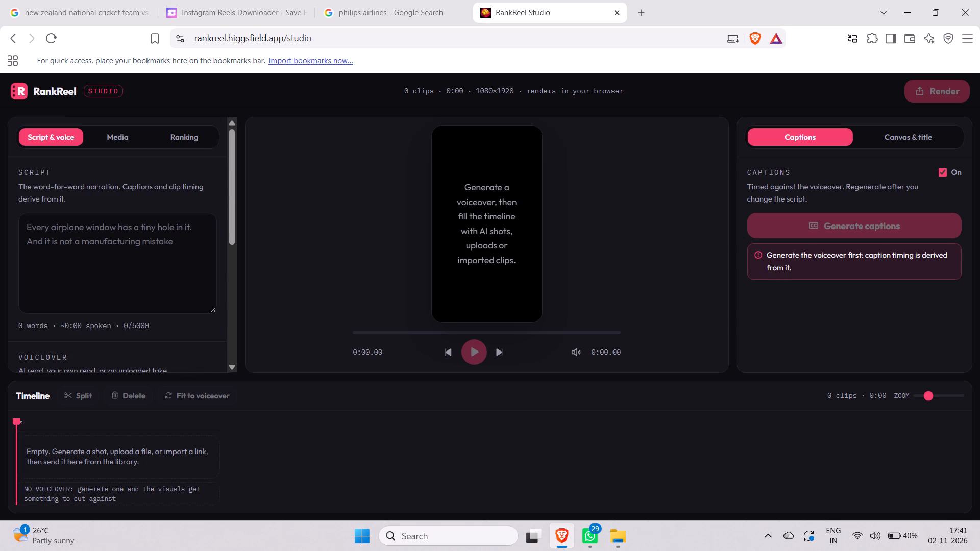
pyautogui.click(128, 130)
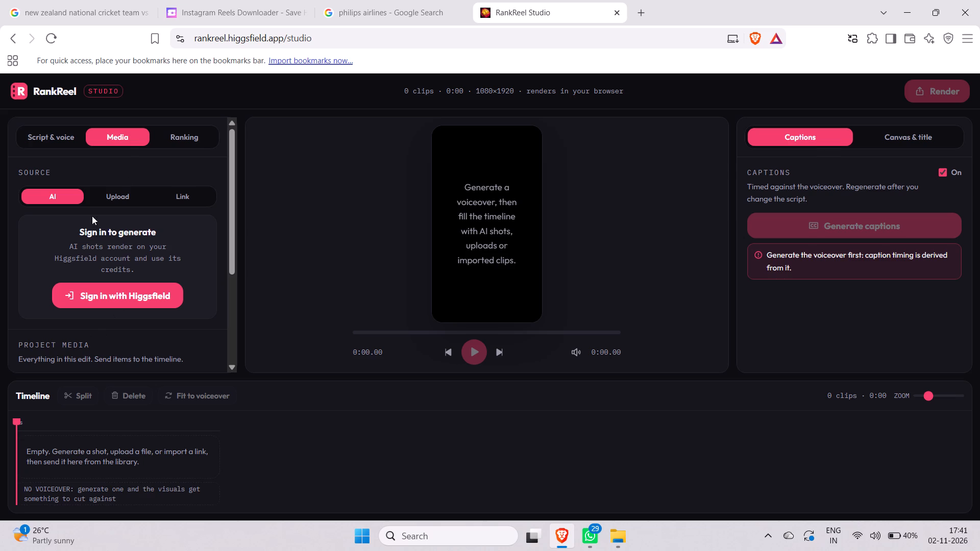
pyautogui.scroll(-5, 82, 271)
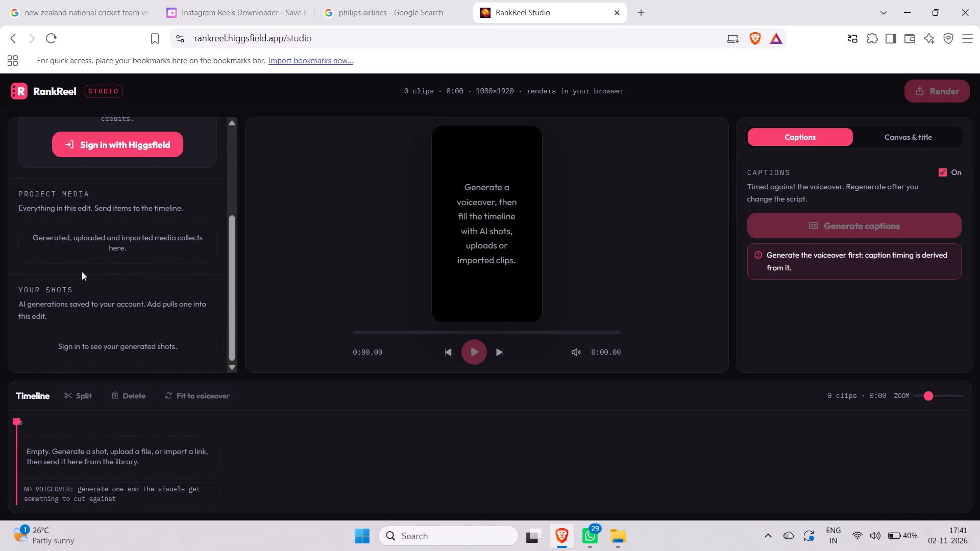
pyautogui.scroll(-1, 82, 271)
pyautogui.scroll(4, 82, 271)
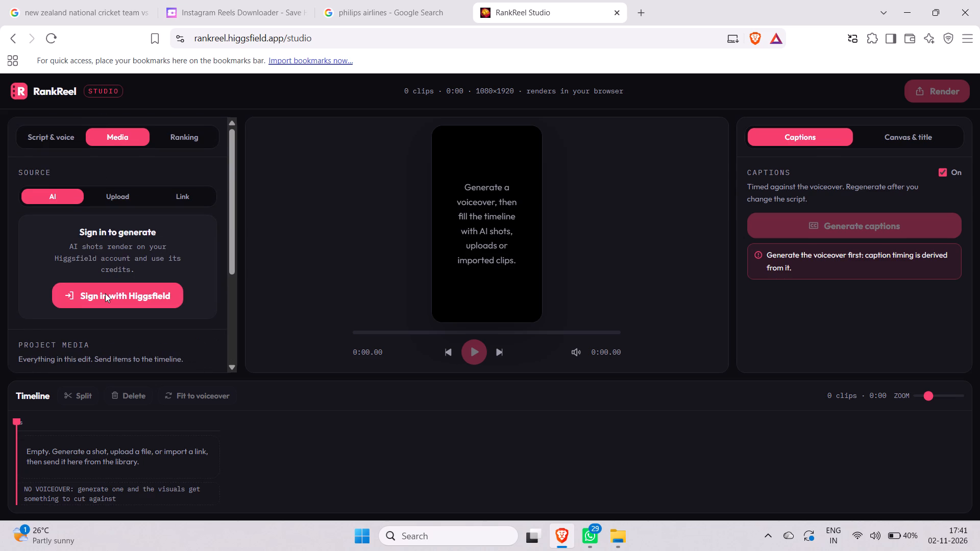
# Sign in with Higgsfield again from the AI media source.
pyautogui.click(105, 293)
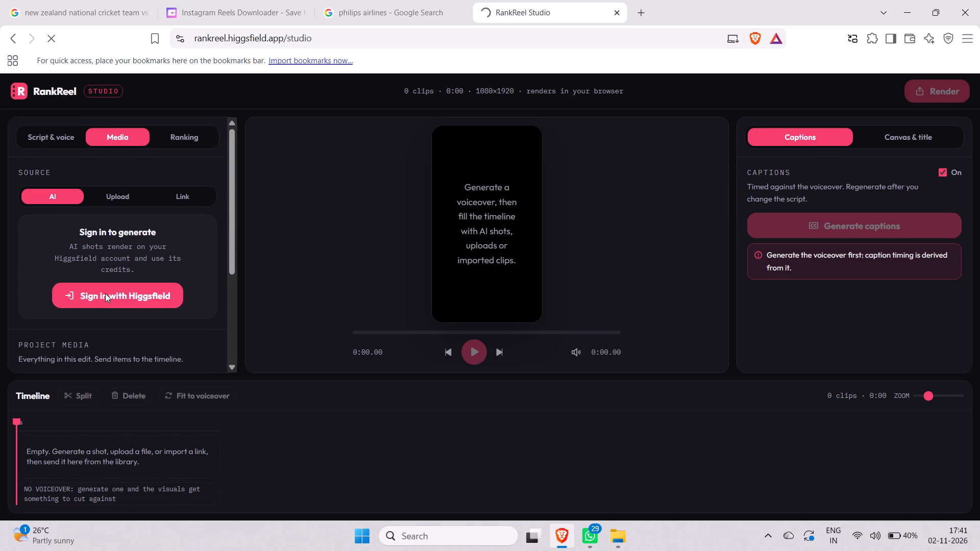